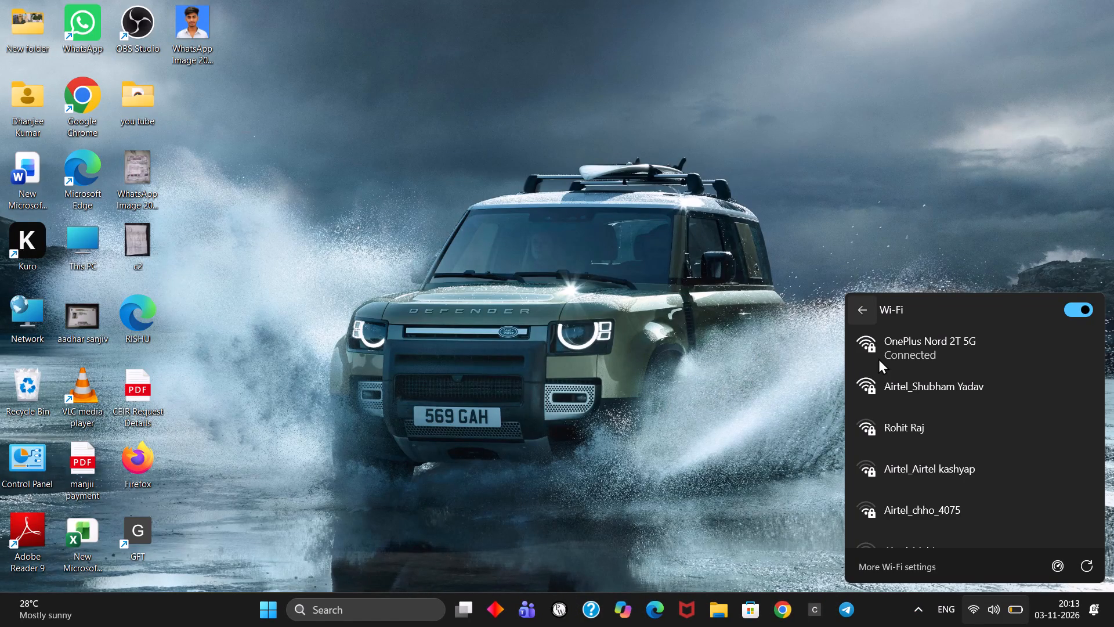
Look through the list of available Wi-Fi networks, including the currently connected one and those further down.
scroll(887, 361, down, 1)
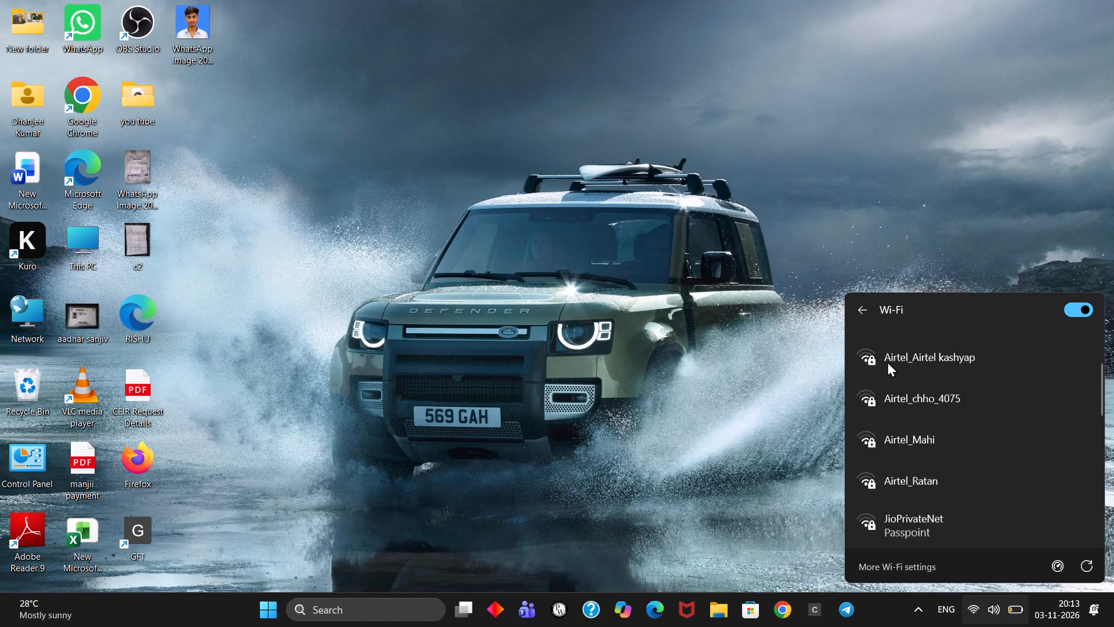
scroll(887, 361, down, 11)
scroll(887, 361, up, 5)
scroll(888, 361, down, 1)
scroll(888, 361, up, 2)
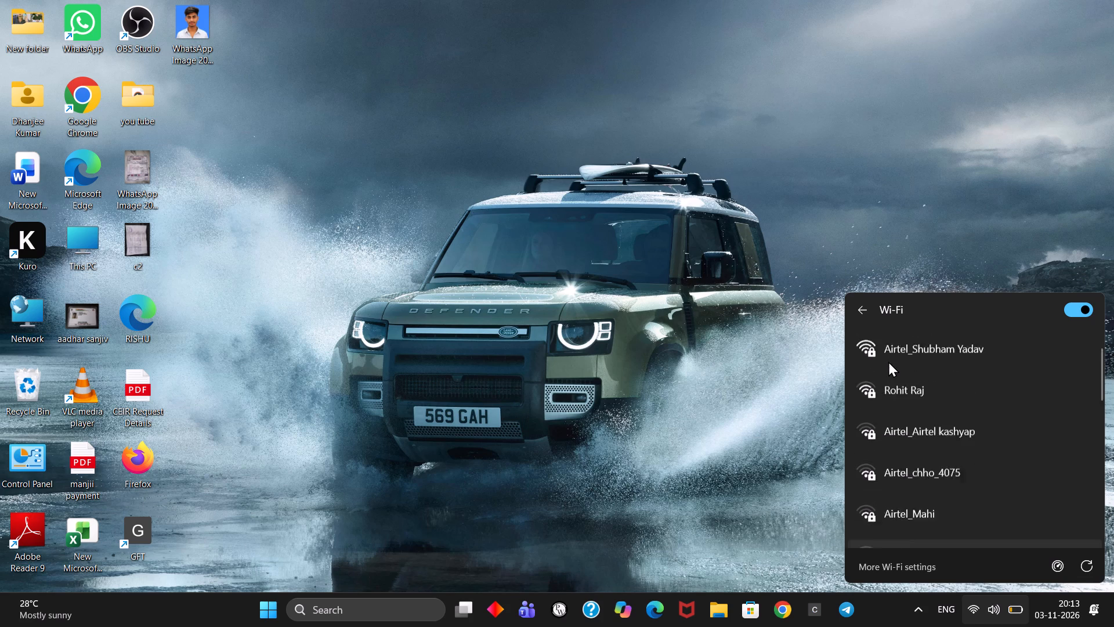
scroll(888, 361, up, 9)
scroll(888, 361, down, 1)
scroll(888, 361, up, 5)
scroll(888, 361, down, 11)
scroll(888, 361, up, 4)
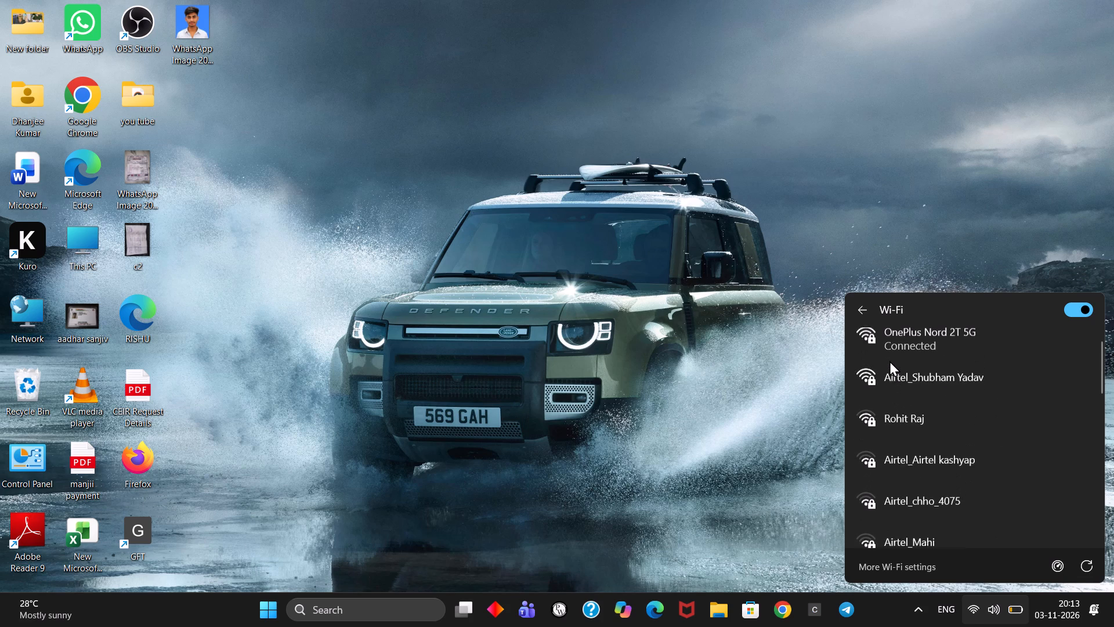
scroll(889, 361, up, 6)
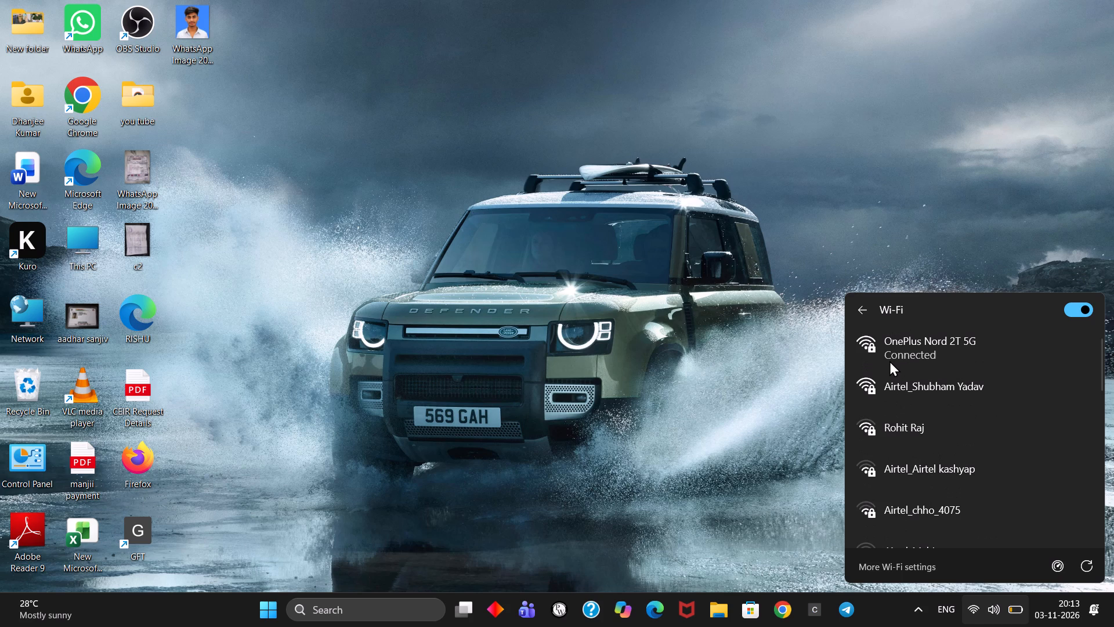
scroll(889, 361, down, 2)
scroll(889, 361, up, 2)
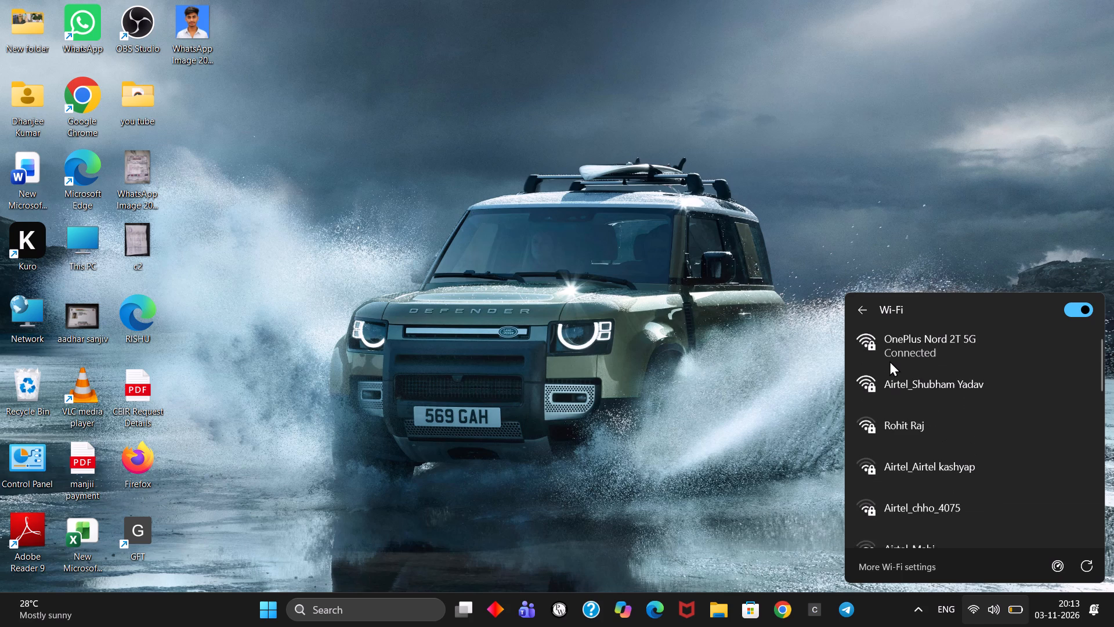
scroll(889, 361, down, 2)
scroll(889, 361, up, 3)
scroll(891, 361, down, 2)
scroll(891, 361, up, 2)
scroll(891, 361, down, 2)
scroll(891, 361, up, 2)
scroll(891, 361, down, 3)
scroll(891, 361, up, 3)
scroll(891, 361, down, 3)
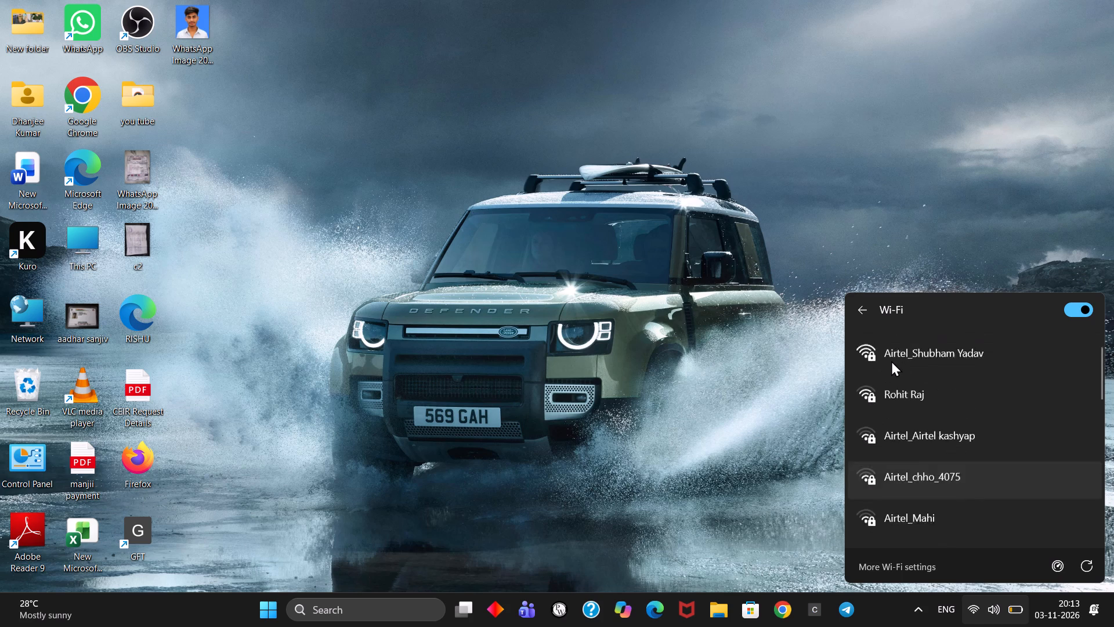
scroll(891, 361, up, 6)
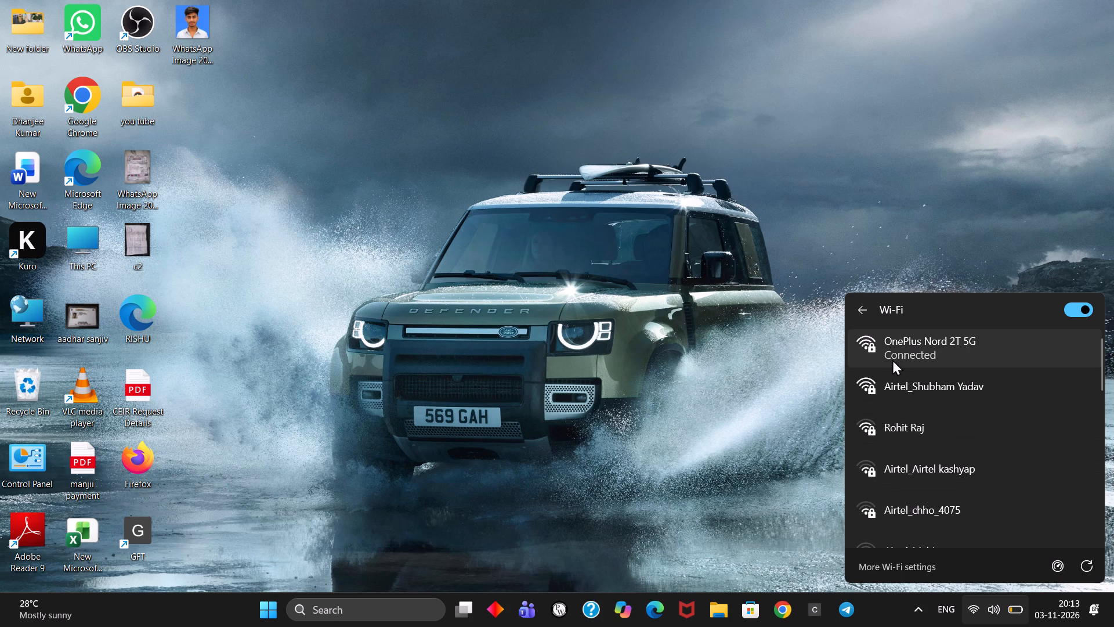
scroll(892, 359, down, 2)
scroll(892, 359, up, 5)
scroll(892, 359, down, 3)
scroll(892, 359, up, 4)
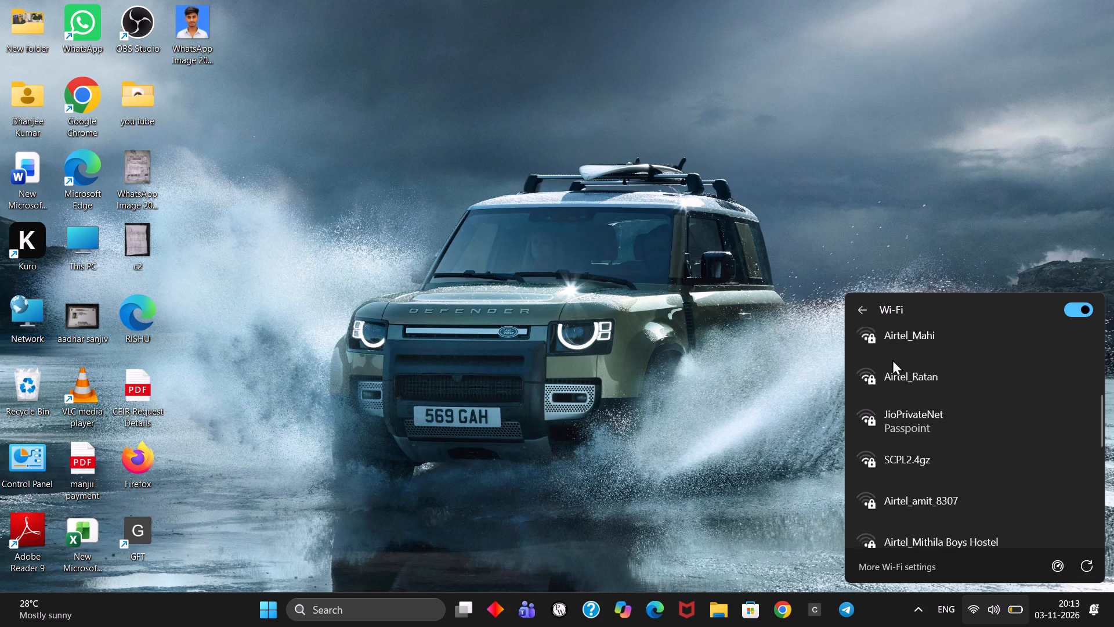
scroll(892, 359, down, 2)
scroll(892, 359, up, 3)
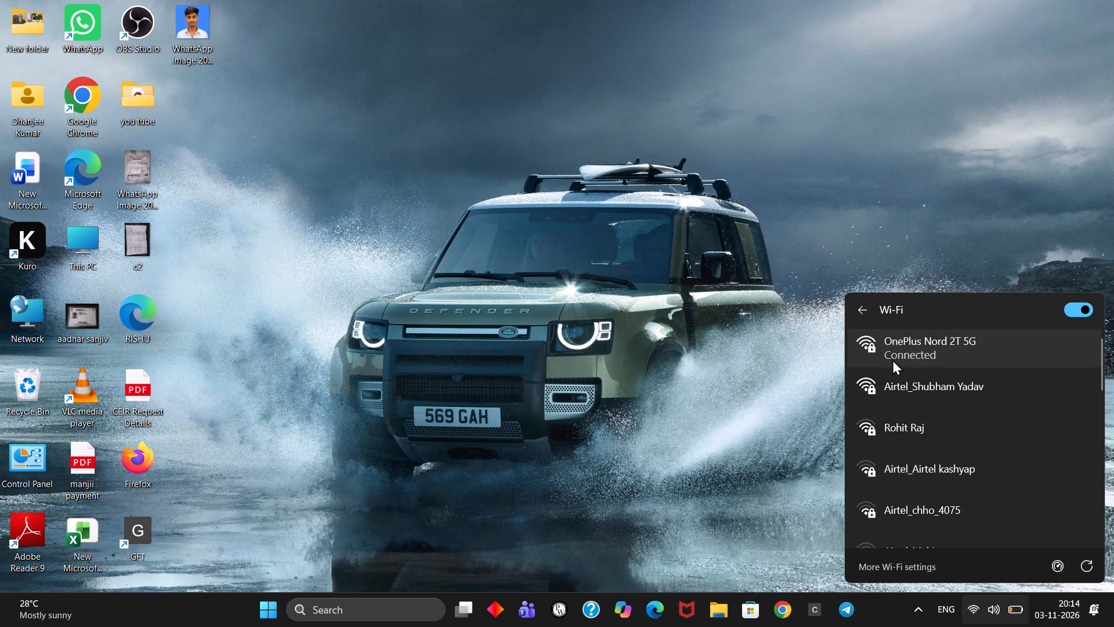
scroll(892, 359, up, 1)
scroll(892, 359, down, 2)
scroll(892, 359, up, 2)
scroll(892, 359, down, 10)
scroll(892, 359, up, 10)
Expand the connected OnePlus Nord 2T 5G network entry to view its connection status.
drag(894, 362, 896, 373)
drag(902, 349, 904, 365)
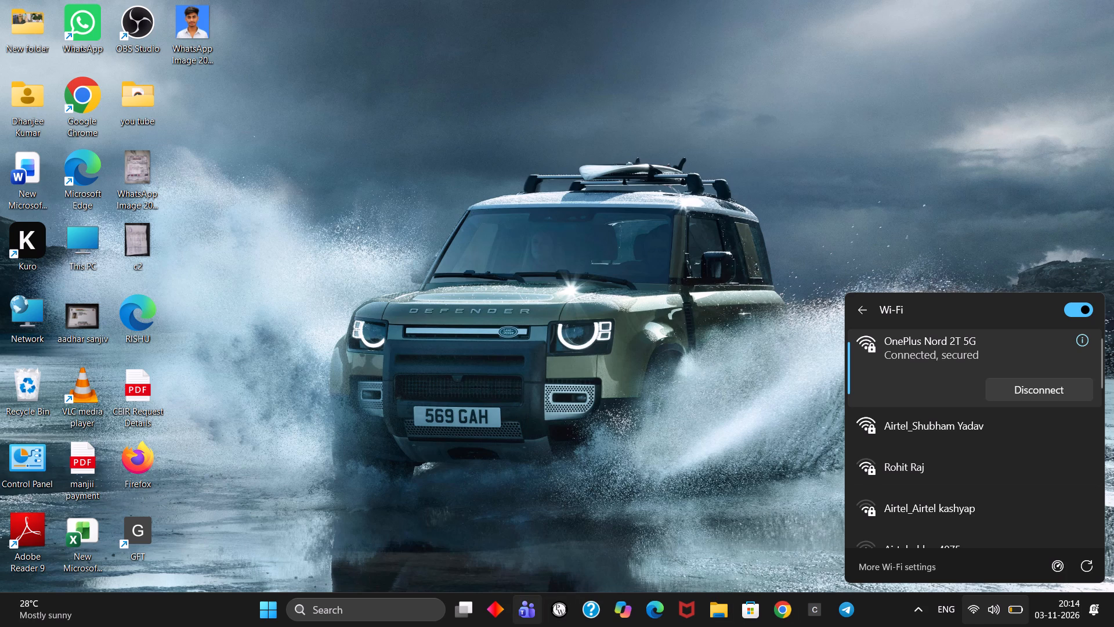
Close the Wi-Fi network list and refresh the desktop.
right_click(581, 458)
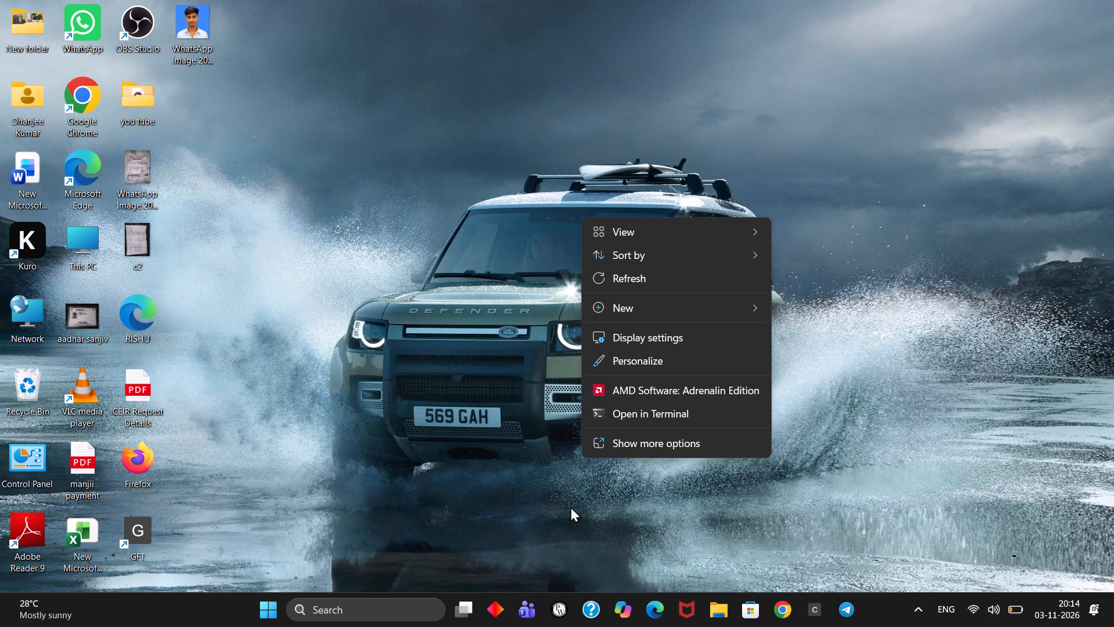
right_click(692, 275)
click(692, 275)
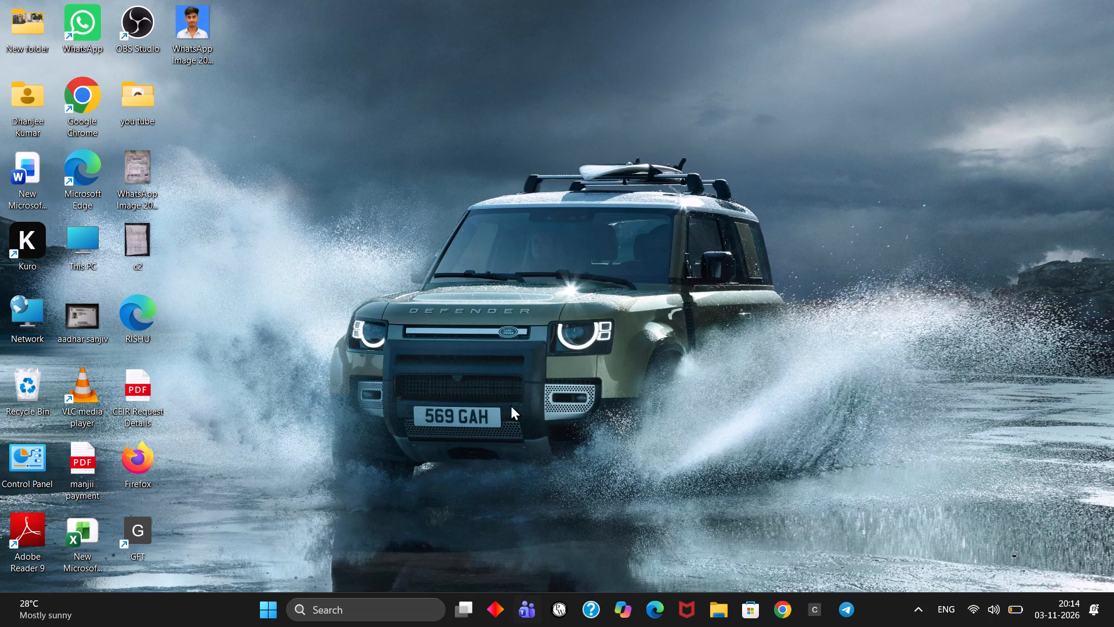
Open the saved Trading view chart for XAUUSD in Google Chrome and maximise the browser window.
click(784, 600)
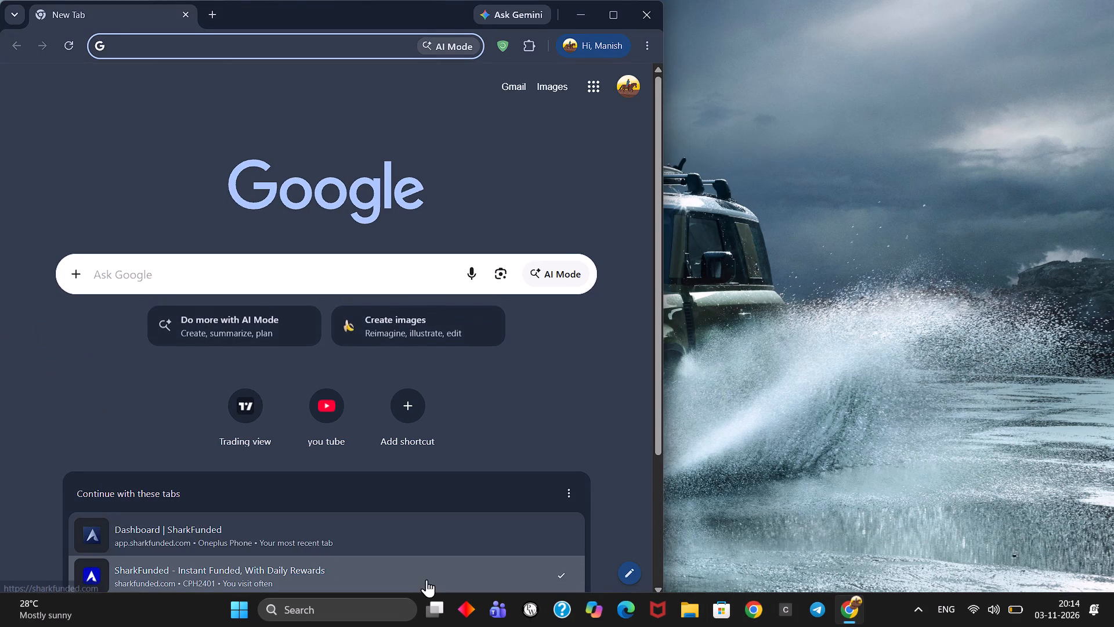
click(273, 425)
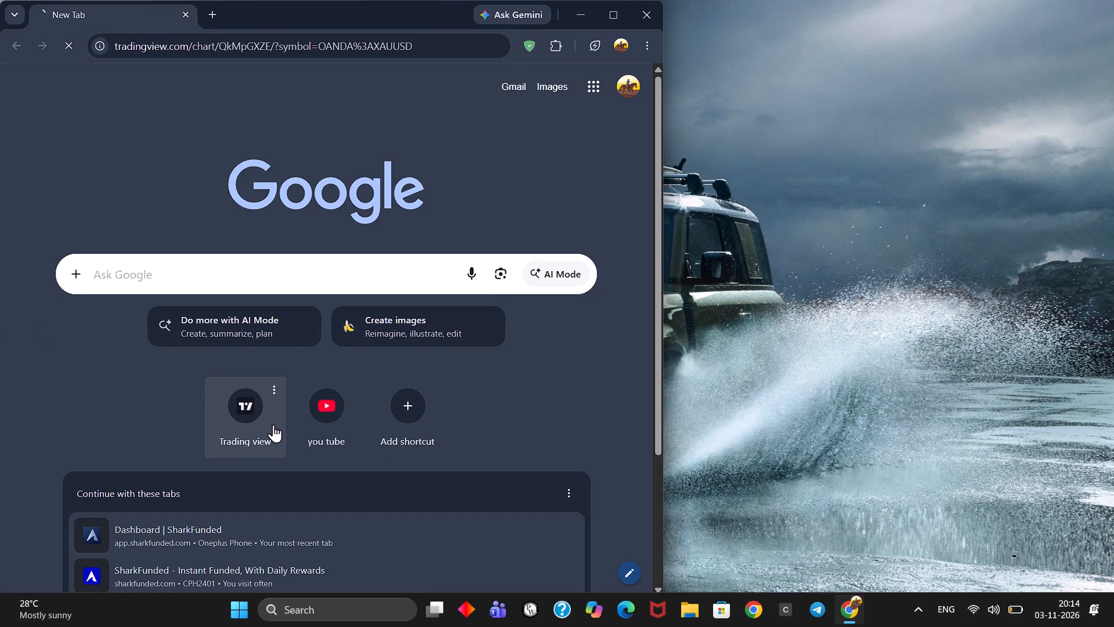
click(277, 435)
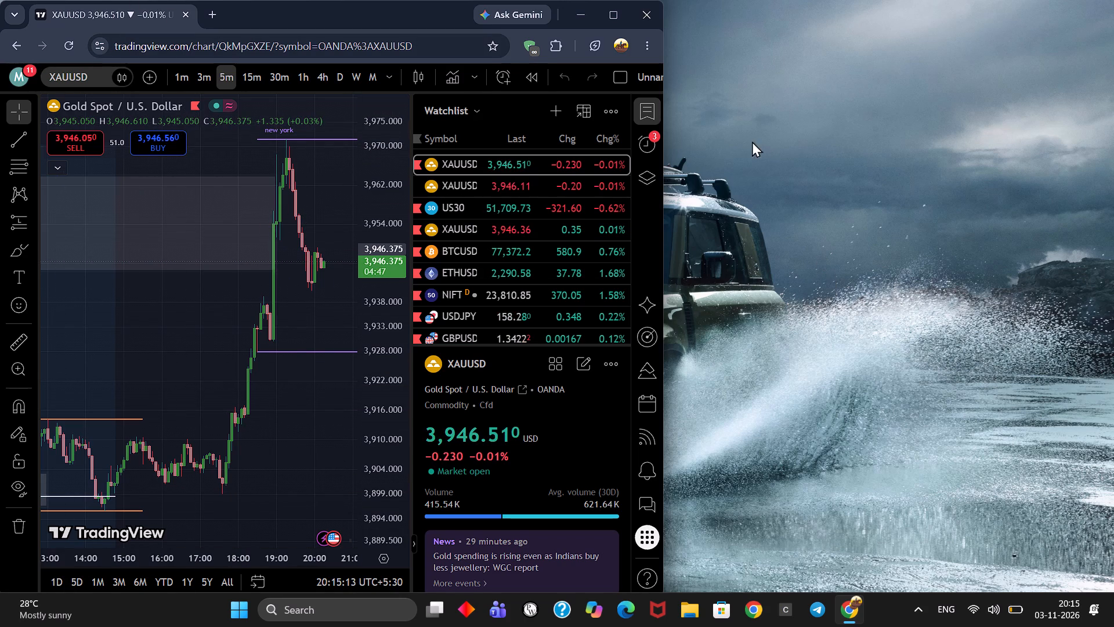
click(615, 13)
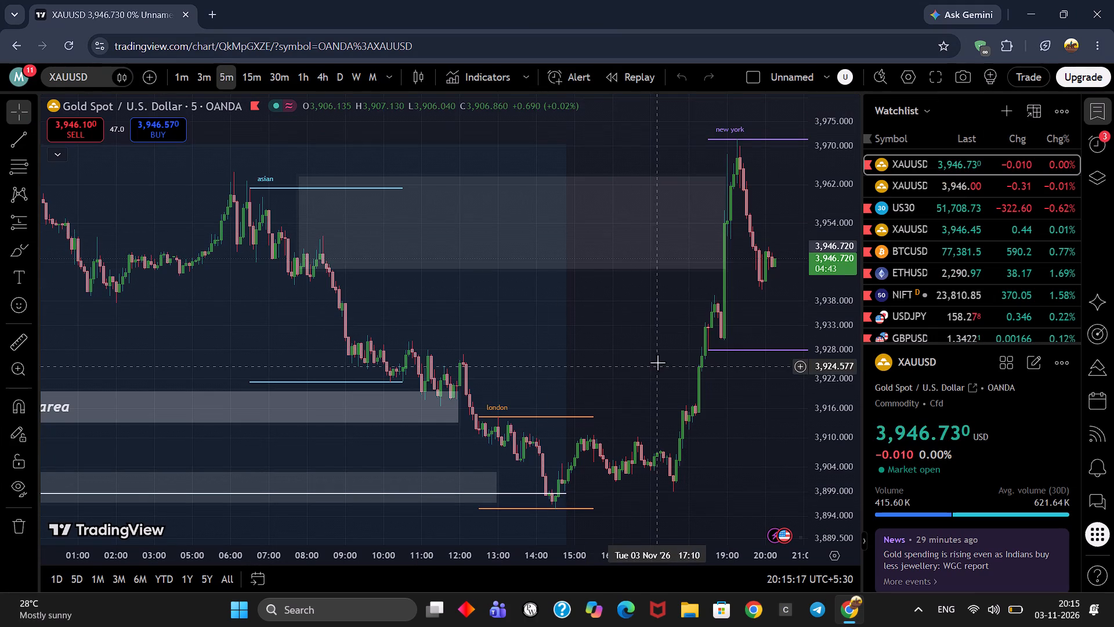
Examine the recent XAUUSD price action and session levels, comparing the 5-minute and 15-minute timeframes.
drag(588, 373, 568, 368)
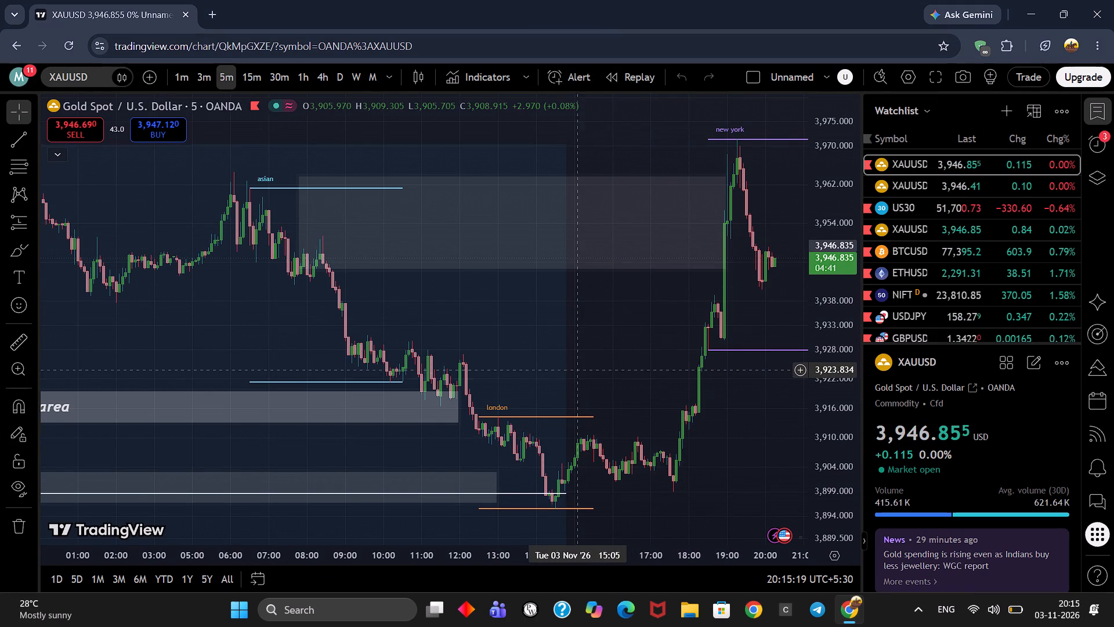
drag(568, 368, 309, 456)
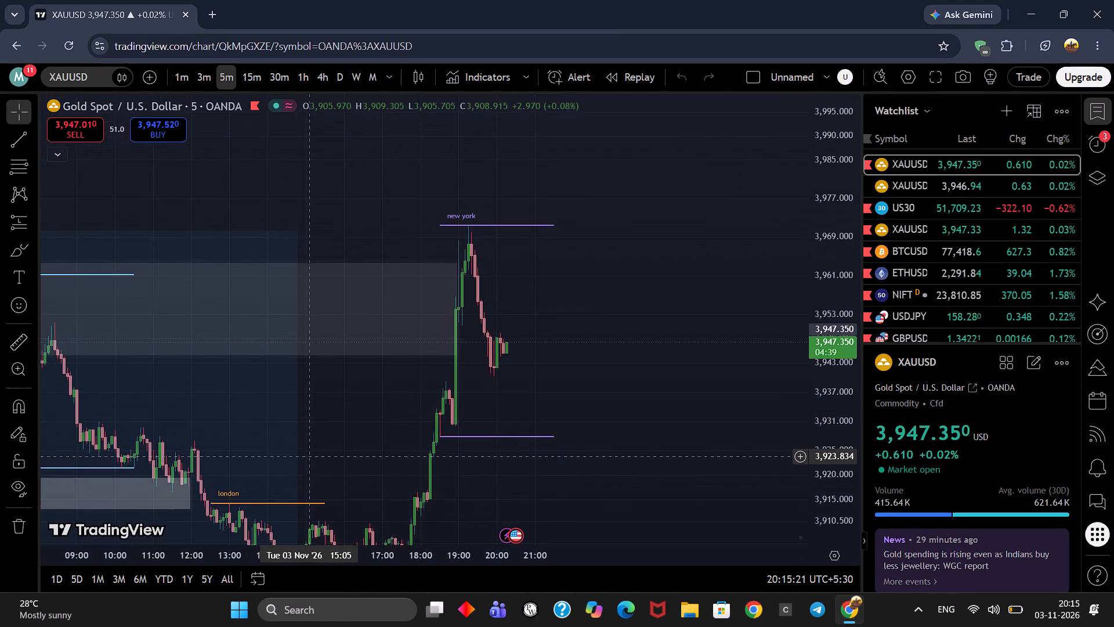
drag(309, 456, 308, 459)
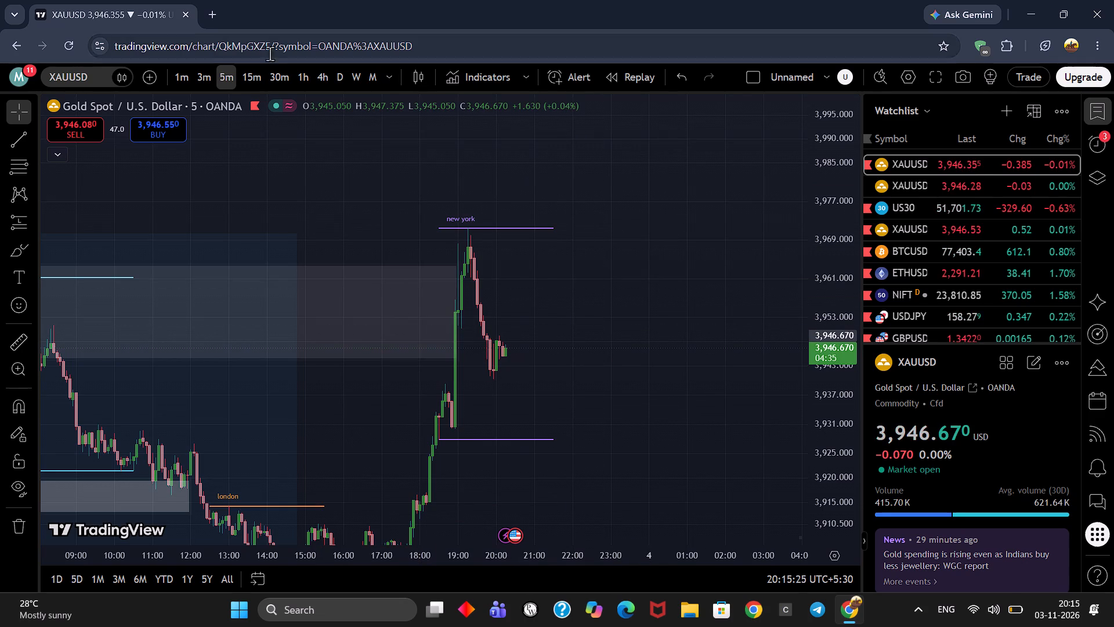
click(261, 69)
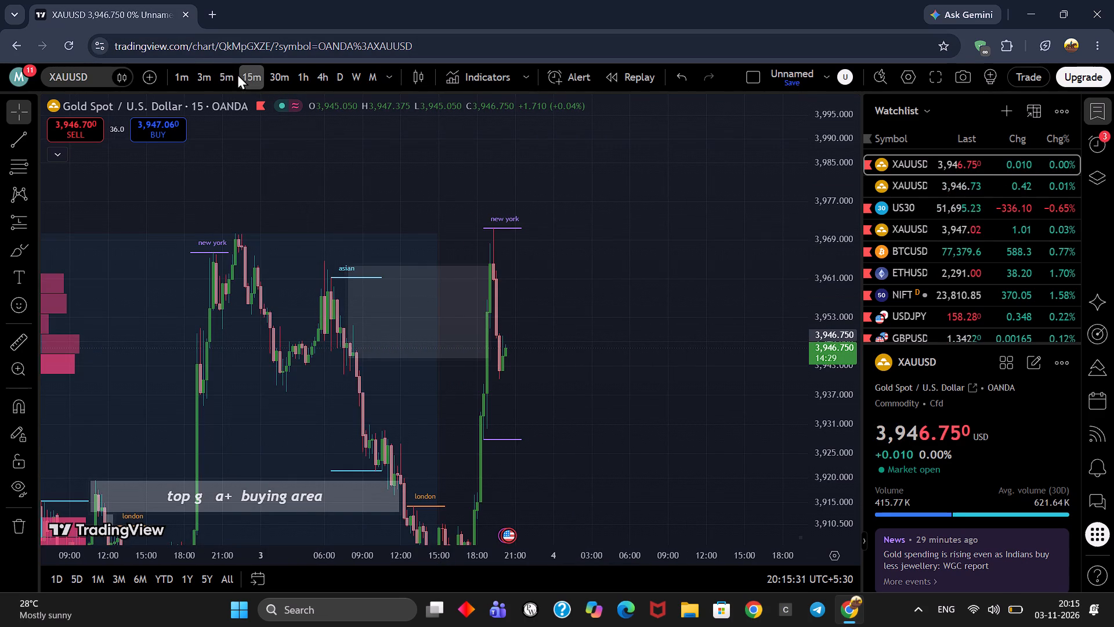
click(221, 75)
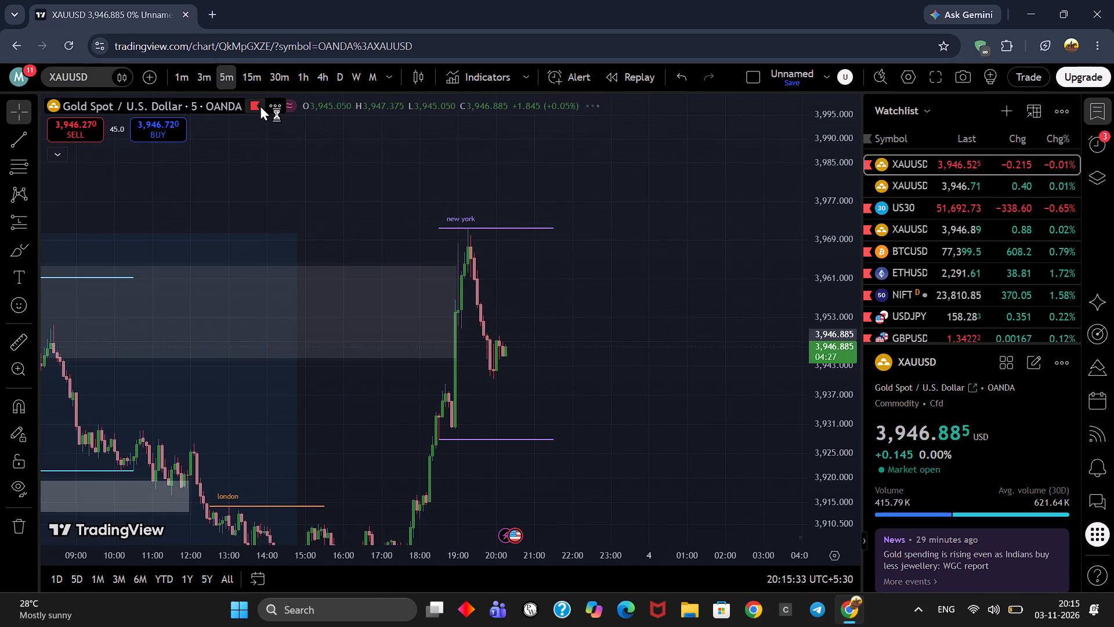
click(261, 74)
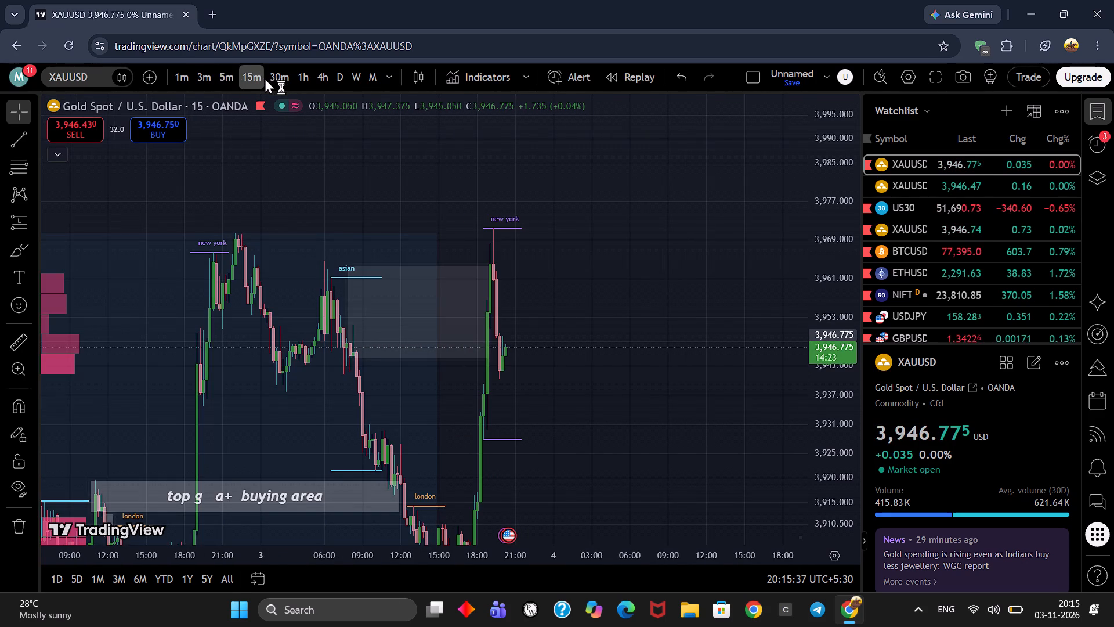
Examine the XAUUSD chart on the 30-minute timeframe around the marked buying area and the New York session, dismissing the upgrade pop-up.
click(267, 77)
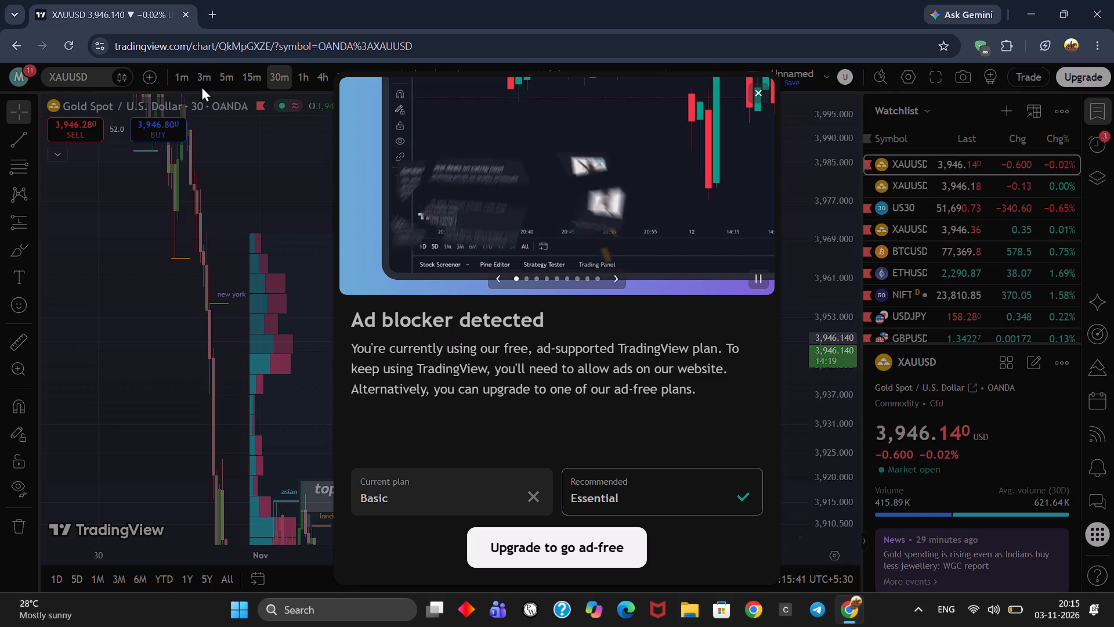
click(751, 89)
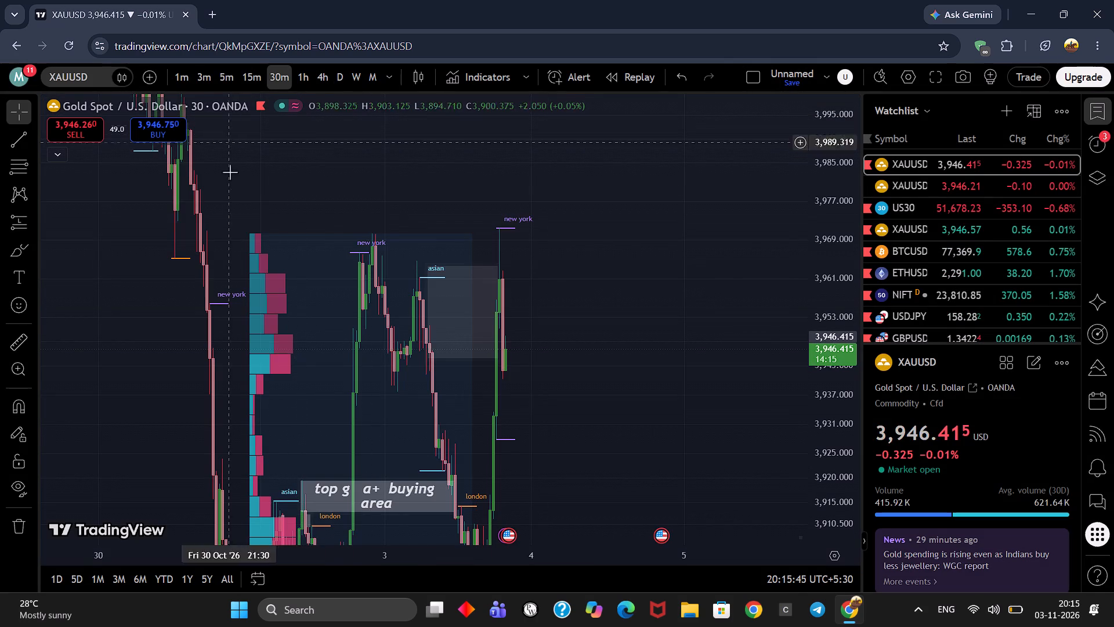
drag(582, 254, 623, 190)
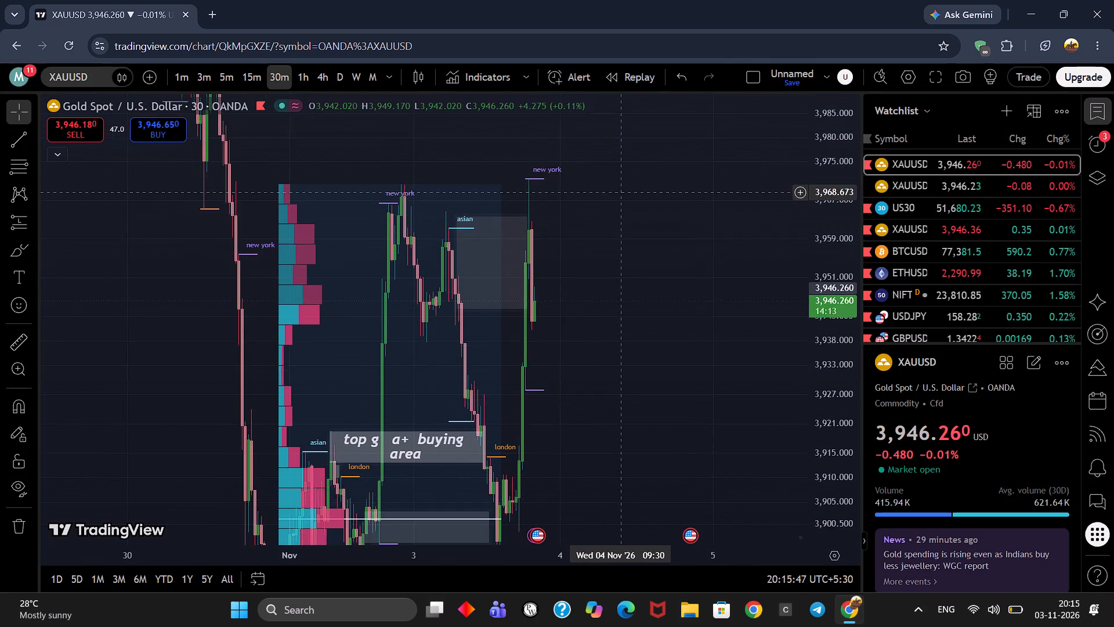
drag(623, 190, 600, 138)
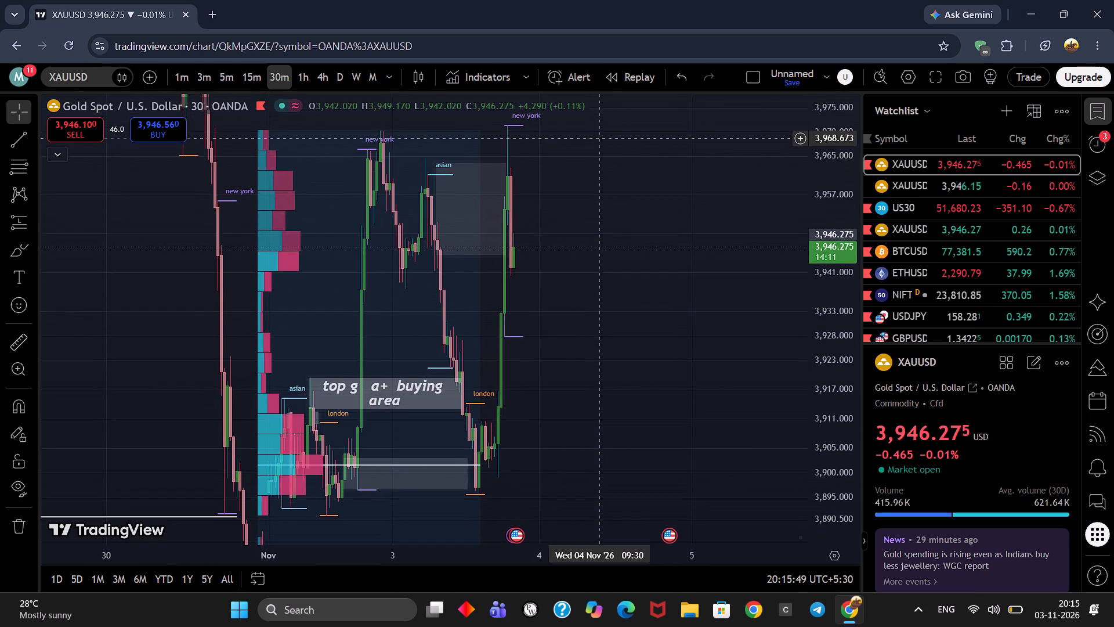
drag(600, 138, 594, 174)
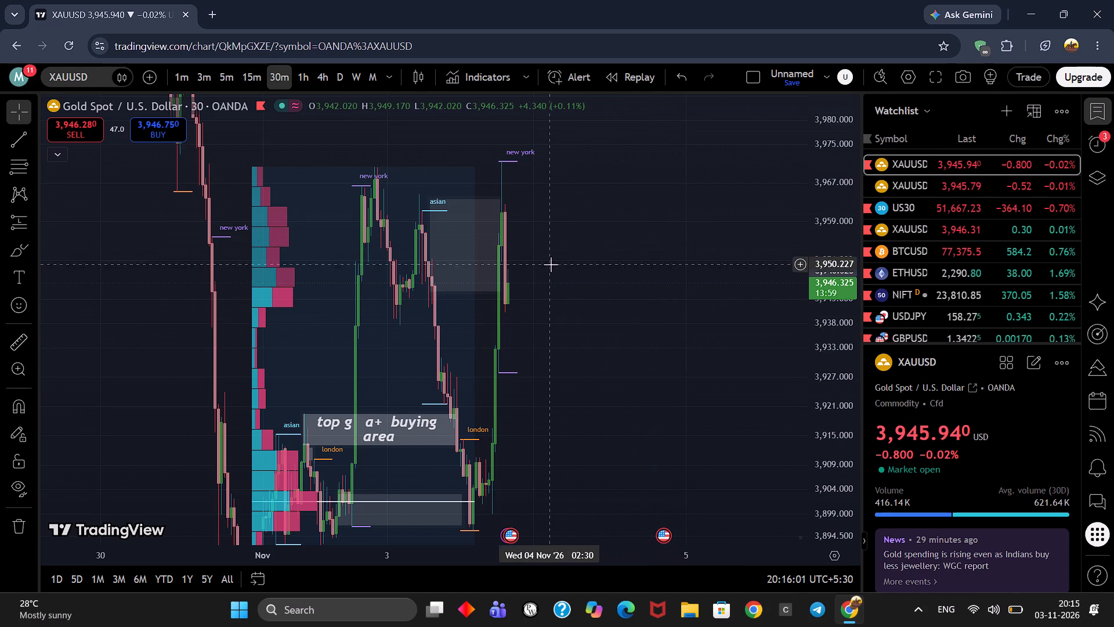
drag(609, 272, 509, 271)
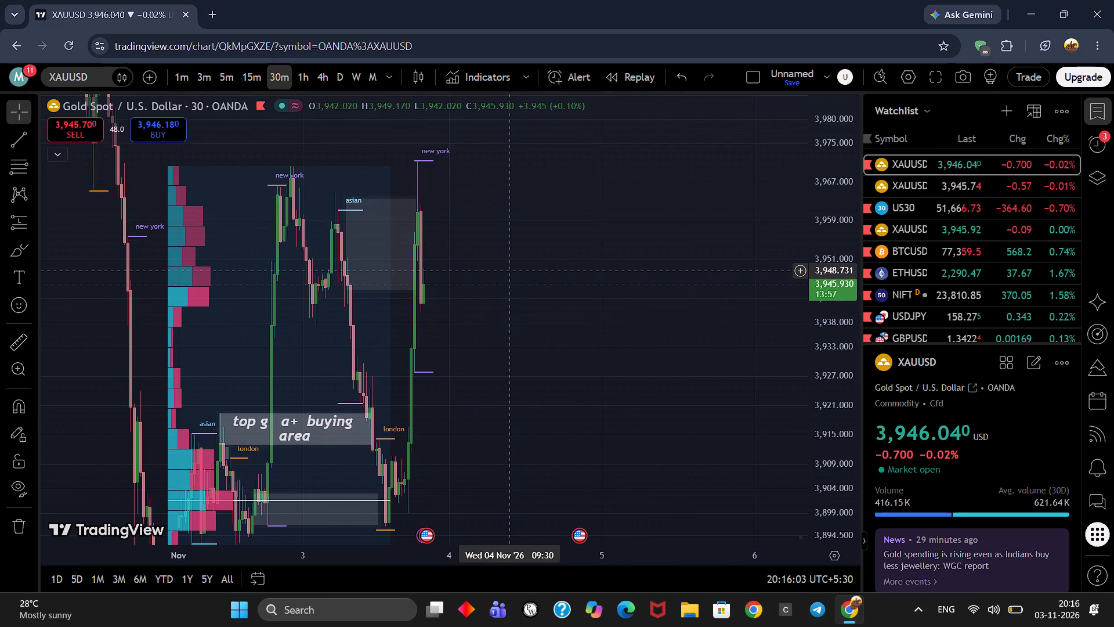
drag(509, 271, 602, 244)
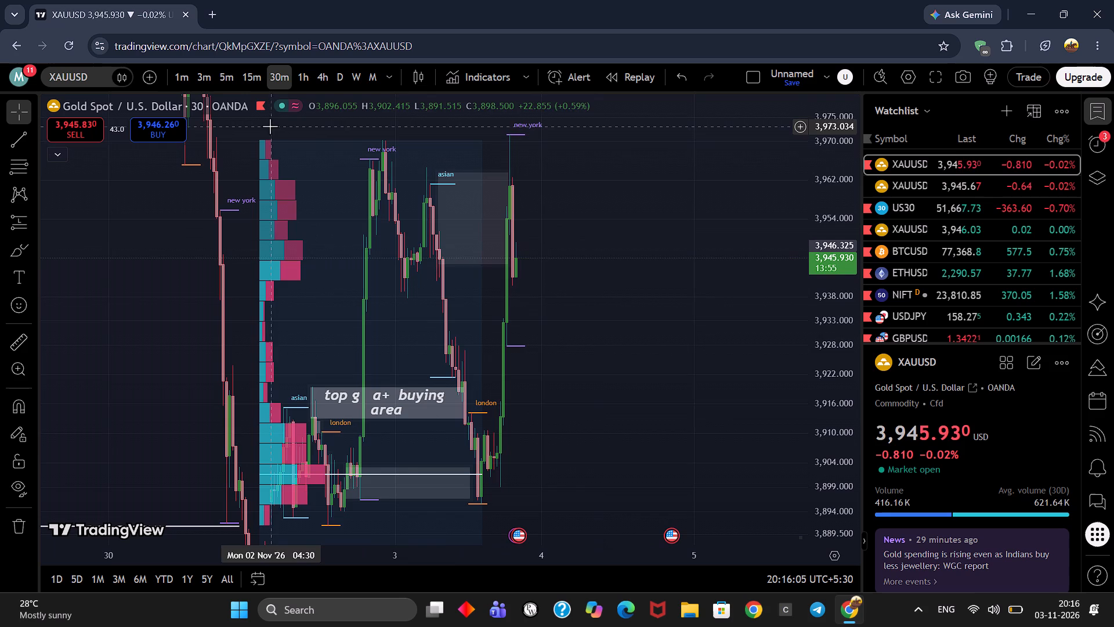
Review XAUUSD on the 15-minute timeframe, then return to 5 minutes and examine the latest New York session move.
click(254, 85)
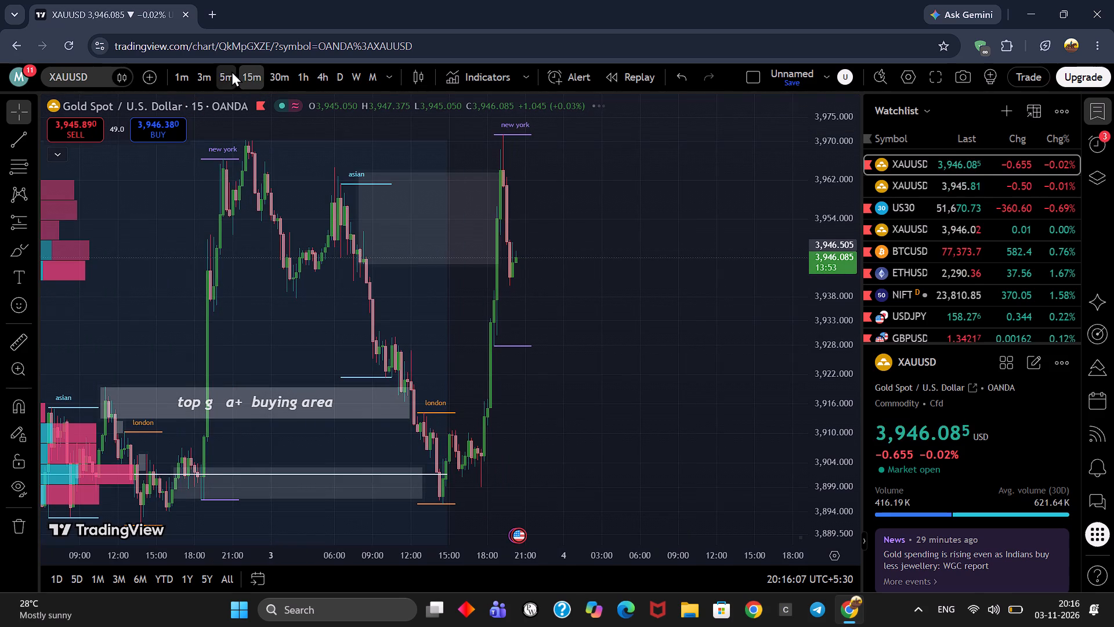
click(232, 71)
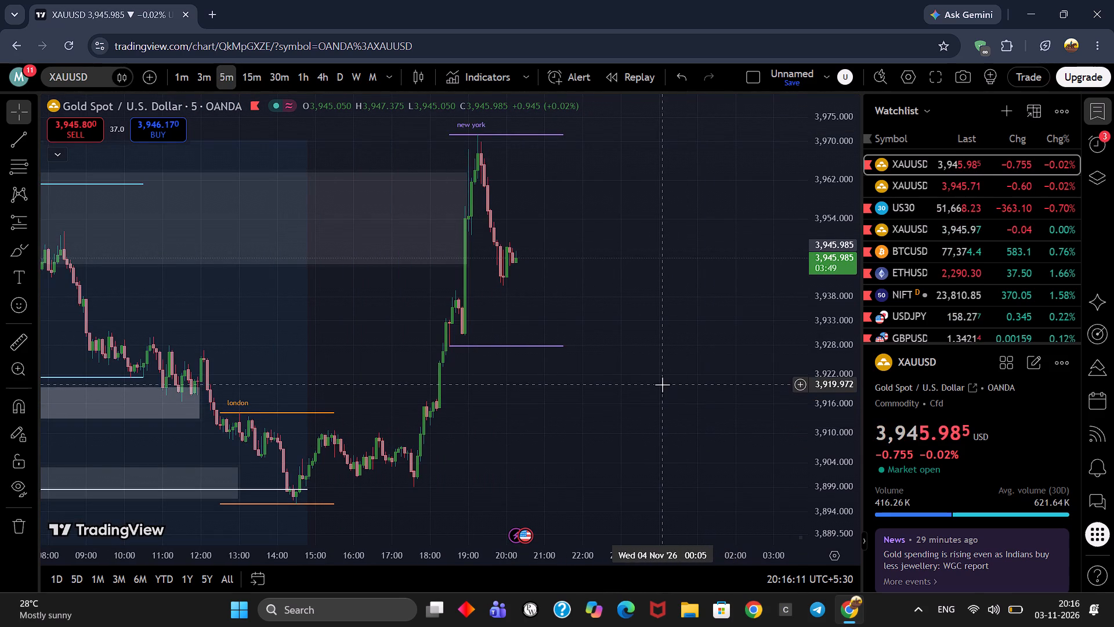
drag(665, 361, 585, 468)
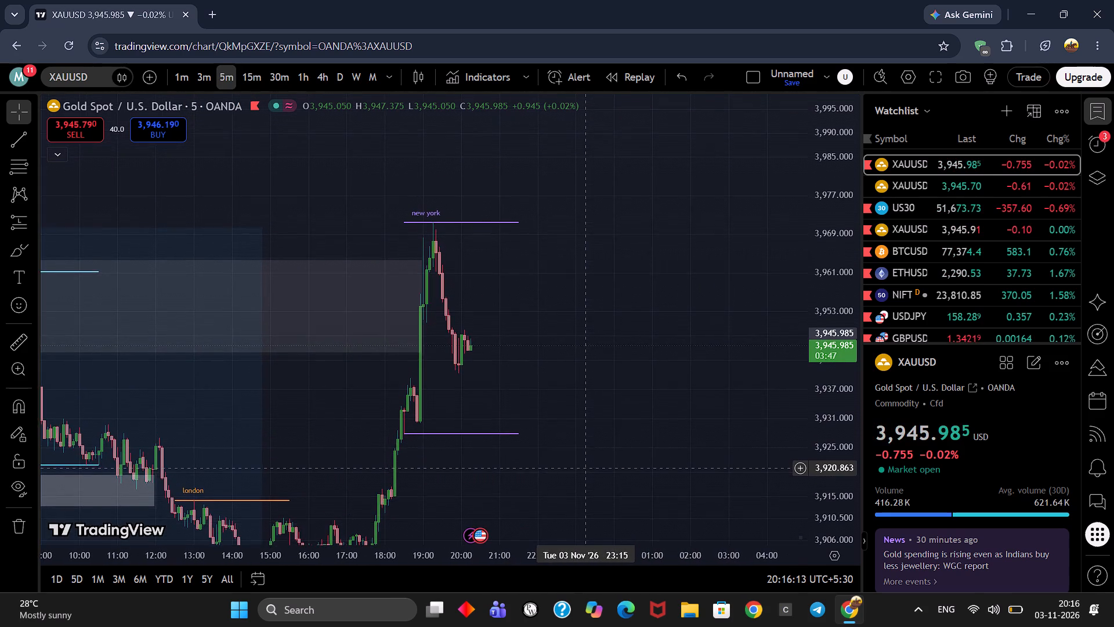
drag(585, 468, 609, 411)
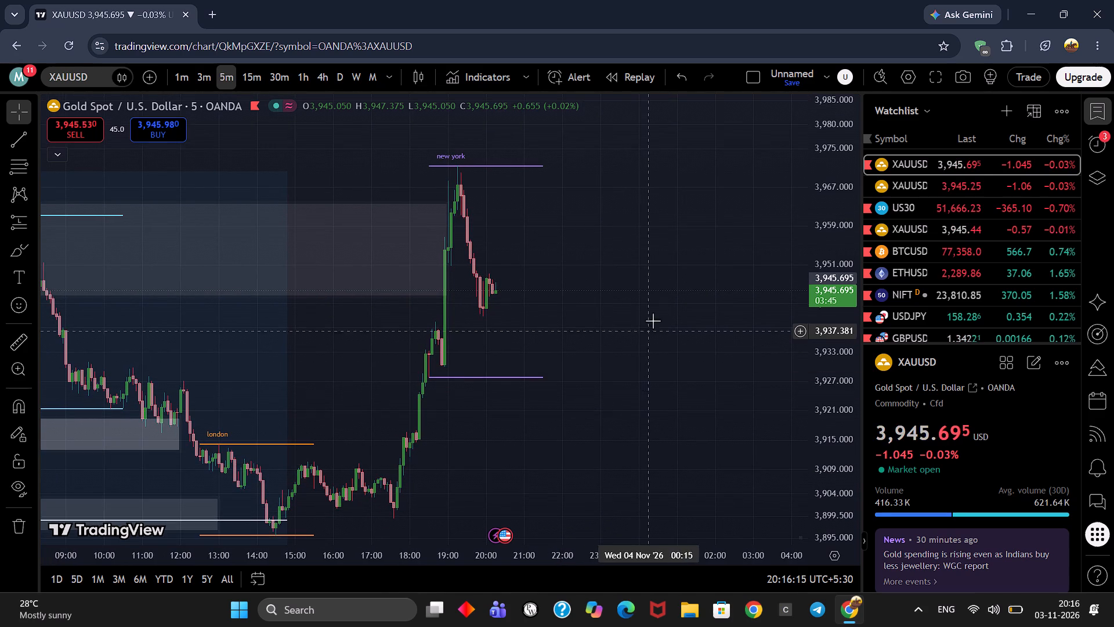
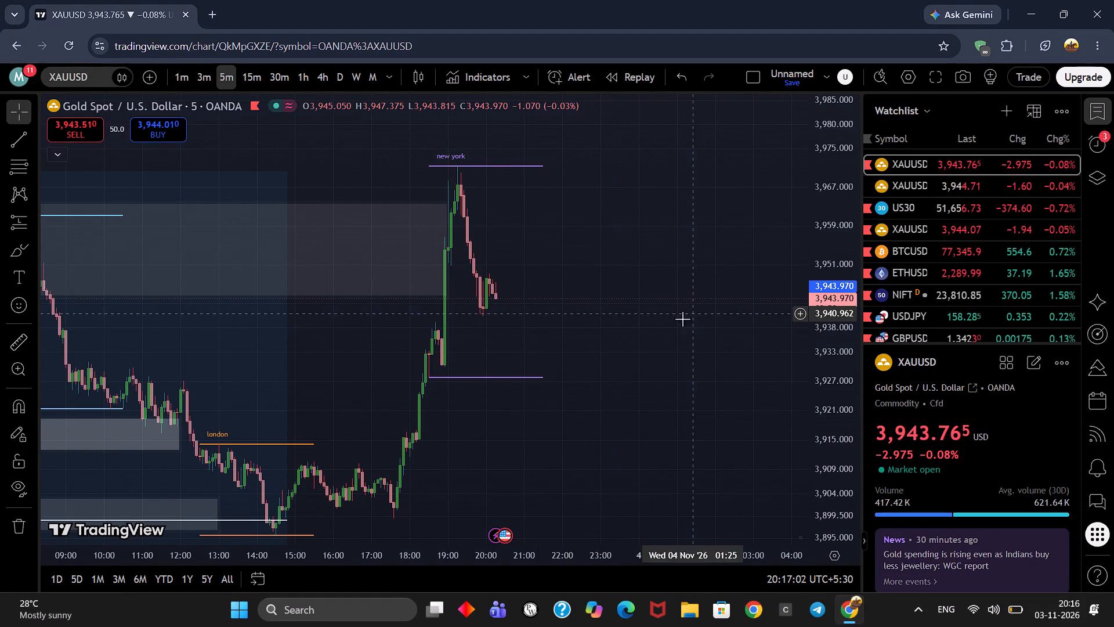
Examine the New York session move on the 5-minute XAUUSD chart at compressed and expanded price scales.
drag(572, 297, 481, 332)
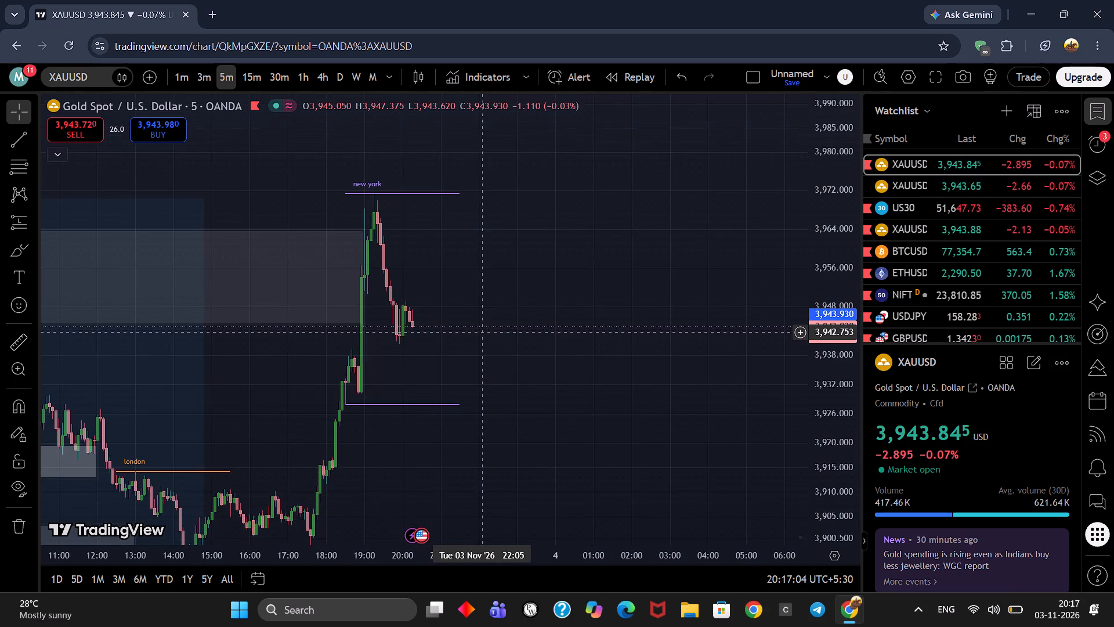
drag(481, 332, 504, 348)
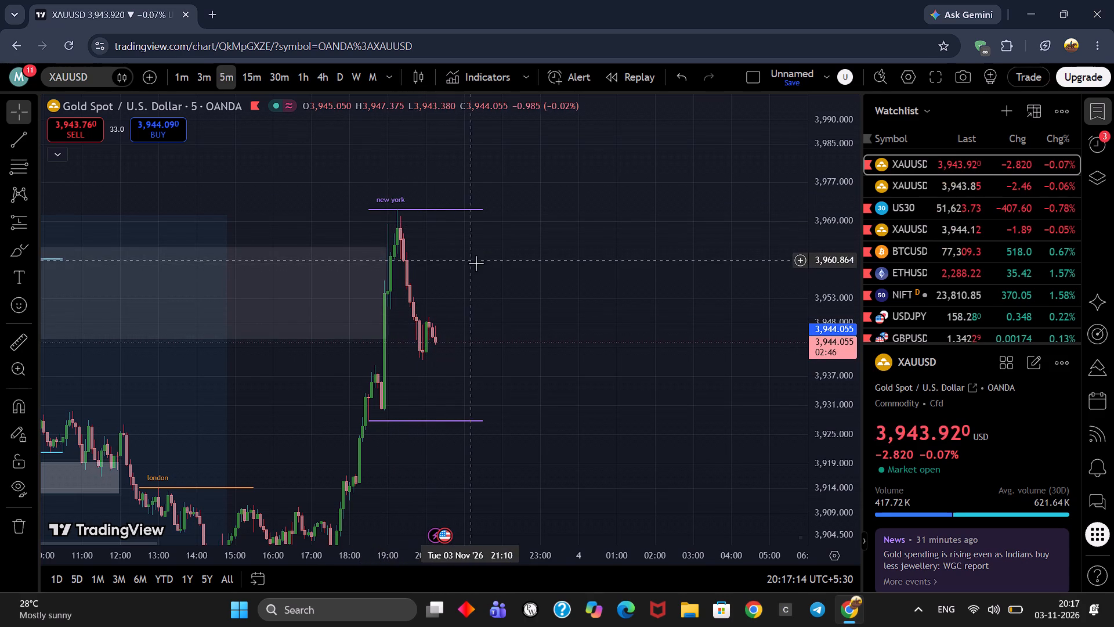
drag(478, 264, 529, 270)
drag(529, 270, 547, 272)
scroll(825, 257, up, 9)
scroll(825, 257, down, 7)
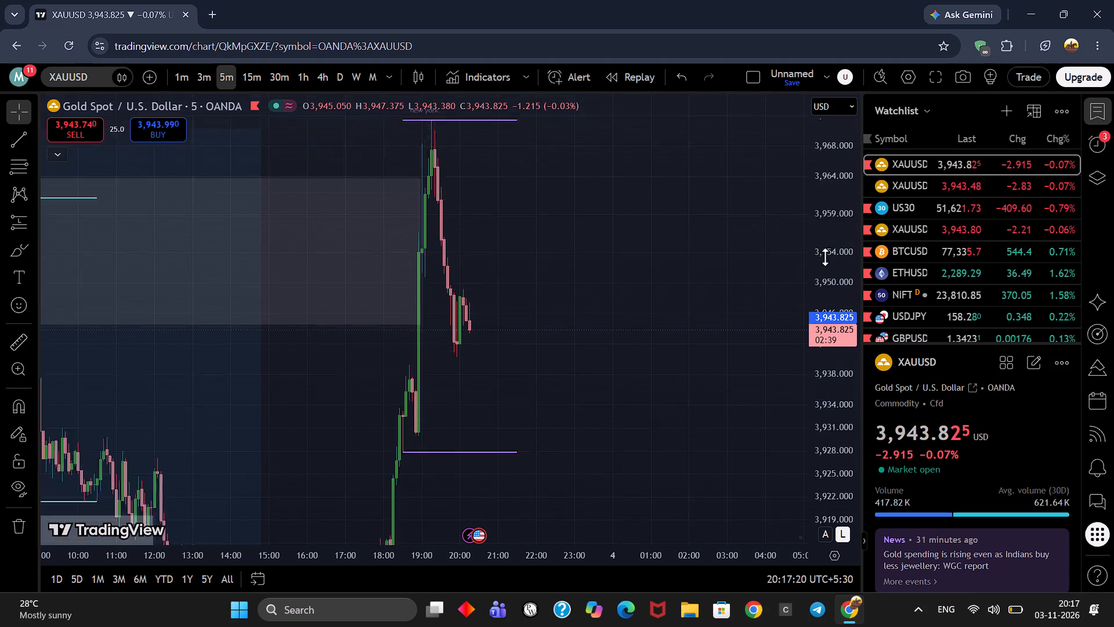
scroll(825, 257, down, 4)
scroll(825, 257, up, 3)
scroll(825, 257, down, 4)
scroll(825, 257, up, 2)
scroll(825, 257, down, 2)
scroll(825, 257, up, 2)
scroll(825, 257, down, 1)
scroll(825, 257, up, 2)
scroll(825, 257, down, 4)
scroll(825, 257, up, 1)
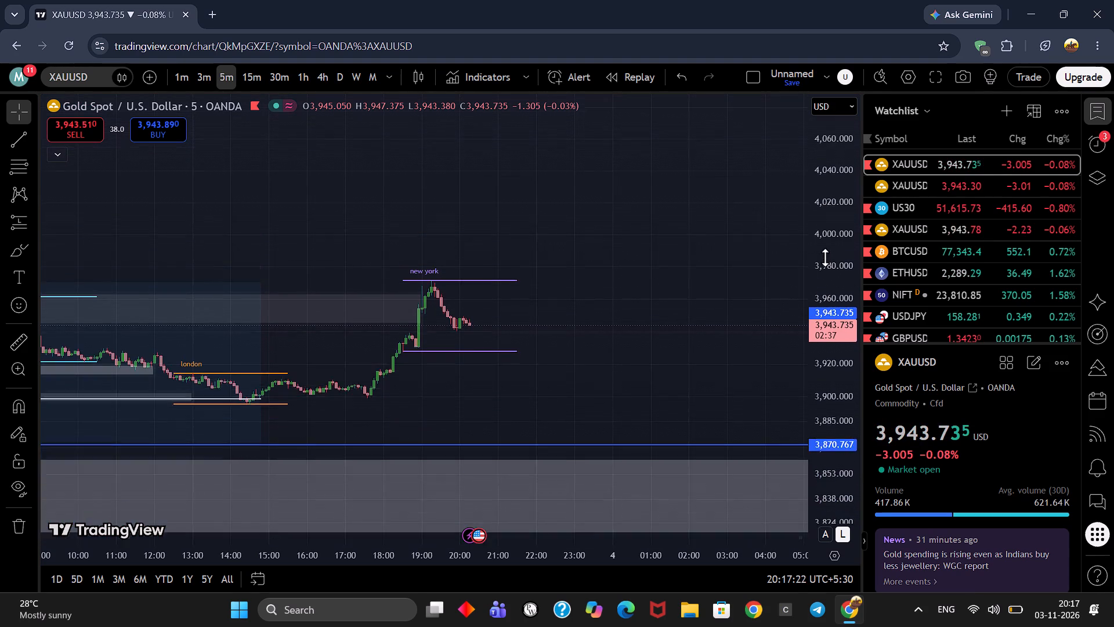
scroll(825, 257, up, 5)
scroll(825, 257, down, 1)
scroll(825, 257, up, 2)
scroll(825, 257, down, 2)
scroll(825, 257, up, 1)
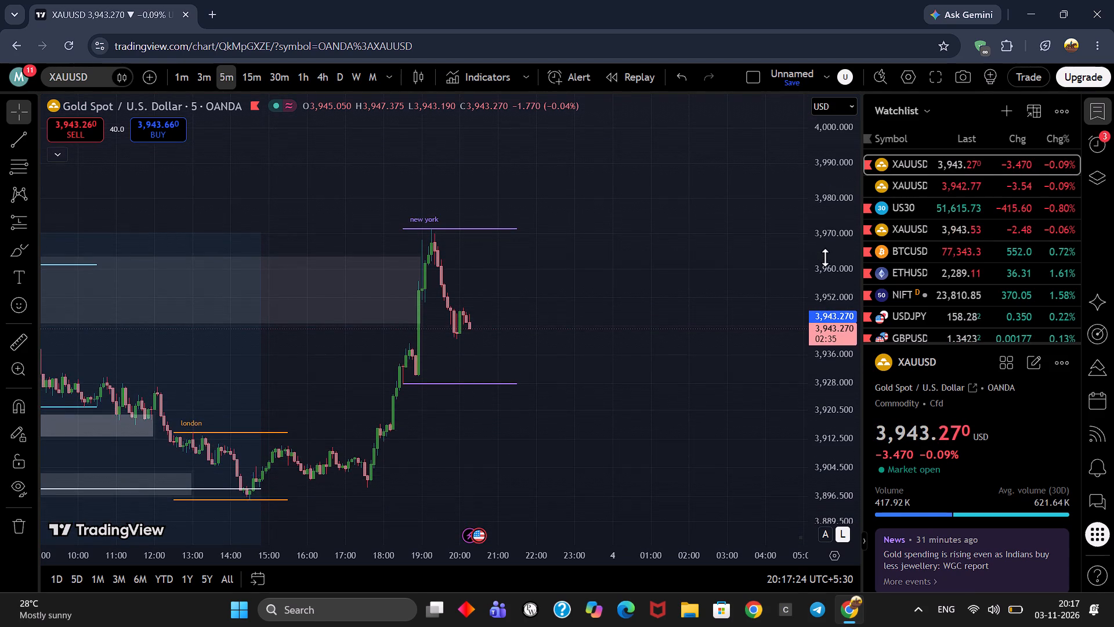
scroll(825, 257, up, 1)
scroll(825, 257, down, 1)
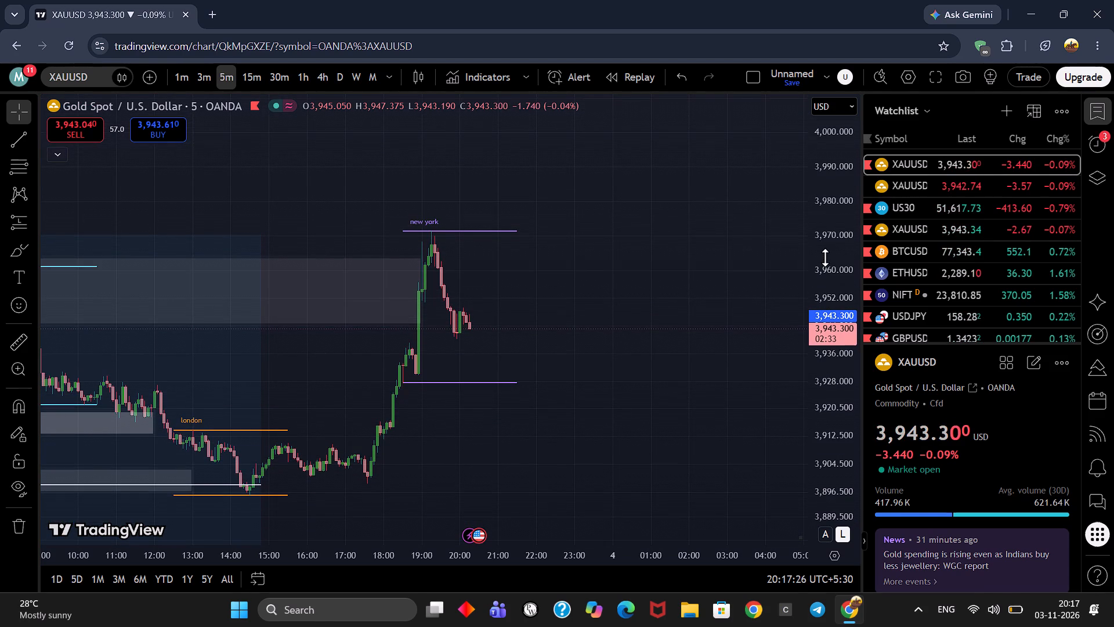
scroll(825, 257, up, 1)
scroll(825, 257, down, 1)
scroll(825, 257, up, 1)
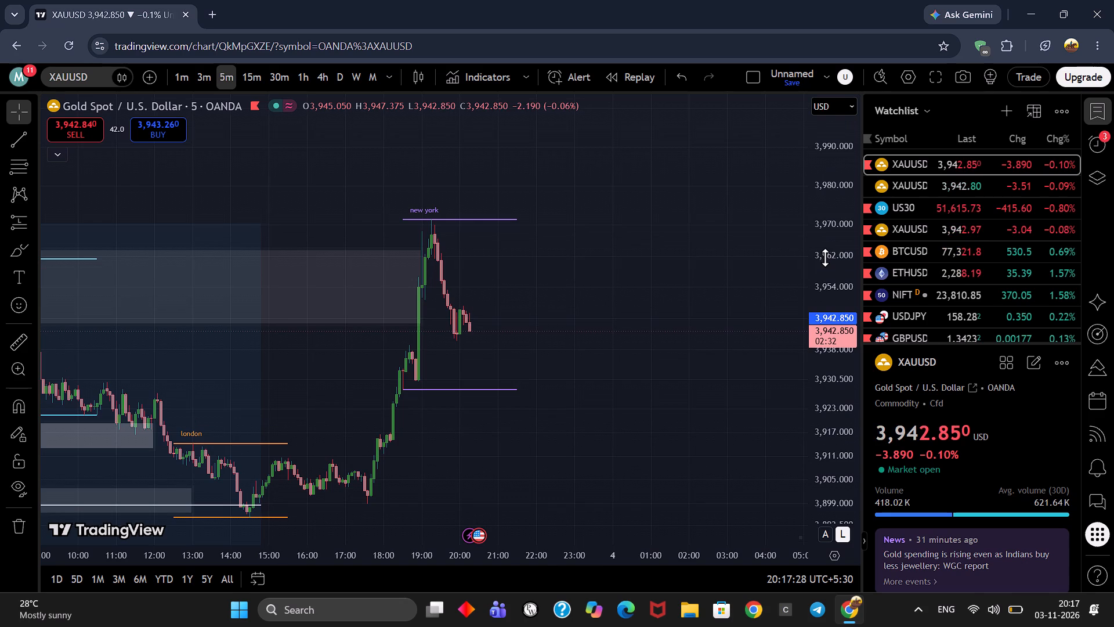
Examine the 5-minute XAUUSD price action from the London session range through the New York session levels.
drag(535, 283, 540, 298)
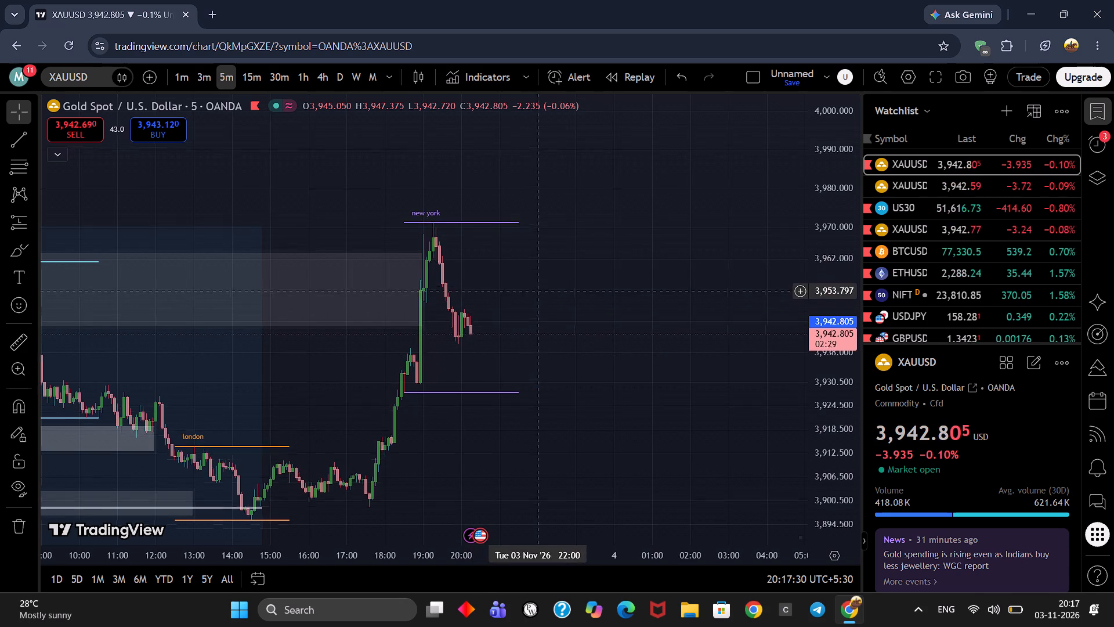
drag(540, 298, 584, 251)
drag(584, 253, 569, 318)
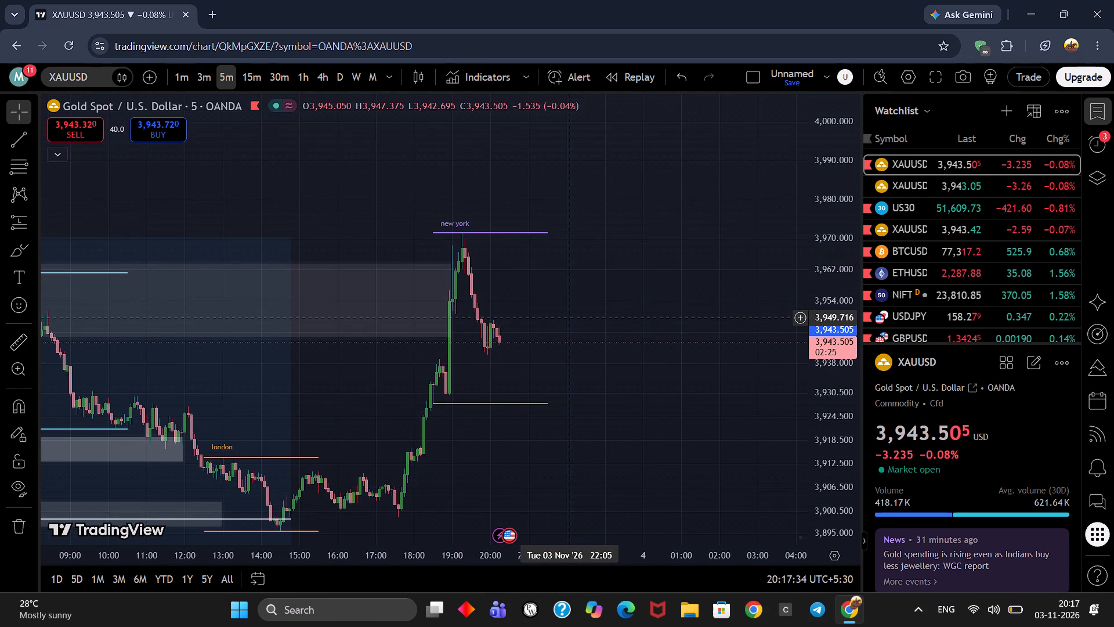
drag(569, 318, 569, 318)
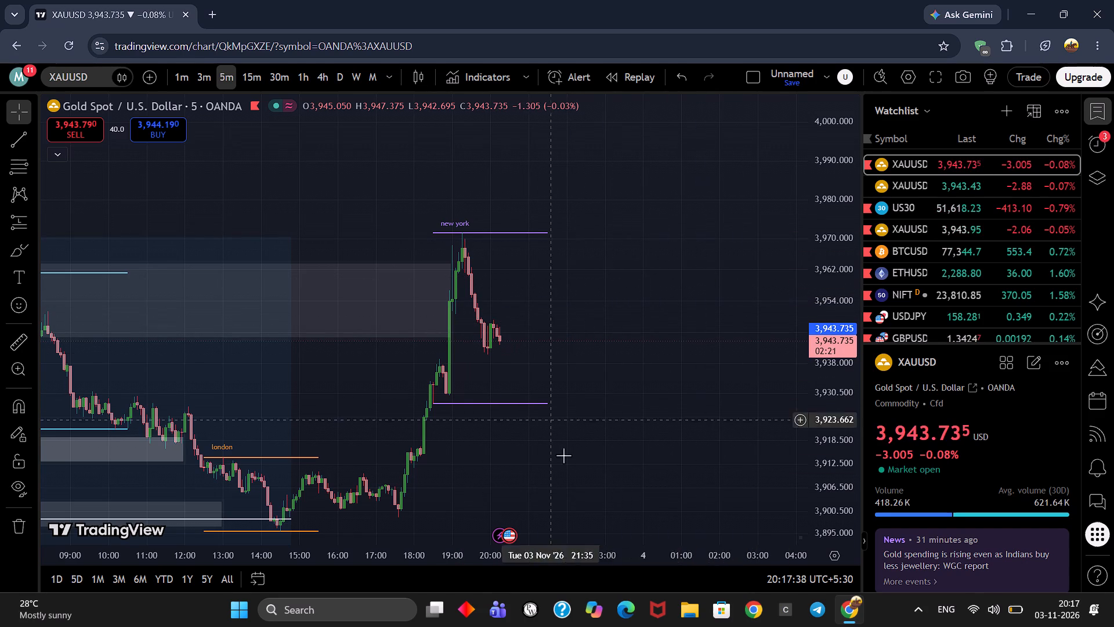
scroll(833, 345, up, 2)
scroll(833, 345, down, 2)
scroll(833, 345, up, 4)
scroll(833, 345, down, 4)
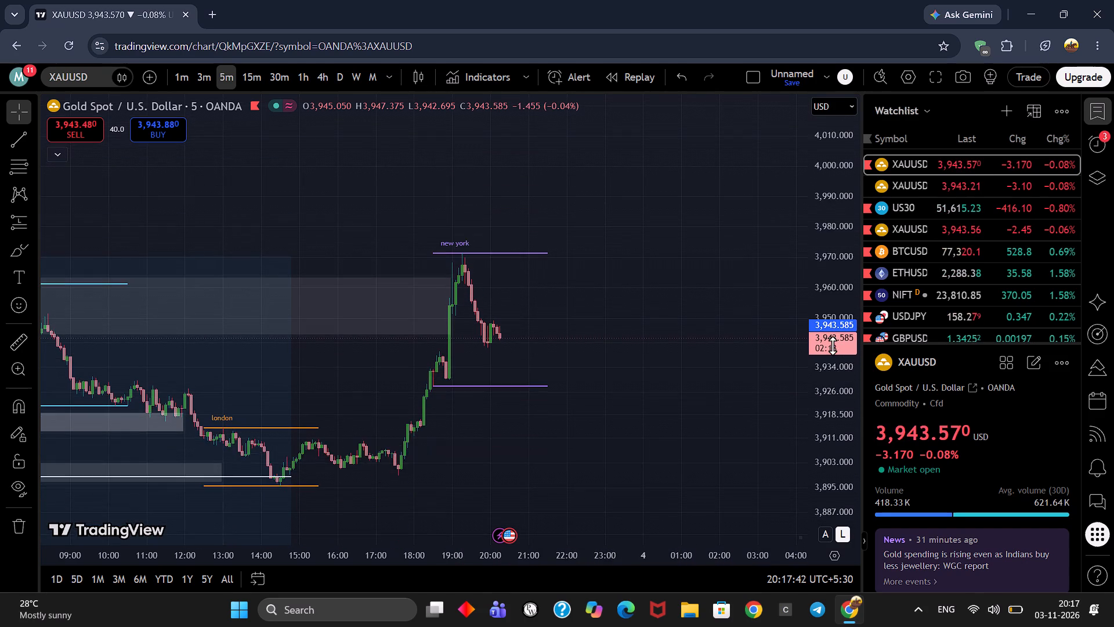
scroll(833, 345, up, 1)
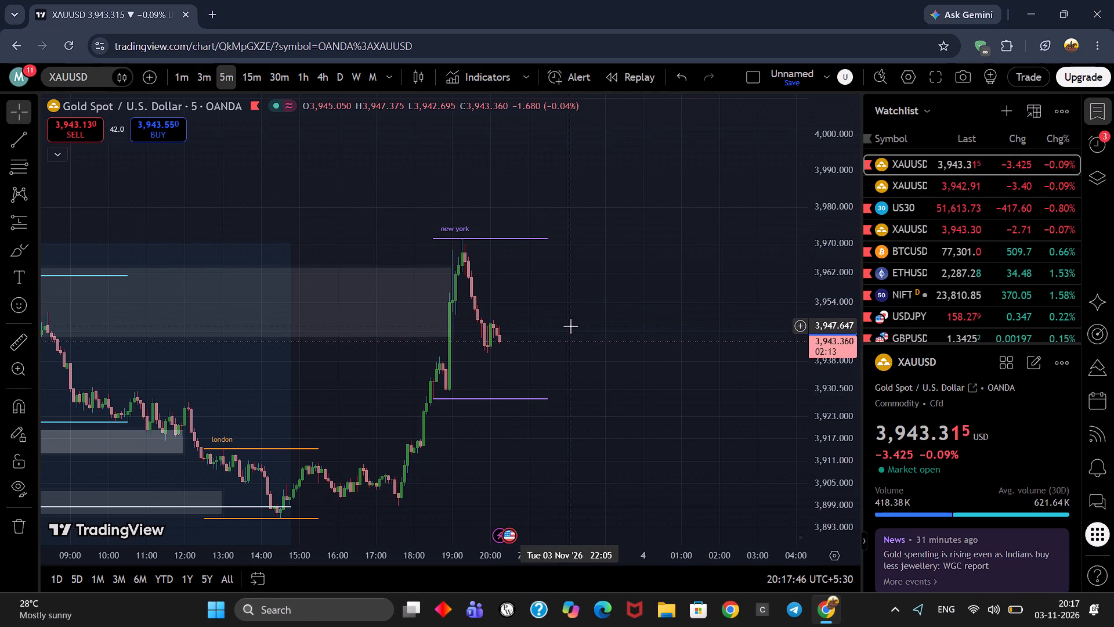
drag(573, 325, 578, 318)
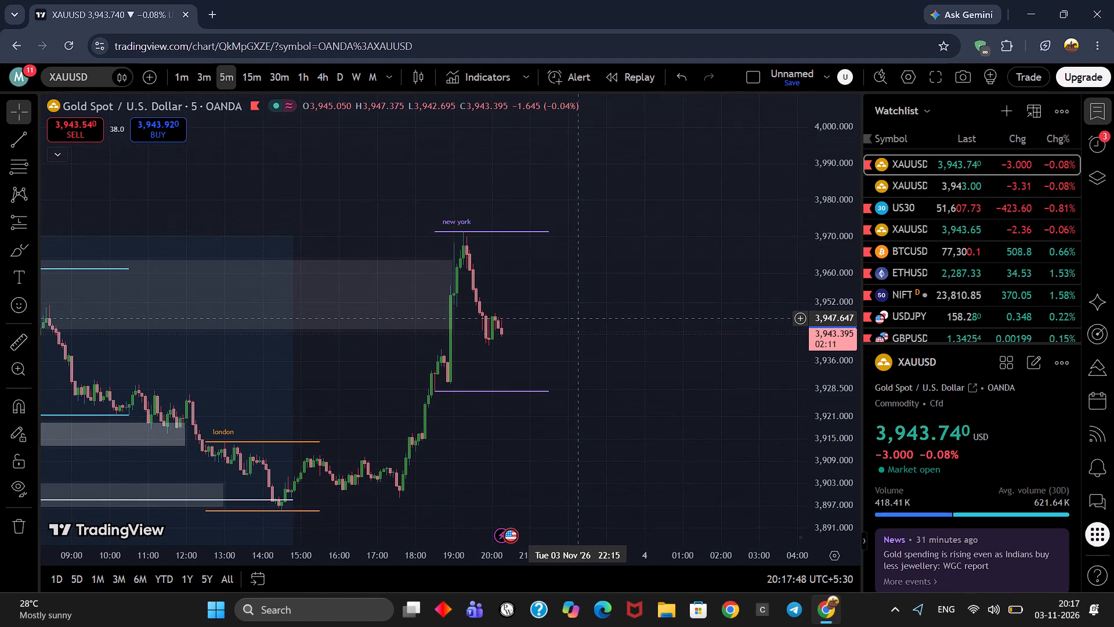
drag(578, 318, 578, 319)
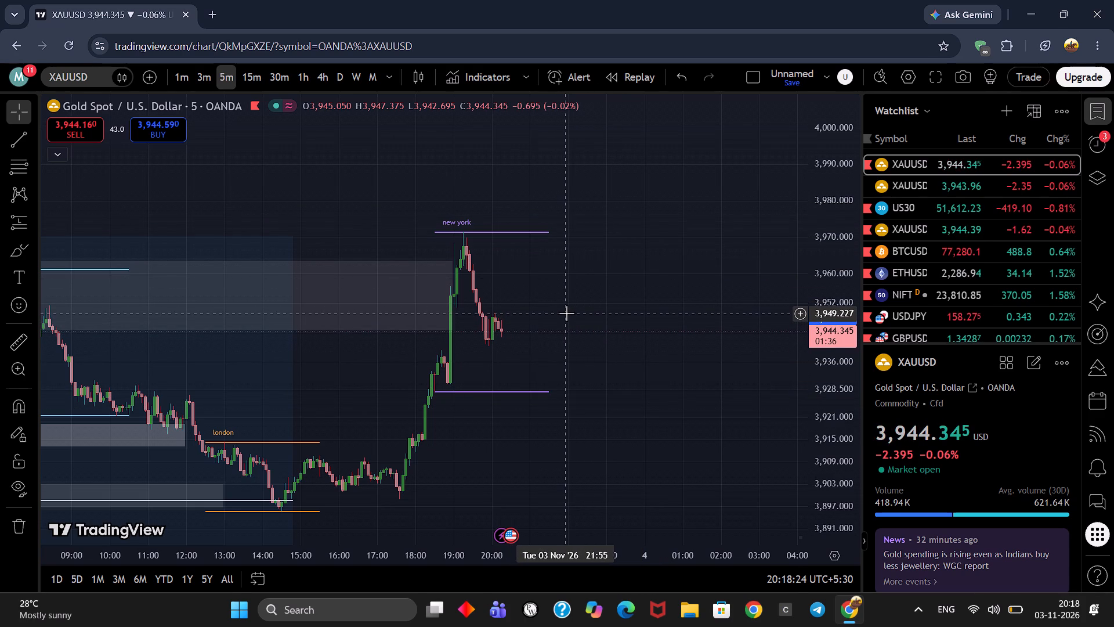
Inspect the latest 5-minute candles between the New York session lines up close, including their position relative to the London range.
drag(566, 313, 579, 245)
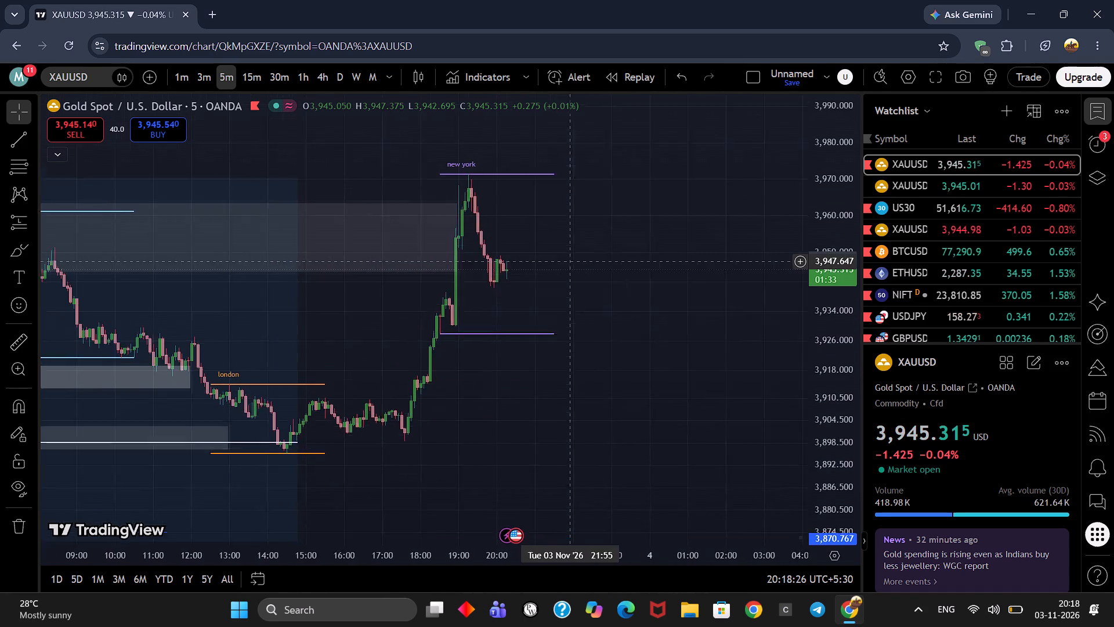
drag(579, 245, 468, 291)
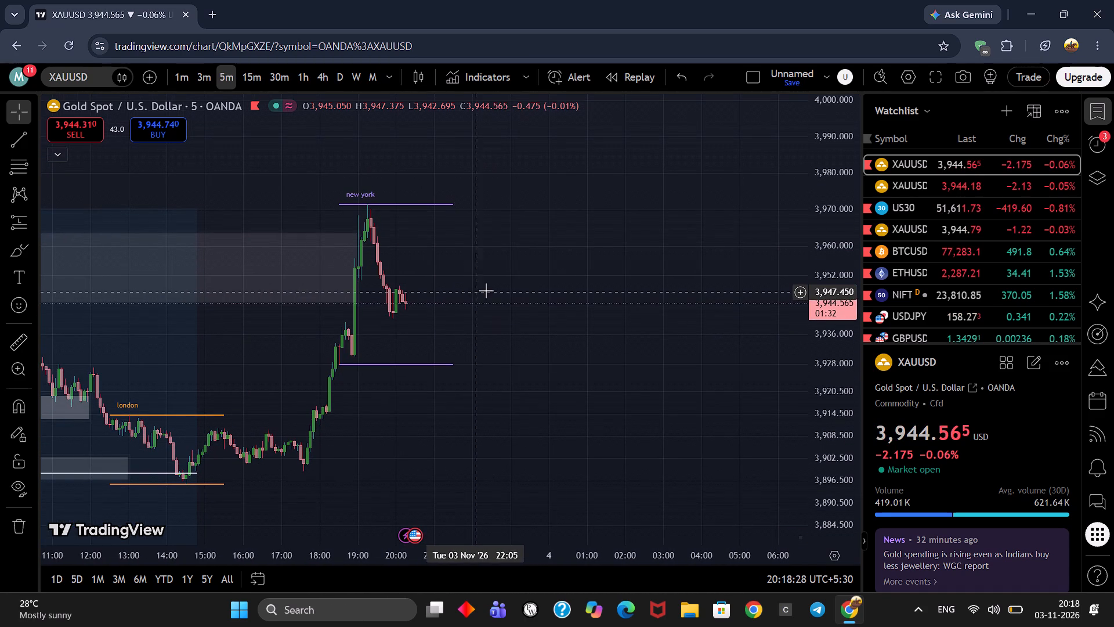
scroll(528, 280, up, 4)
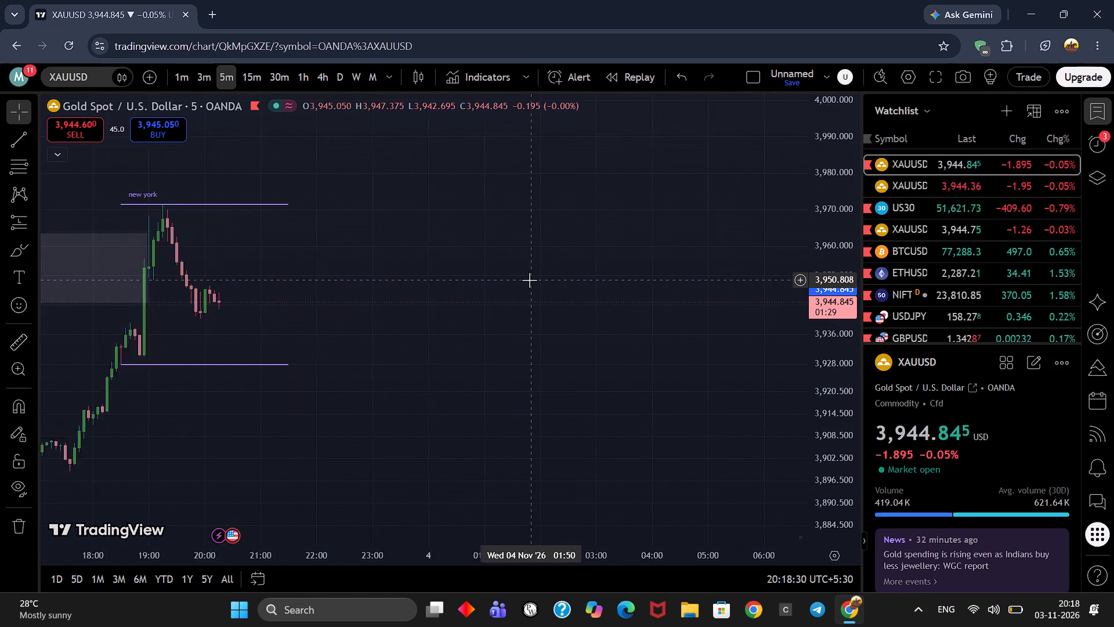
scroll(529, 280, up, 1)
scroll(529, 280, down, 3)
scroll(529, 280, up, 1)
drag(453, 253, 461, 257)
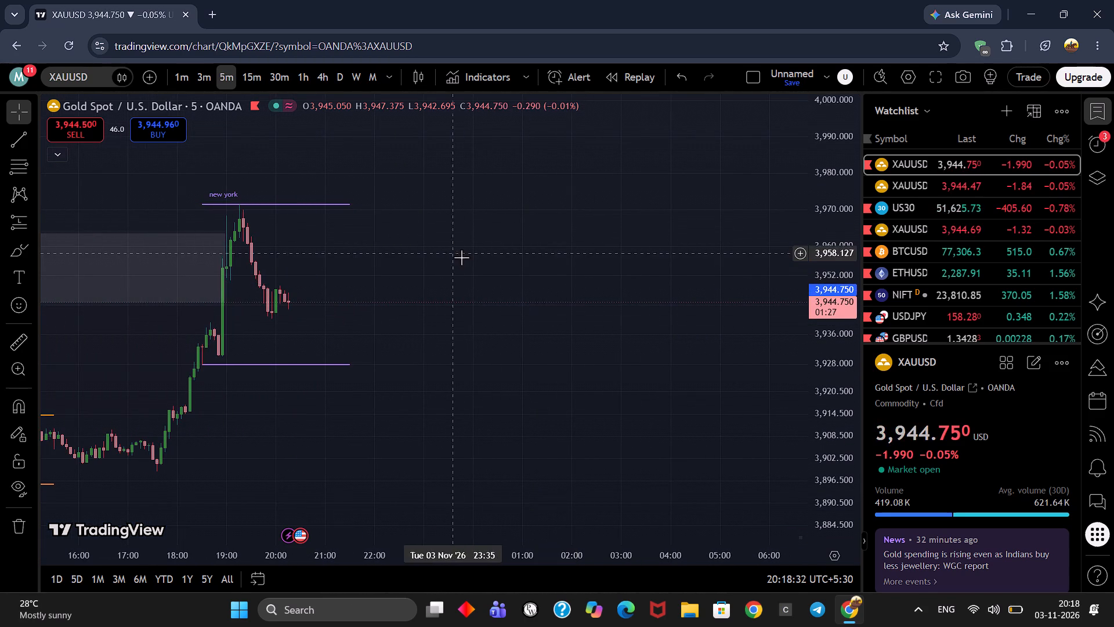
drag(461, 257, 693, 220)
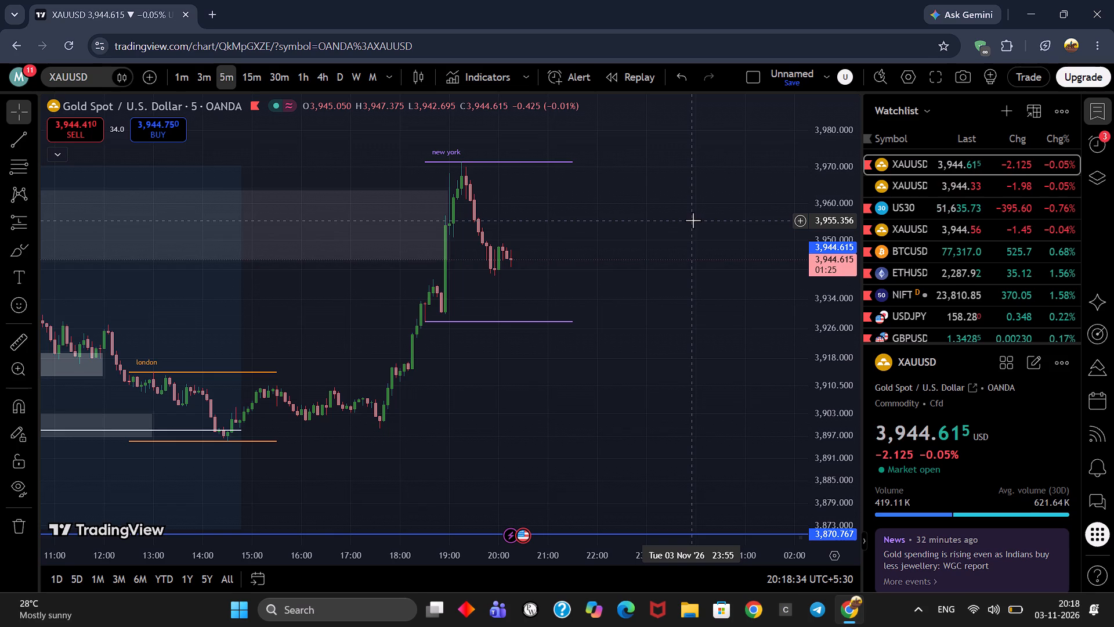
drag(693, 219, 624, 254)
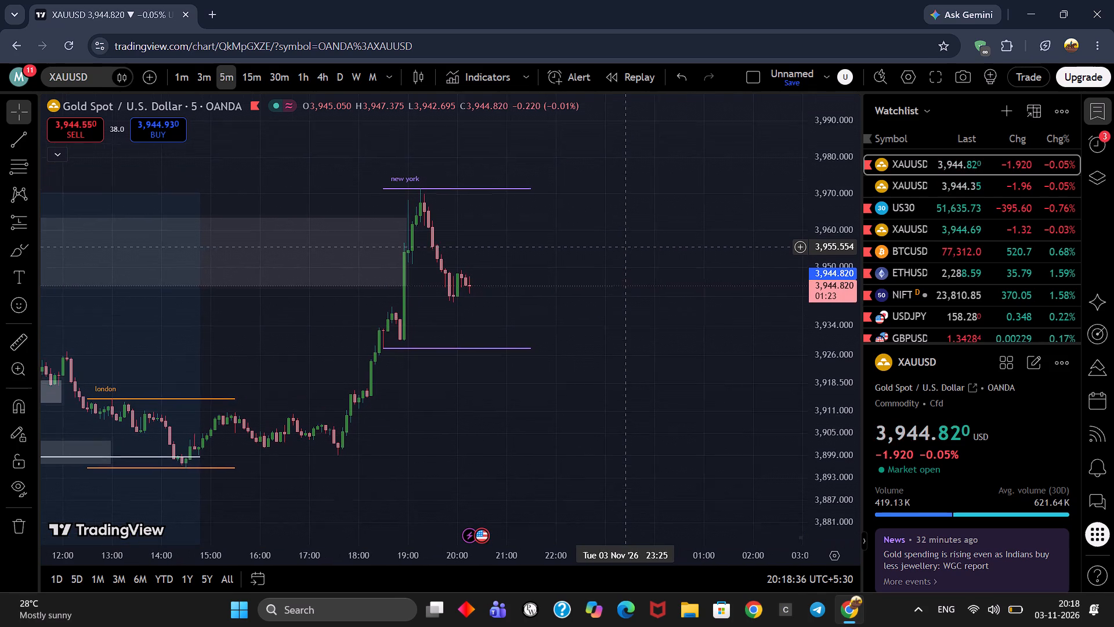
drag(624, 254, 622, 259)
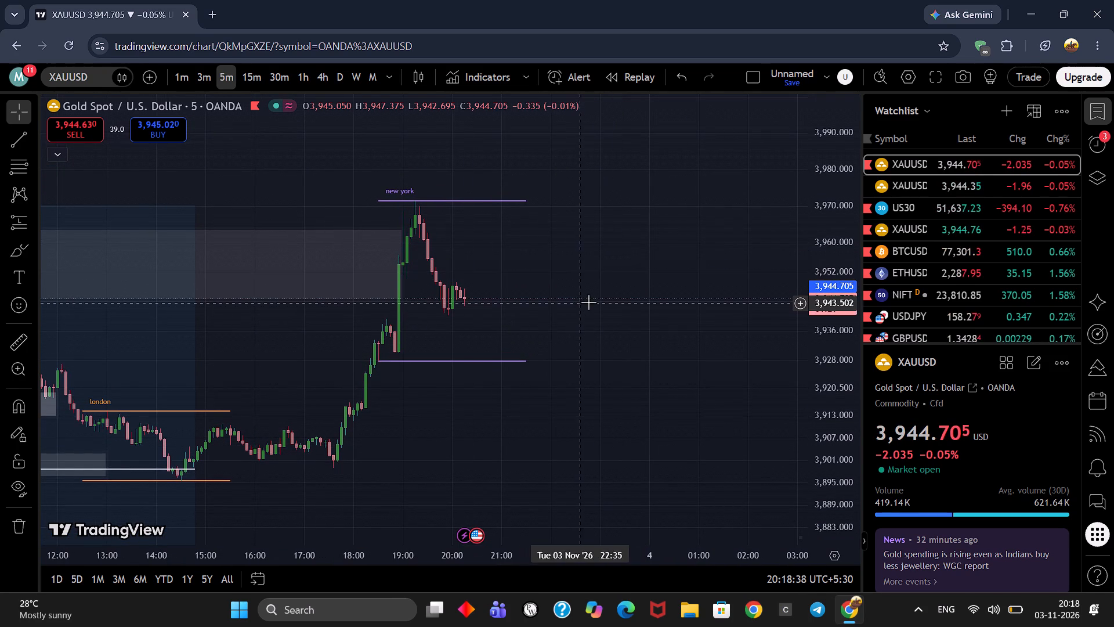
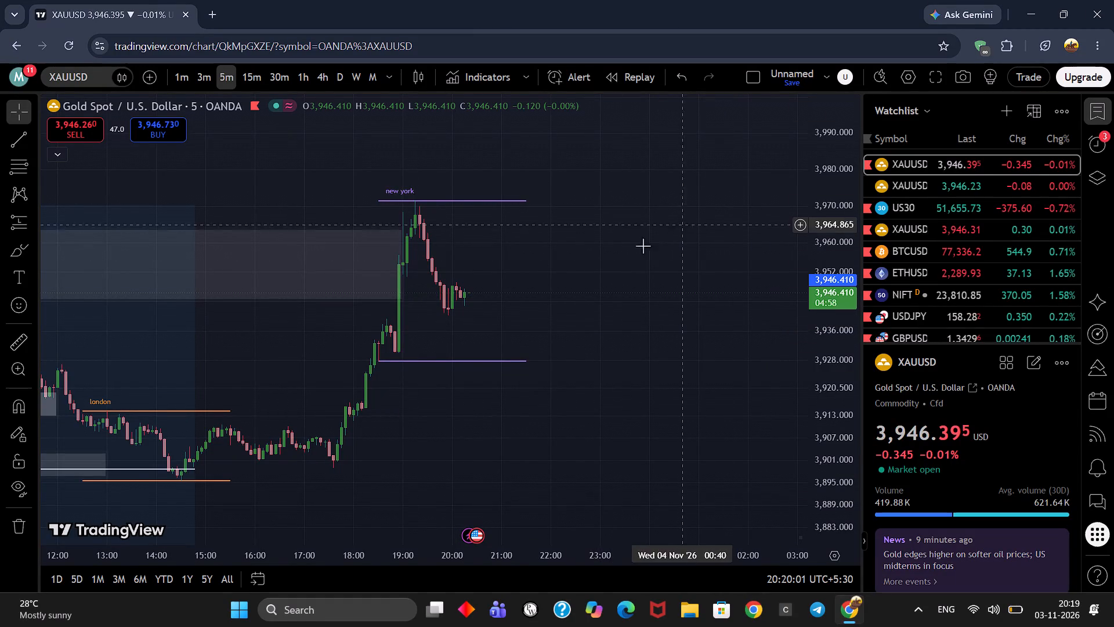
Examine the 5-minute XAUUSD pullback from the New York session high against the session lines and the London range.
drag(592, 256, 620, 302)
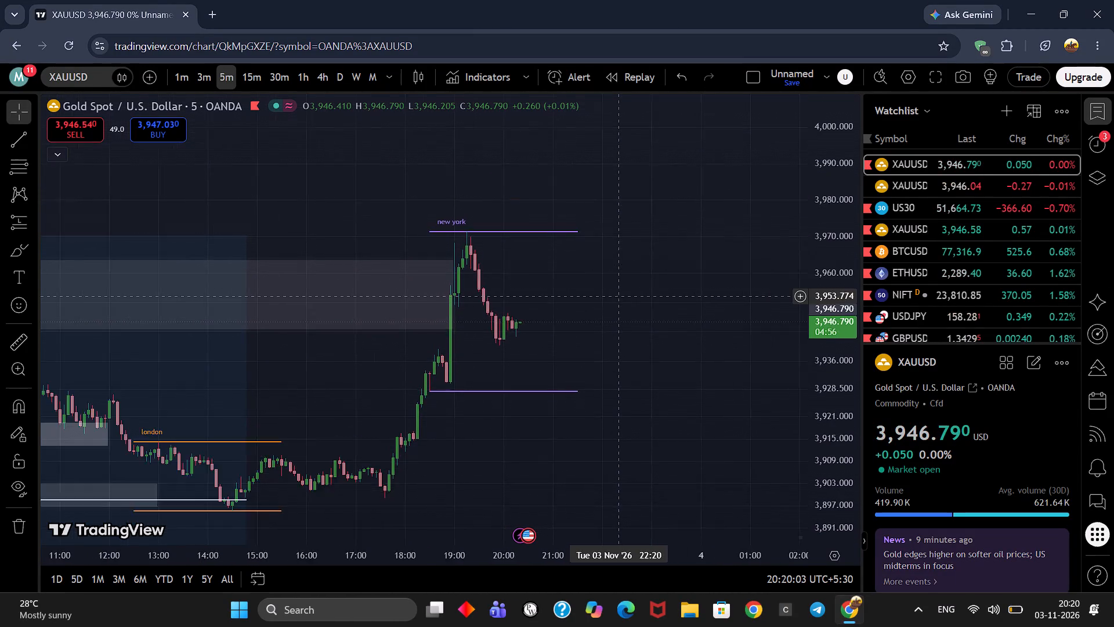
drag(620, 302, 647, 283)
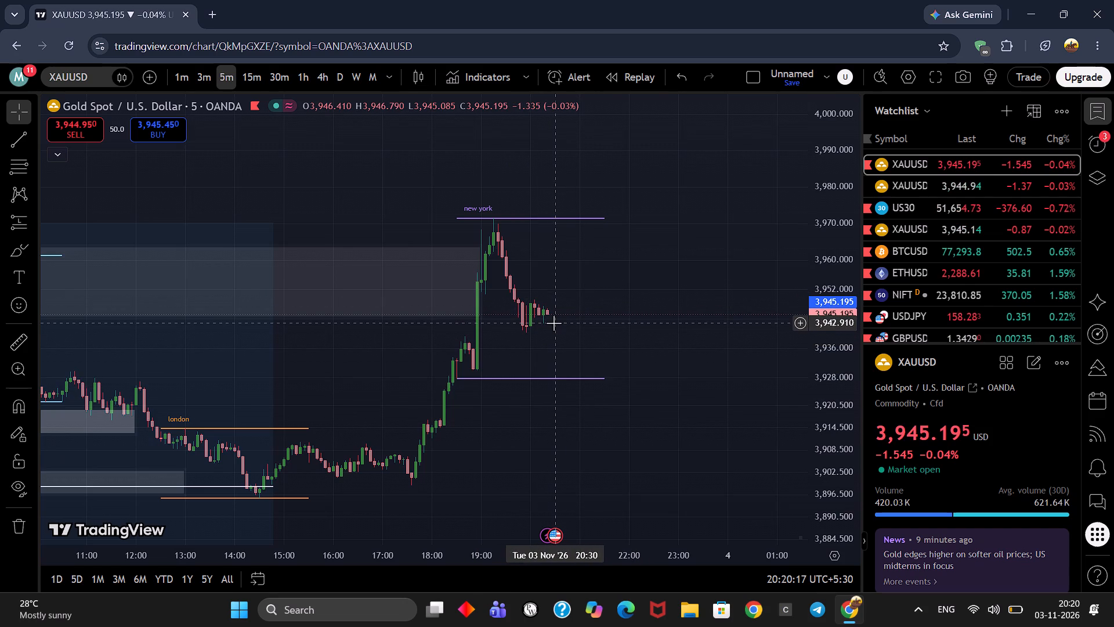
drag(564, 370, 564, 378)
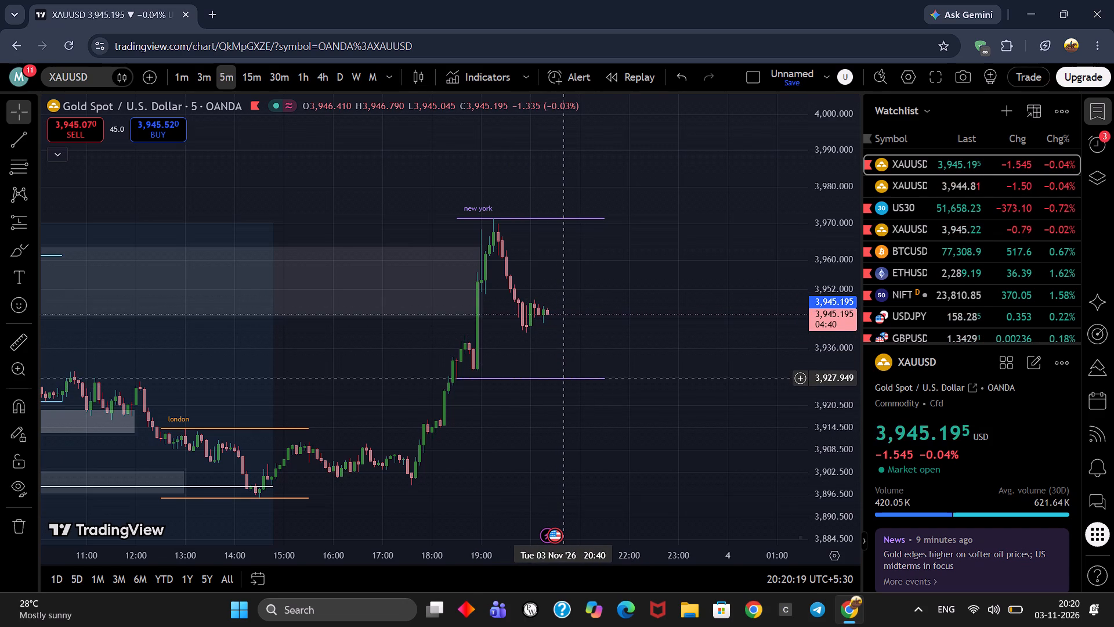
drag(564, 378, 569, 362)
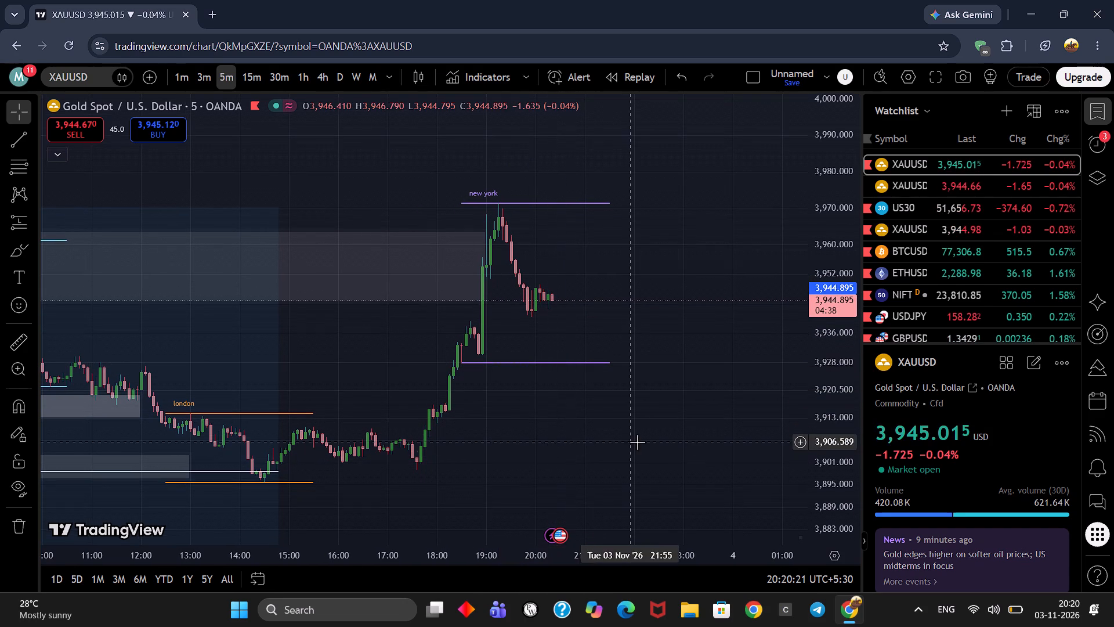
drag(638, 441, 649, 407)
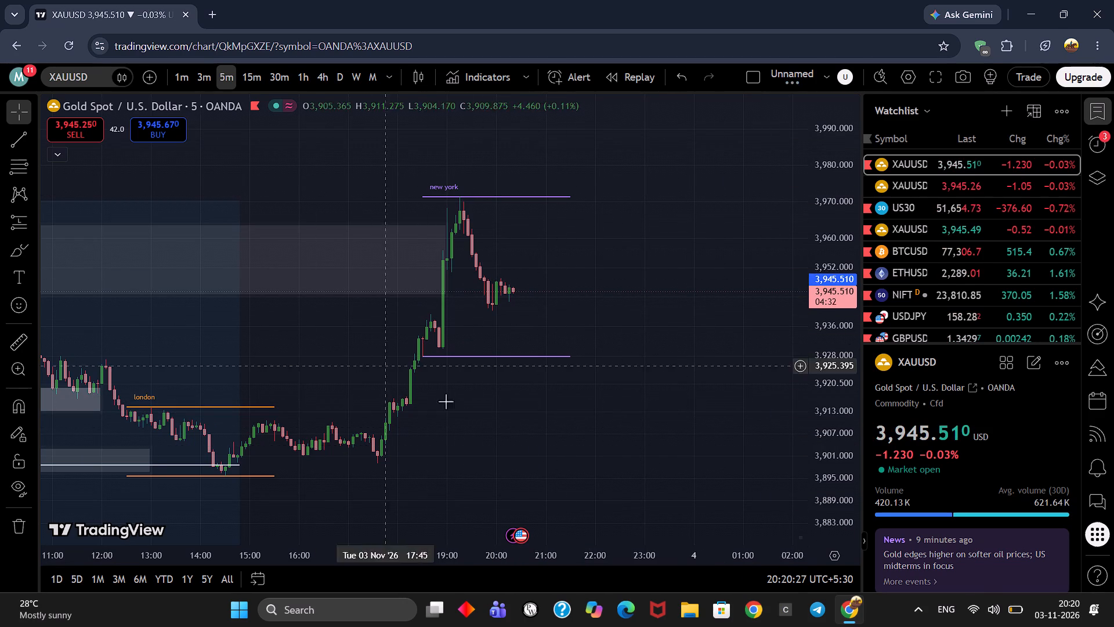
drag(677, 266, 708, 402)
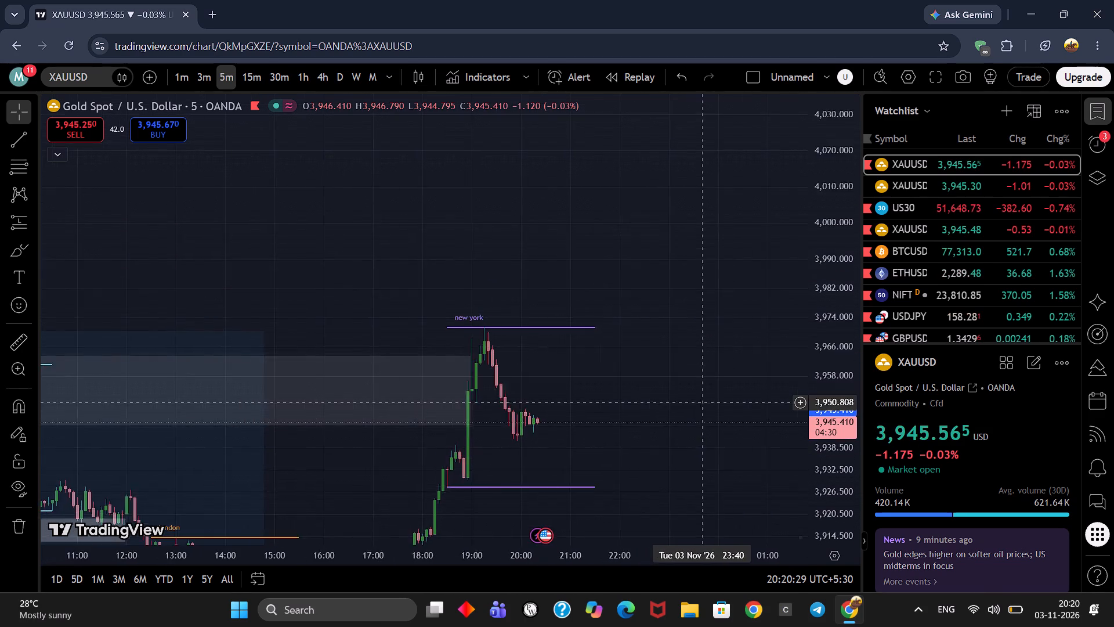
drag(708, 402, 780, 297)
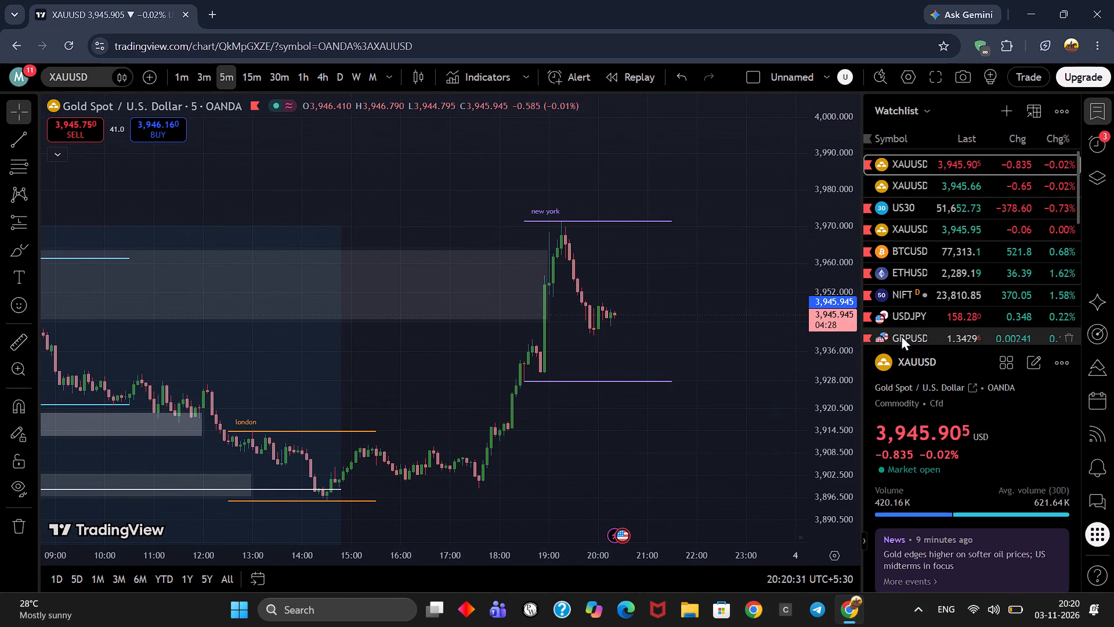
Compare the 5-minute XAUUSD move between the New York session lines at expanded and compressed price scales.
scroll(827, 320, up, 2)
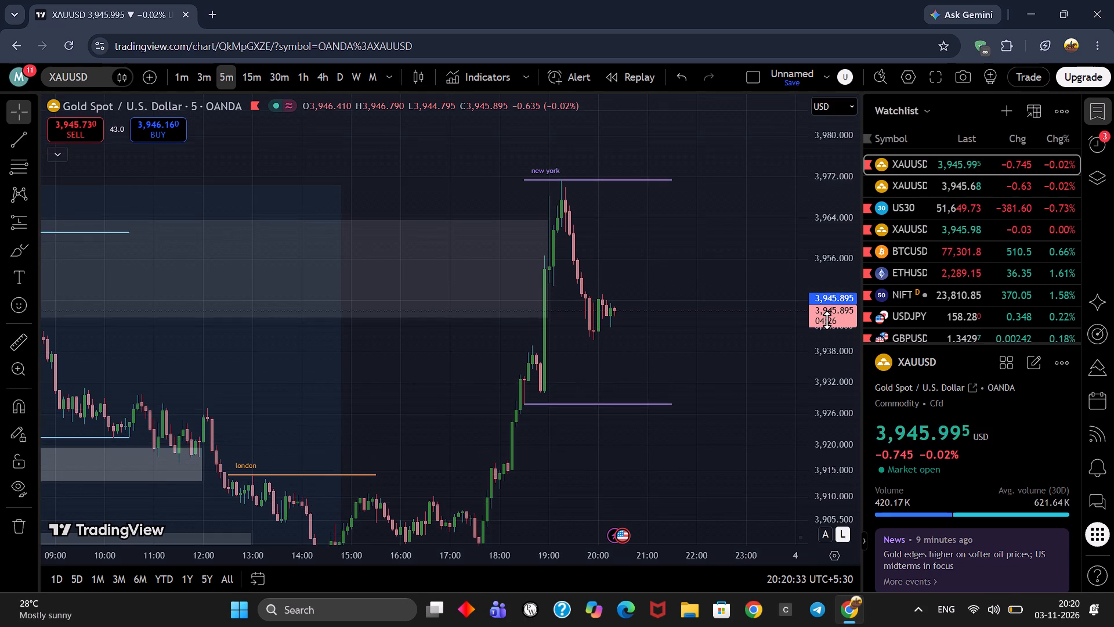
scroll(827, 320, up, 7)
scroll(827, 320, down, 5)
scroll(827, 320, up, 2)
scroll(827, 320, down, 2)
scroll(827, 320, up, 2)
scroll(827, 320, down, 5)
scroll(827, 322, up, 2)
scroll(827, 322, down, 1)
scroll(827, 322, up, 1)
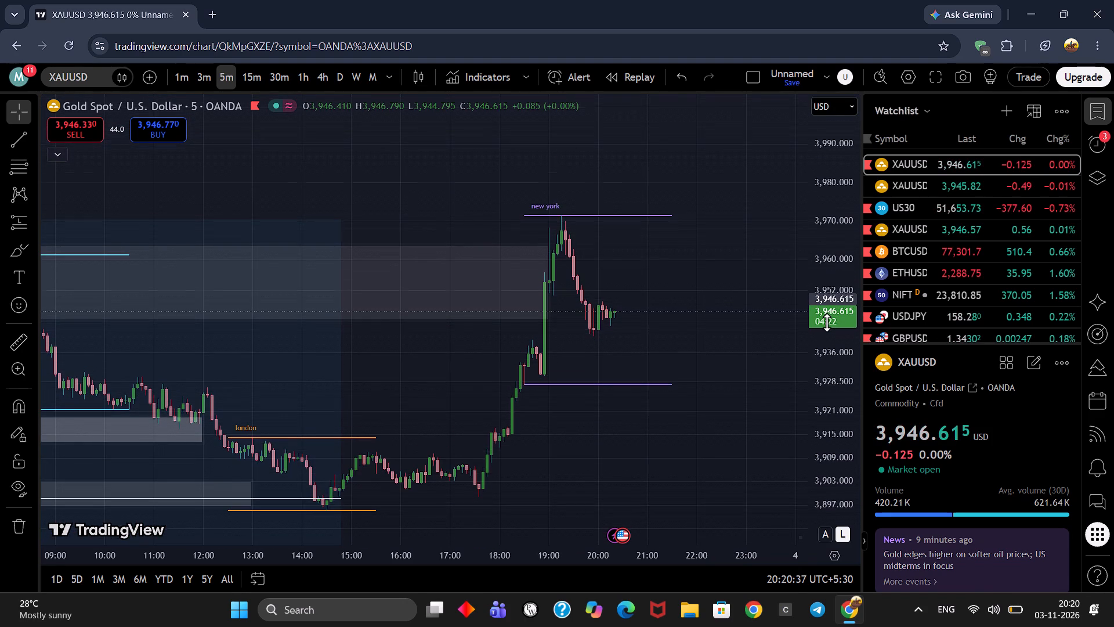
scroll(827, 322, down, 3)
scroll(827, 322, up, 4)
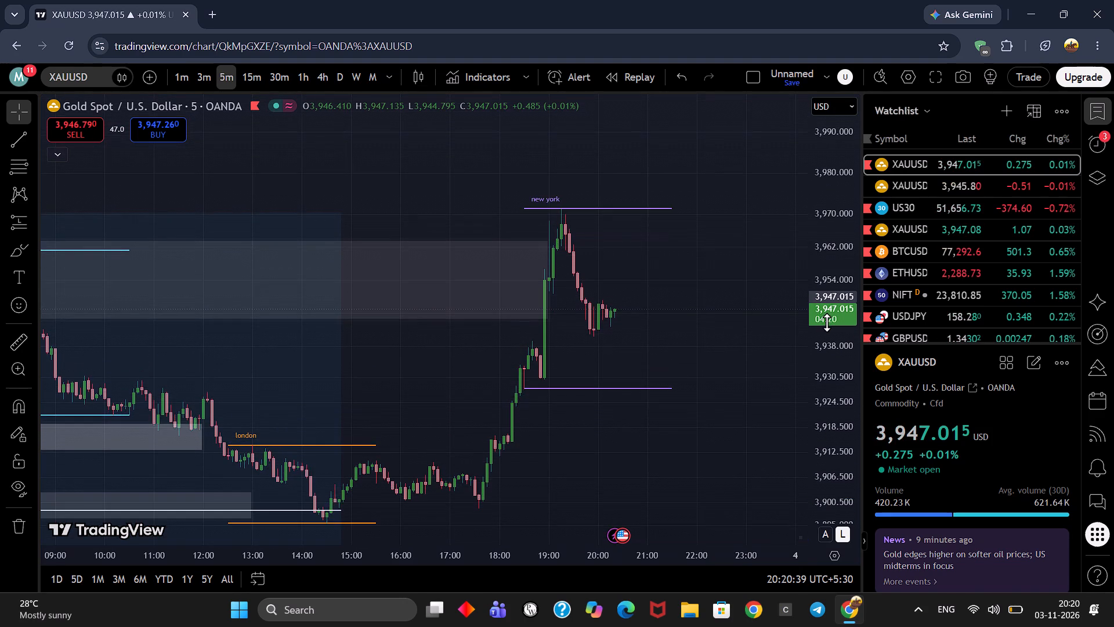
scroll(827, 322, down, 1)
scroll(827, 322, up, 3)
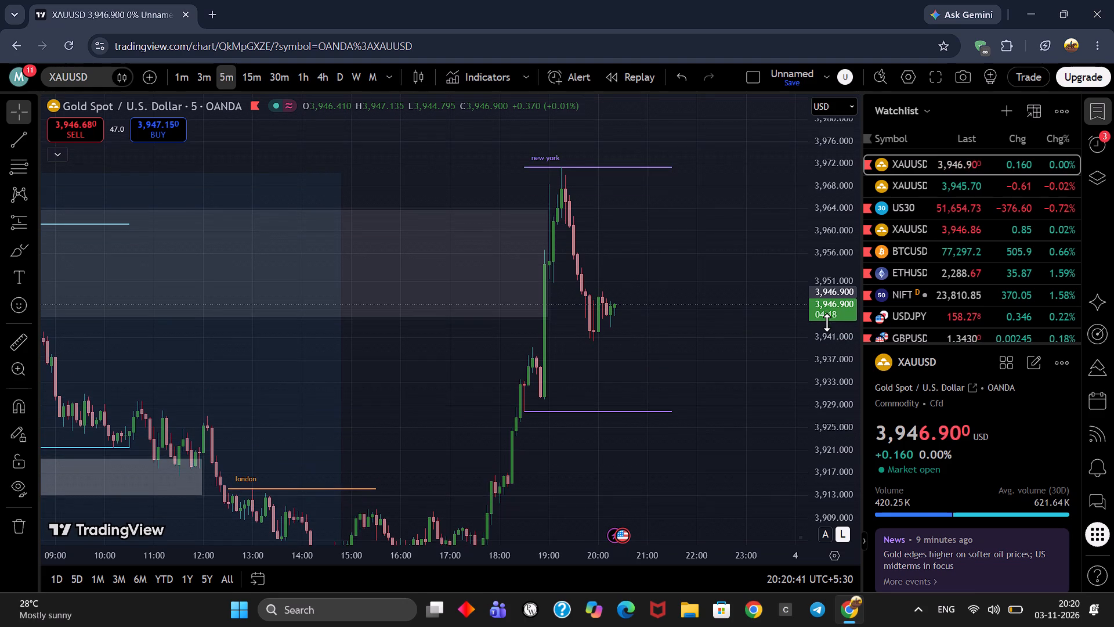
scroll(827, 322, down, 1)
Examine the wider 5-minute XAUUSD price action across the Asian, London and New York session levels.
drag(722, 277, 653, 247)
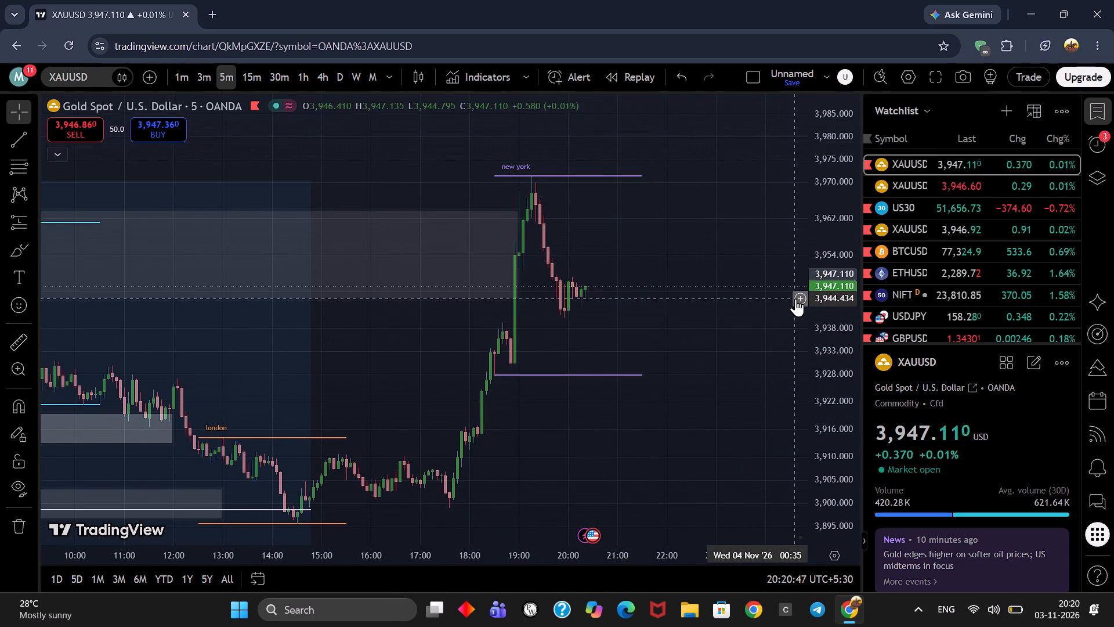
scroll(795, 298, down, 4)
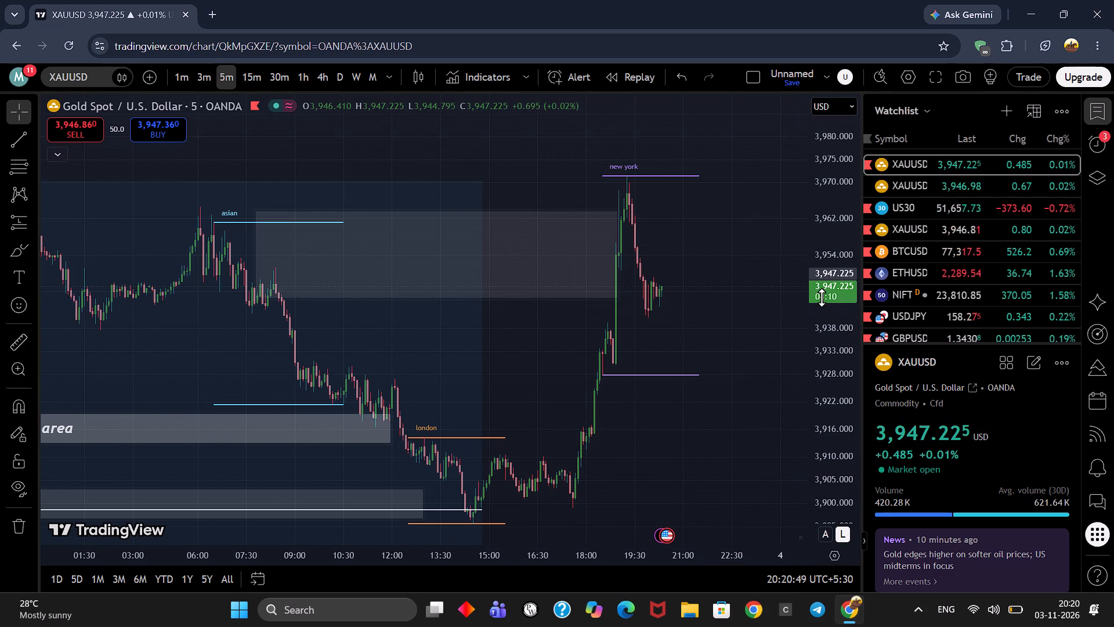
scroll(823, 297, down, 2)
scroll(823, 297, up, 1)
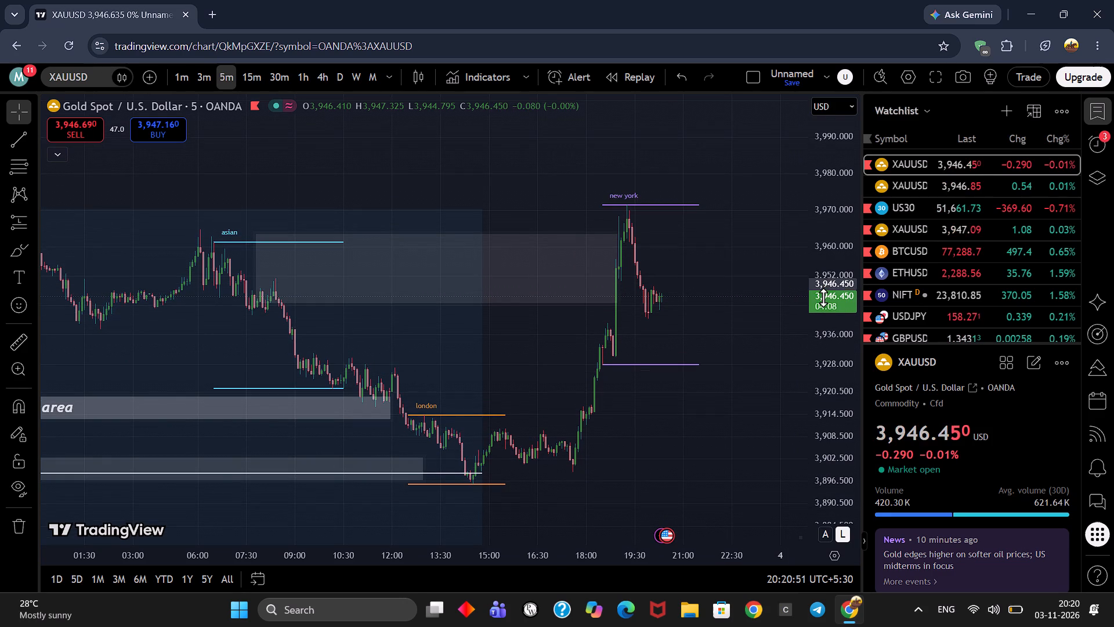
drag(775, 289, 733, 301)
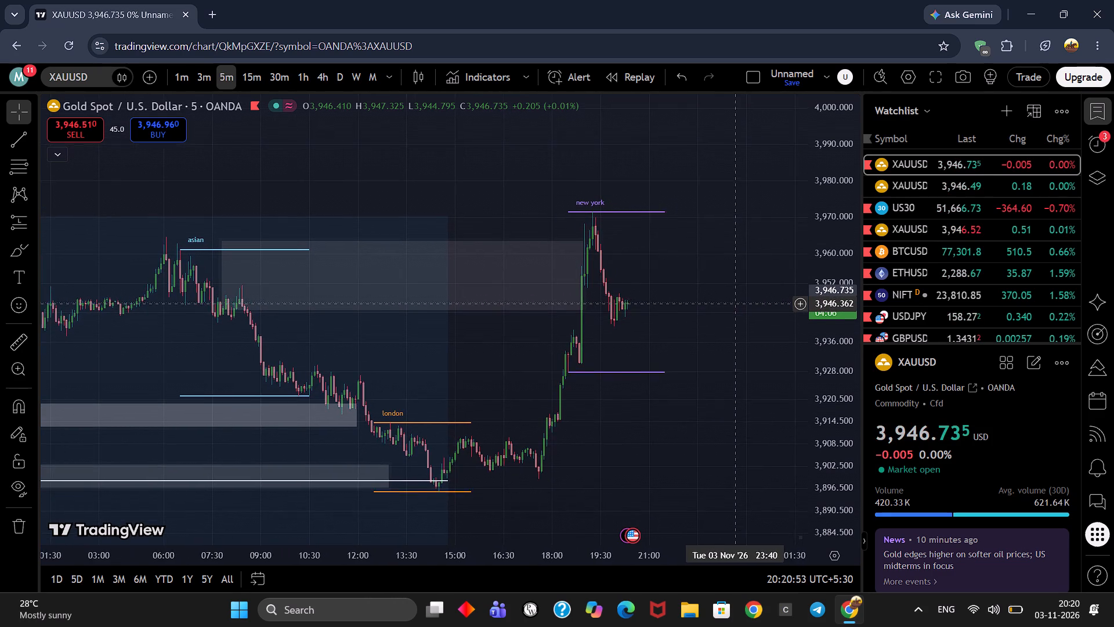
drag(733, 301, 715, 294)
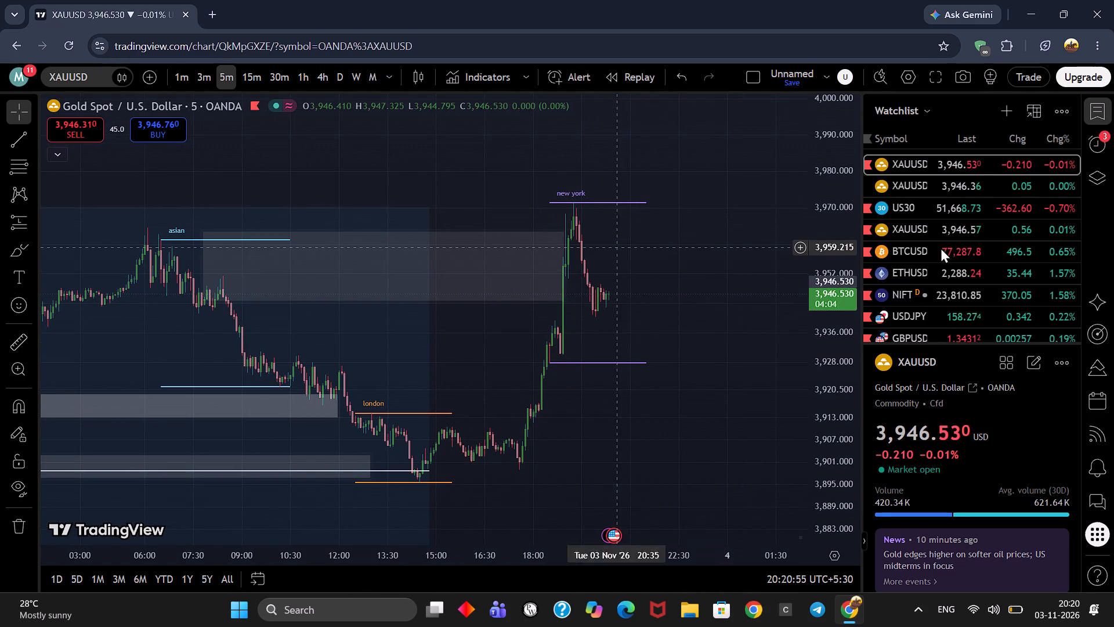
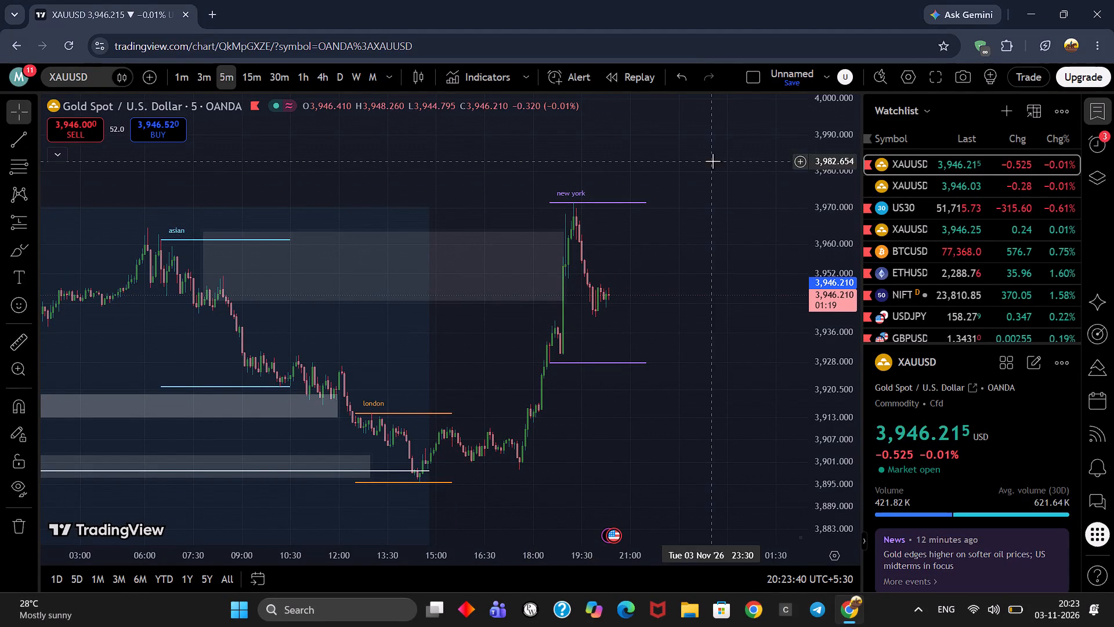
Examine the 5-minute XAUUSD candles between the New York session lines, from the sharp rise to the latest pullback.
drag(672, 290, 686, 225)
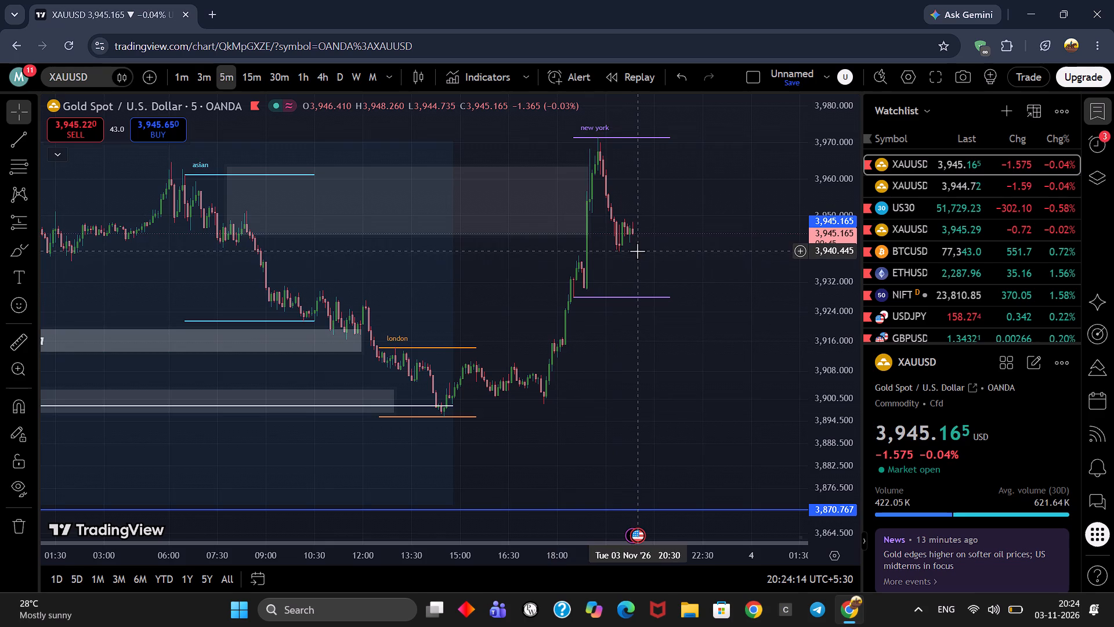
scroll(635, 254, up, 11)
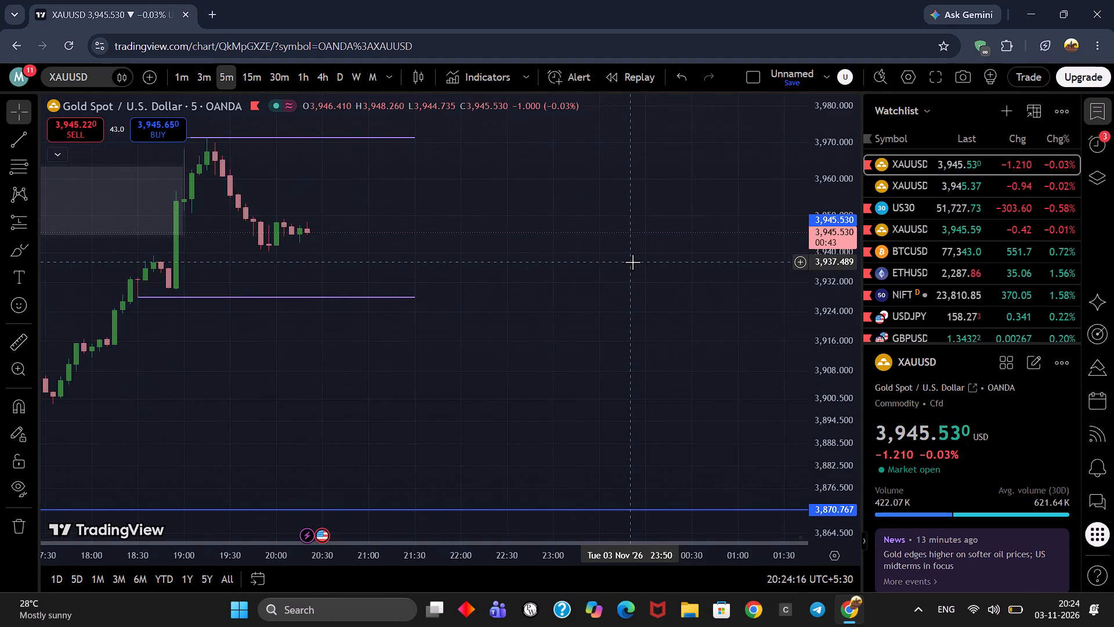
scroll(632, 262, up, 2)
drag(593, 289, 875, 377)
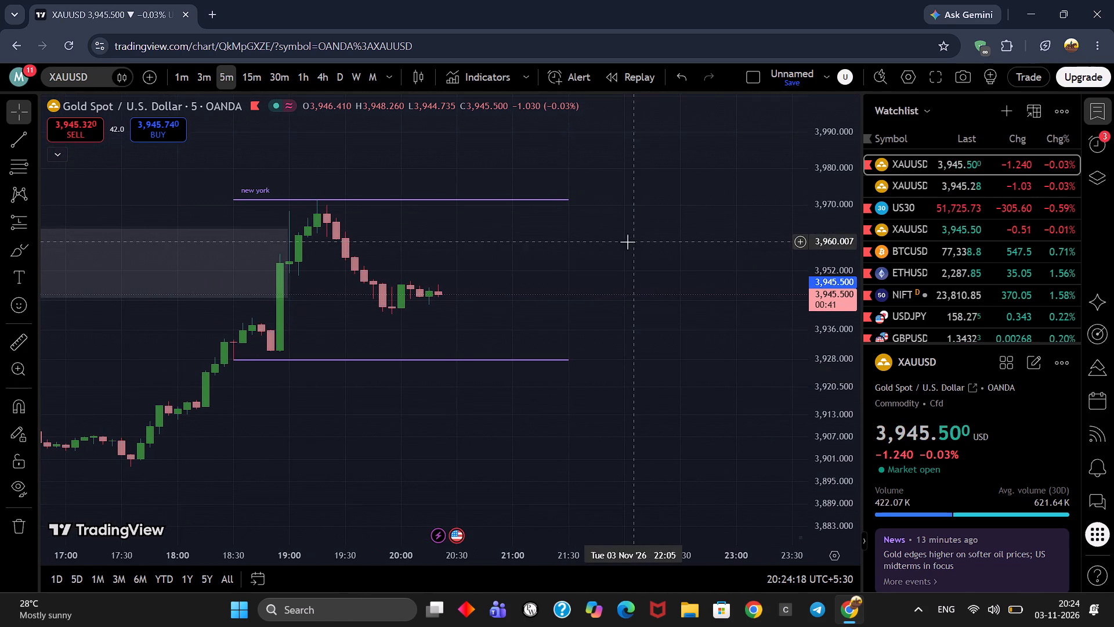
drag(569, 258, 764, 239)
scroll(716, 246, up, 3)
scroll(716, 246, down, 2)
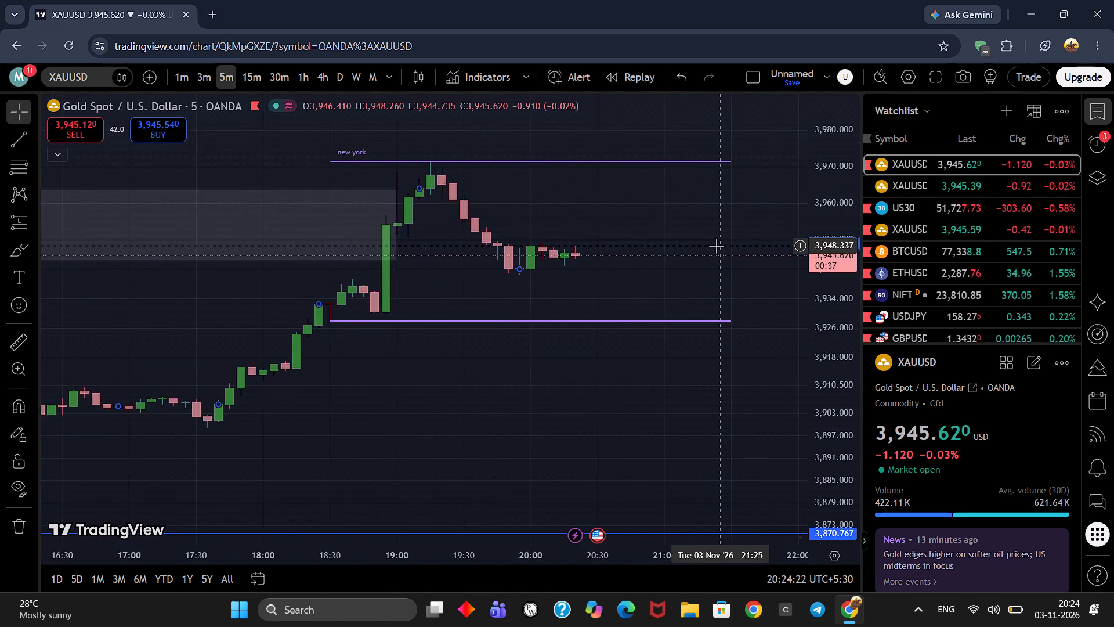
scroll(716, 246, up, 1)
scroll(716, 246, down, 3)
scroll(716, 246, up, 1)
scroll(716, 246, down, 9)
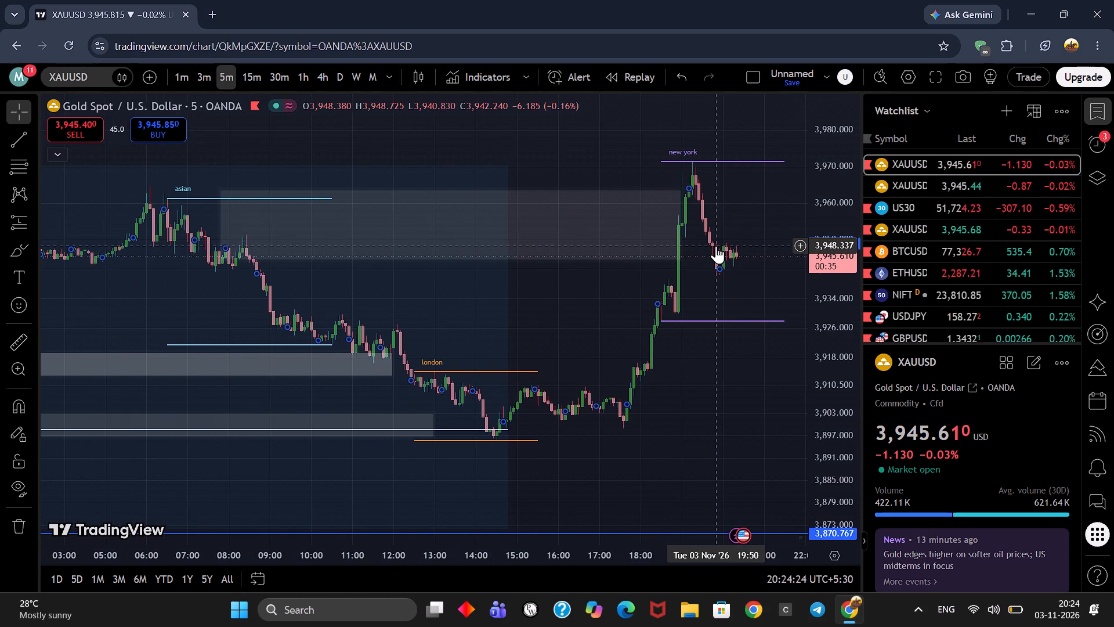
Examine the 5-minute XAUUSD path from the Asian range through the London range to New York, including the a+ buying area.
drag(599, 204, 566, 202)
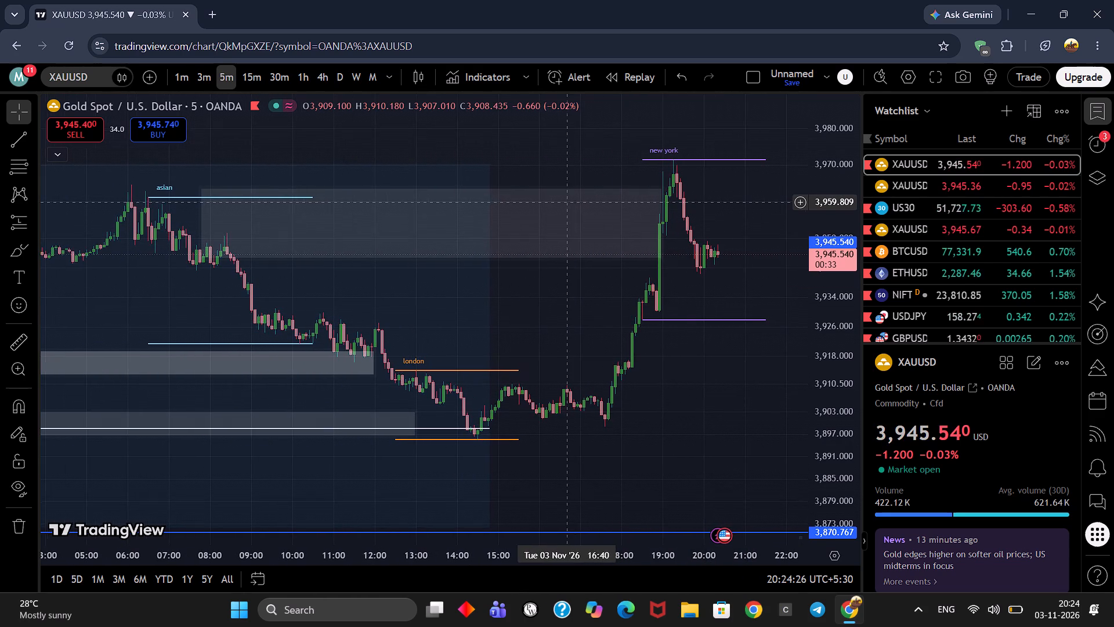
drag(566, 202, 453, 174)
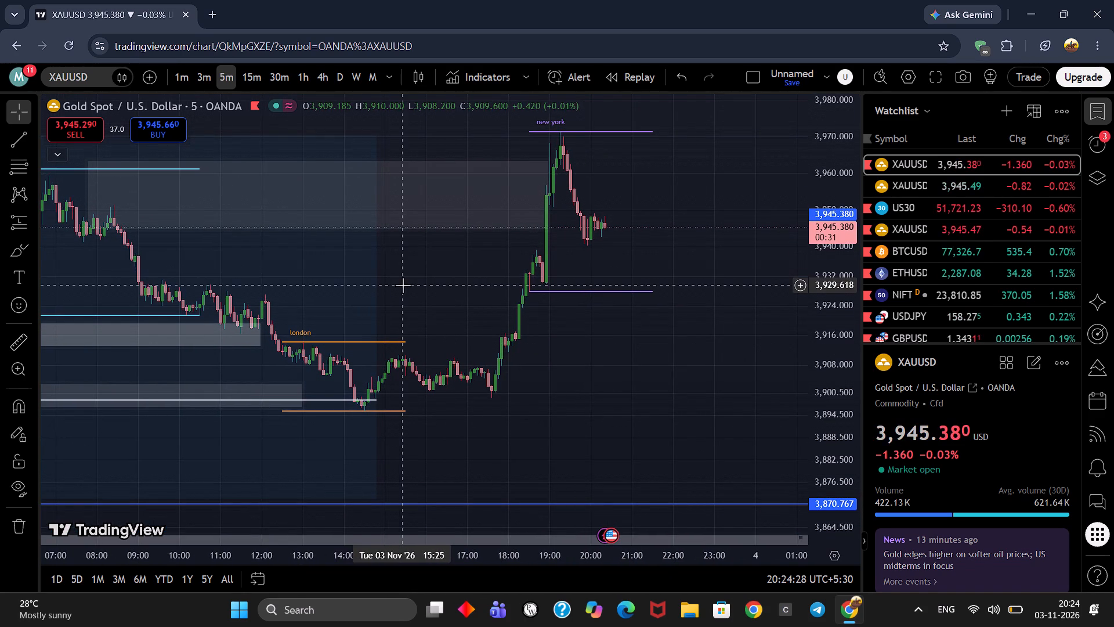
drag(408, 282, 322, 337)
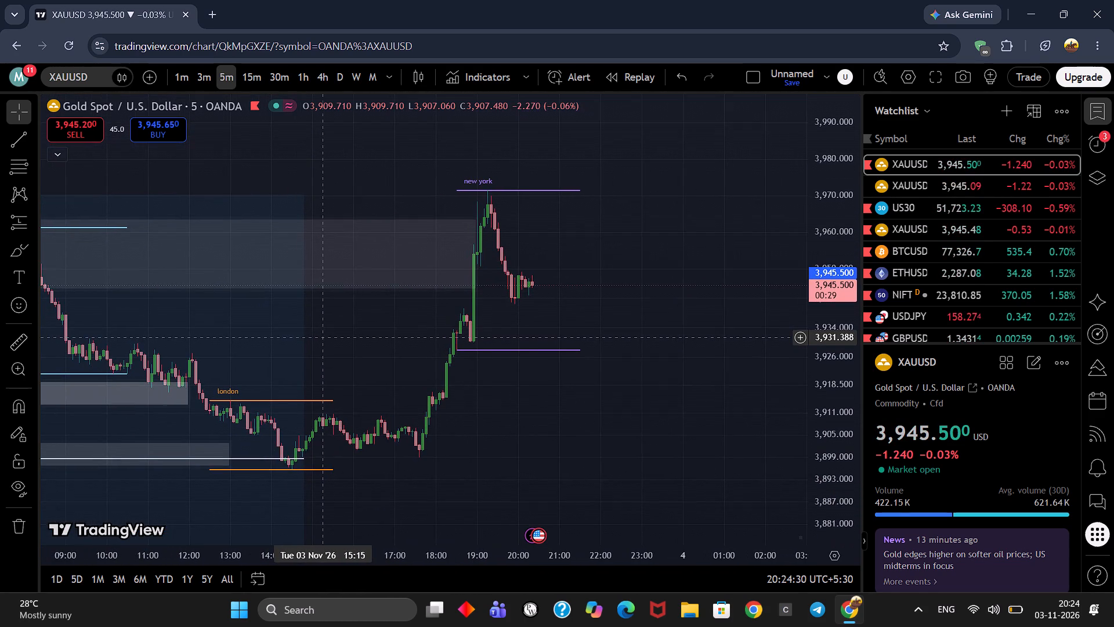
drag(322, 337, 323, 336)
scroll(744, 317, down, 2)
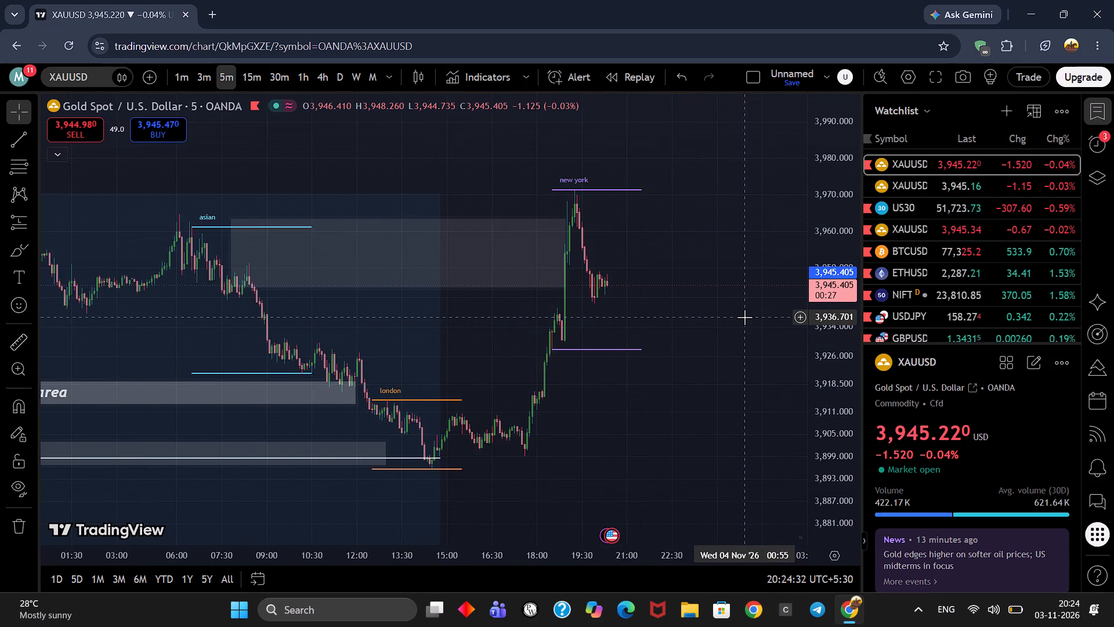
scroll(744, 317, down, 3)
drag(744, 311, 620, 239)
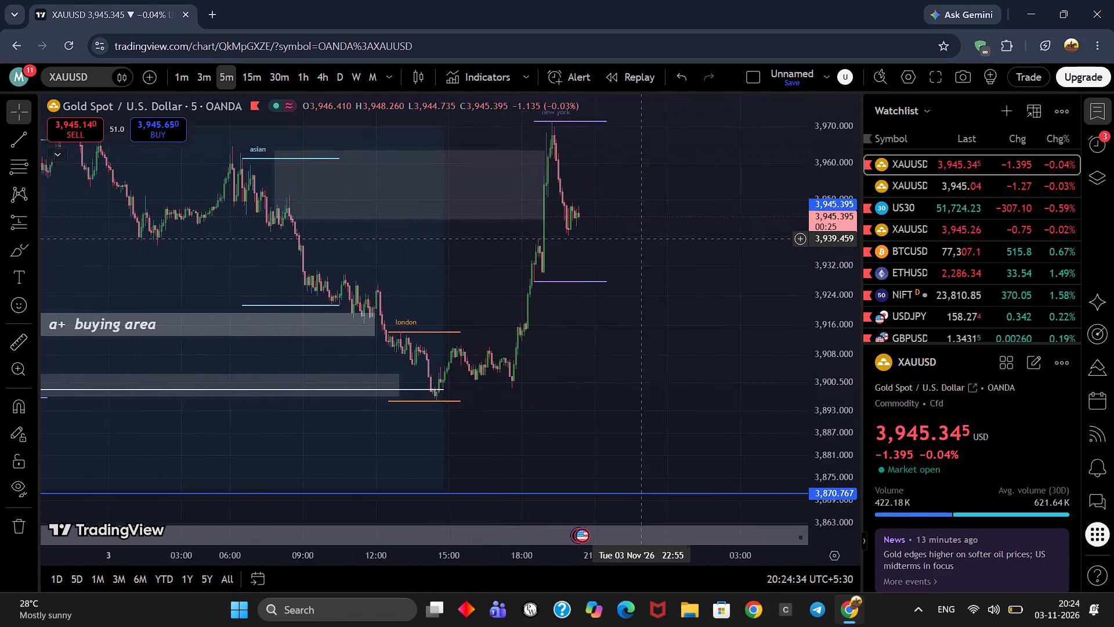
drag(620, 239, 588, 283)
scroll(607, 279, down, 1)
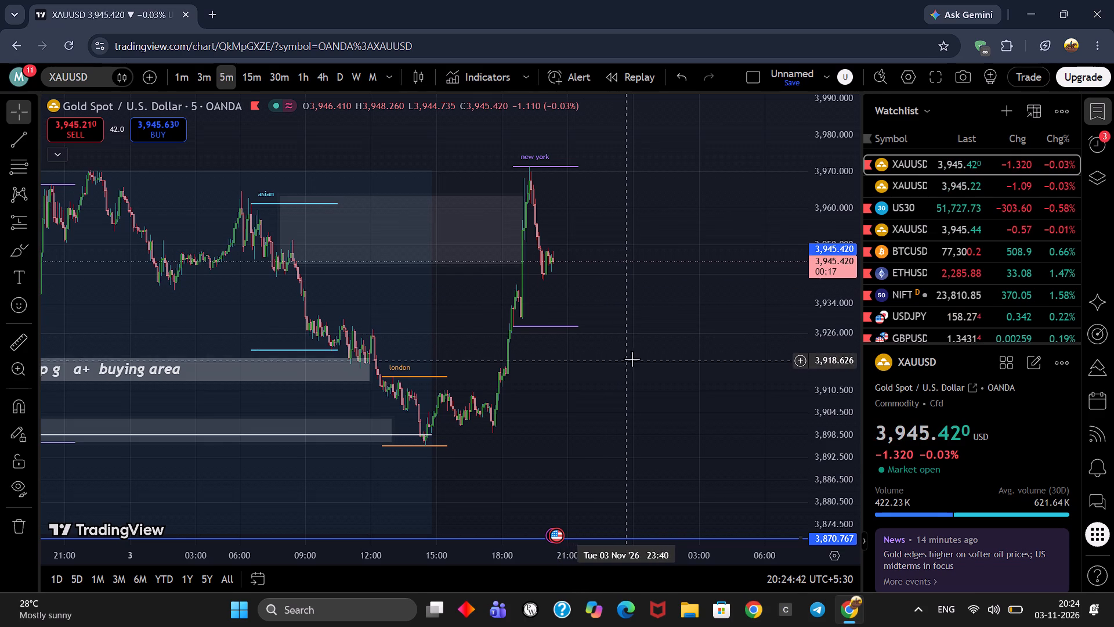
drag(635, 359, 576, 377)
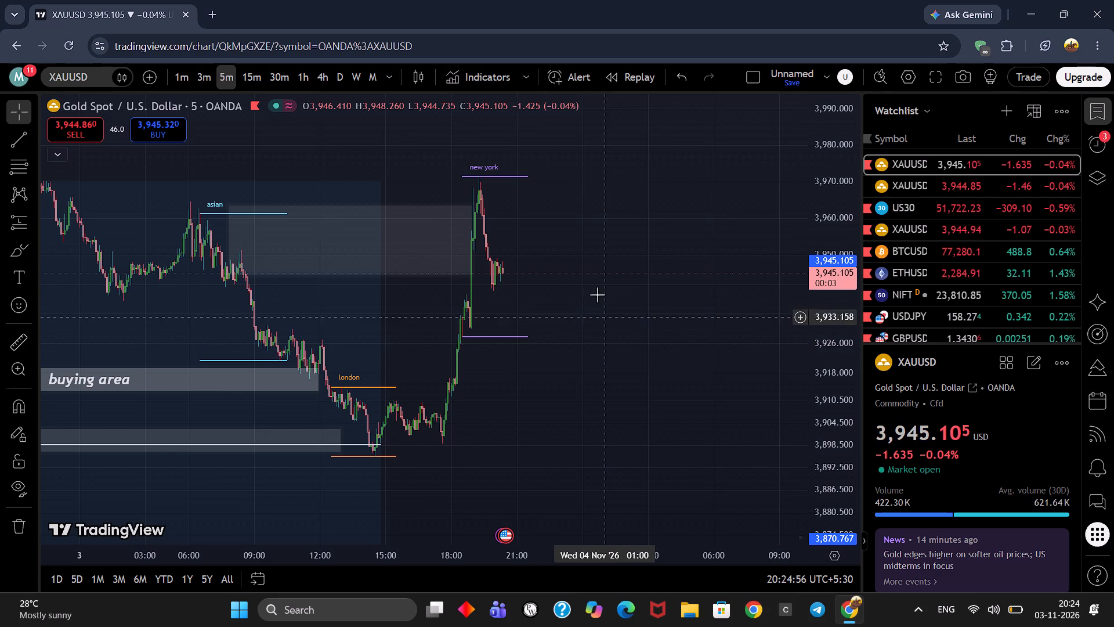
scroll(589, 274, up, 2)
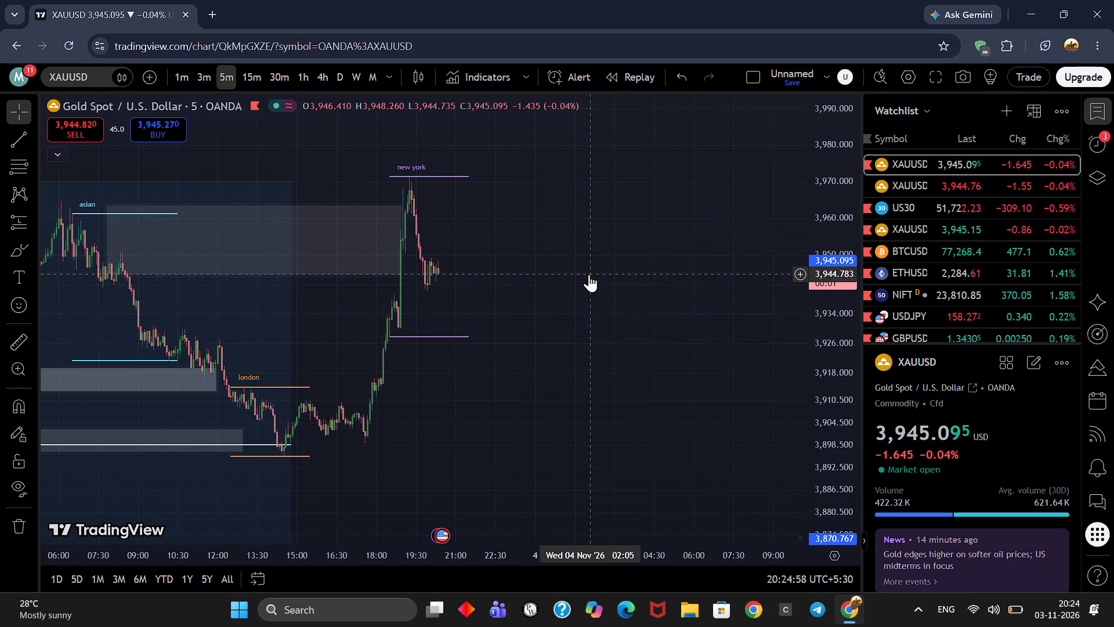
scroll(589, 274, up, 1)
scroll(589, 275, down, 2)
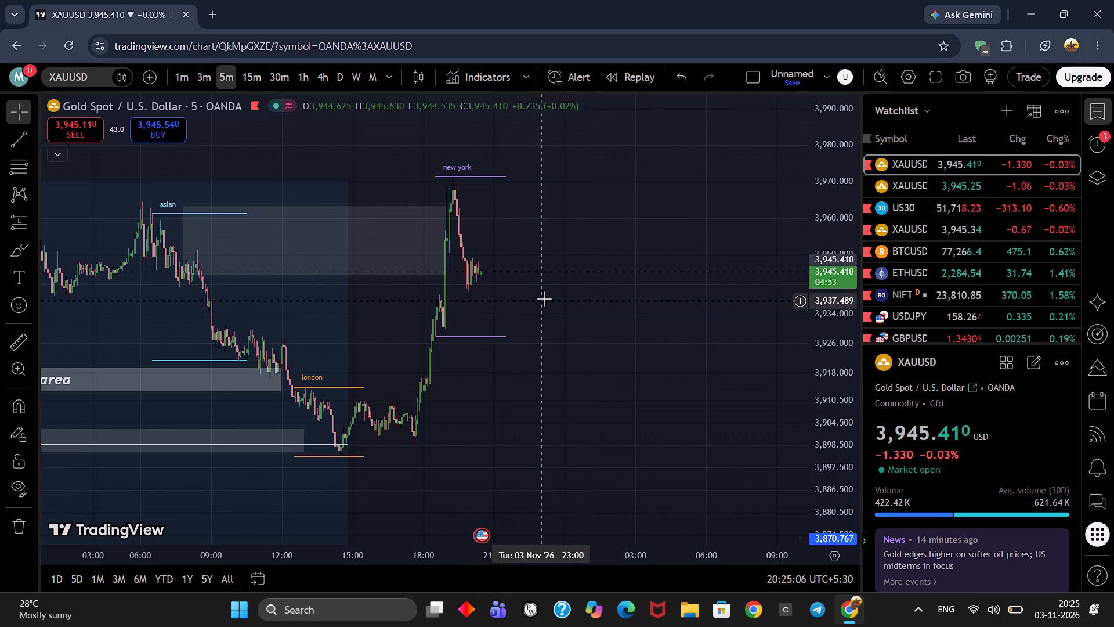
drag(548, 296, 635, 271)
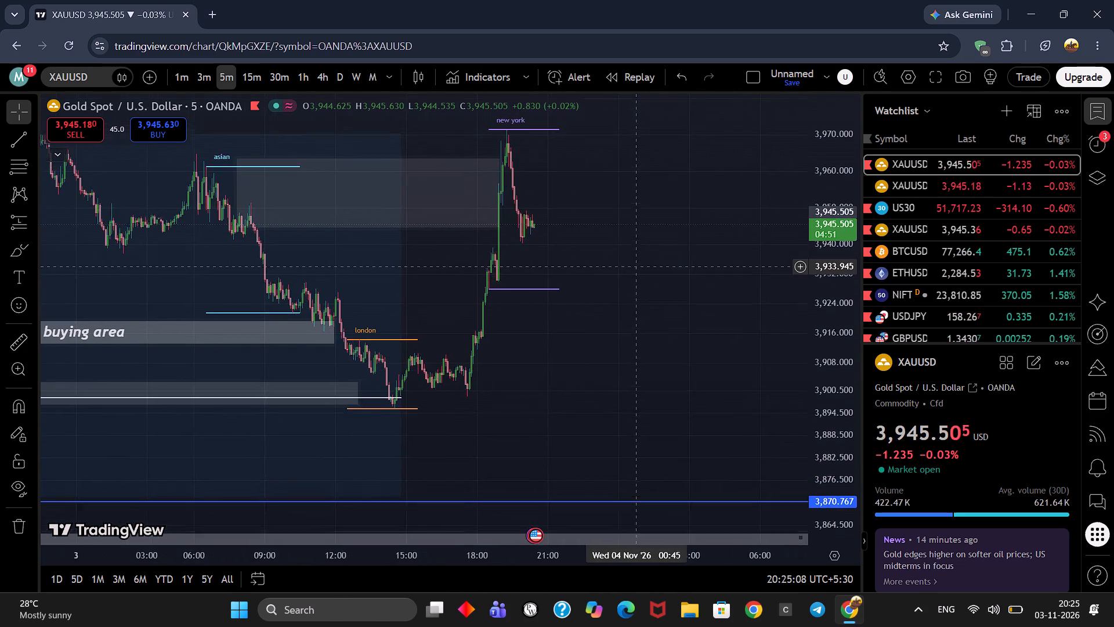
drag(635, 271, 589, 330)
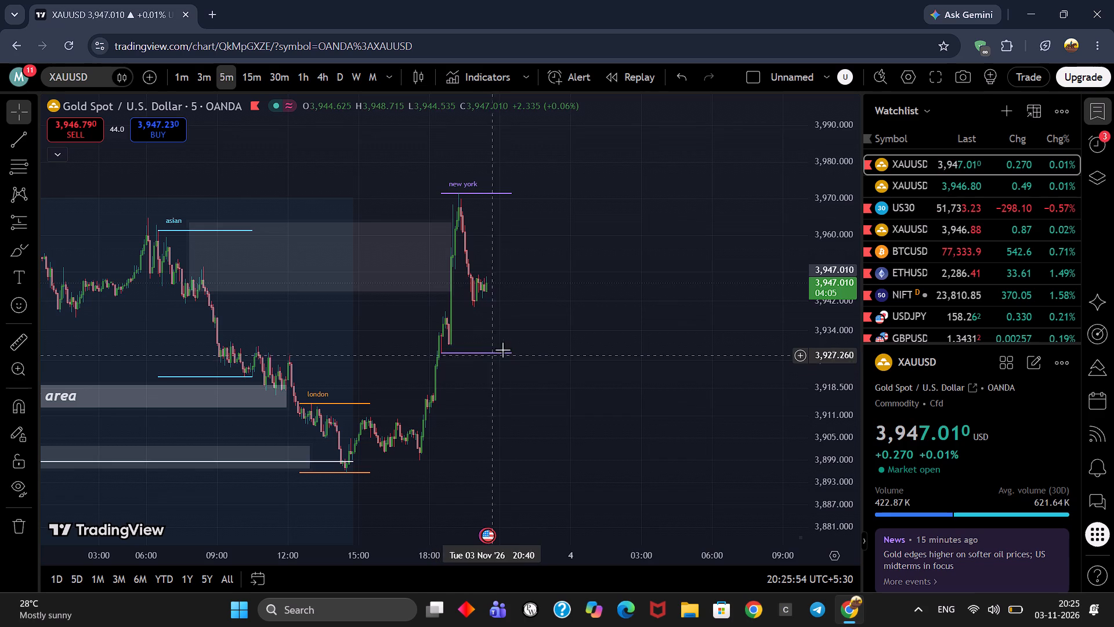
Compare the latest 5-minute XAUUSD candles in the New York range with the wider move from the London session.
scroll(567, 249, down, 1)
scroll(567, 250, up, 1)
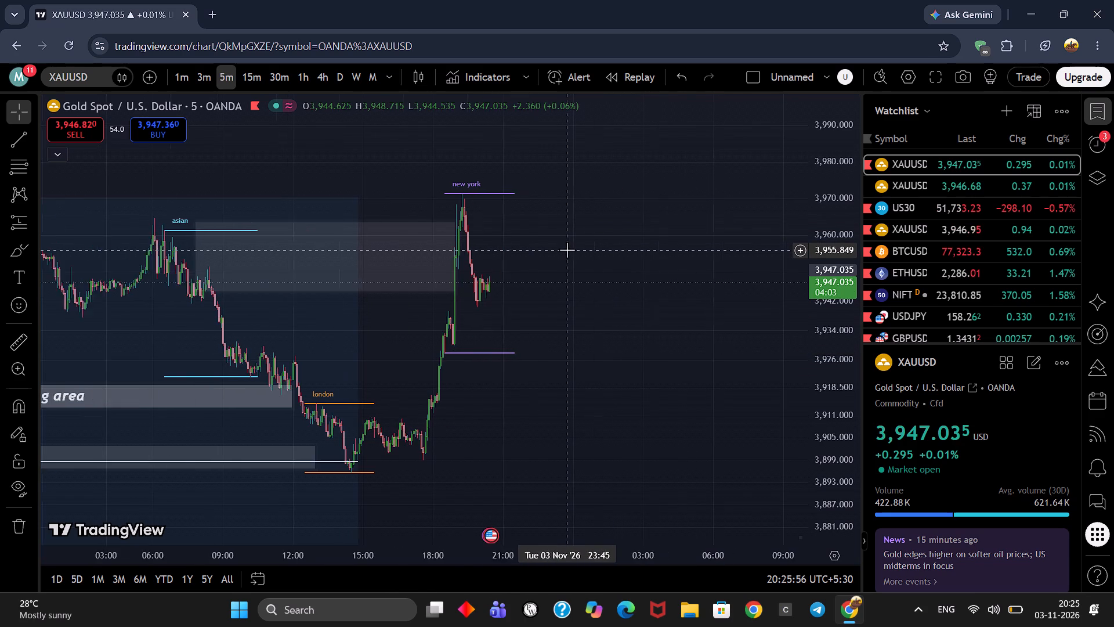
scroll(567, 250, up, 8)
scroll(567, 247, down, 2)
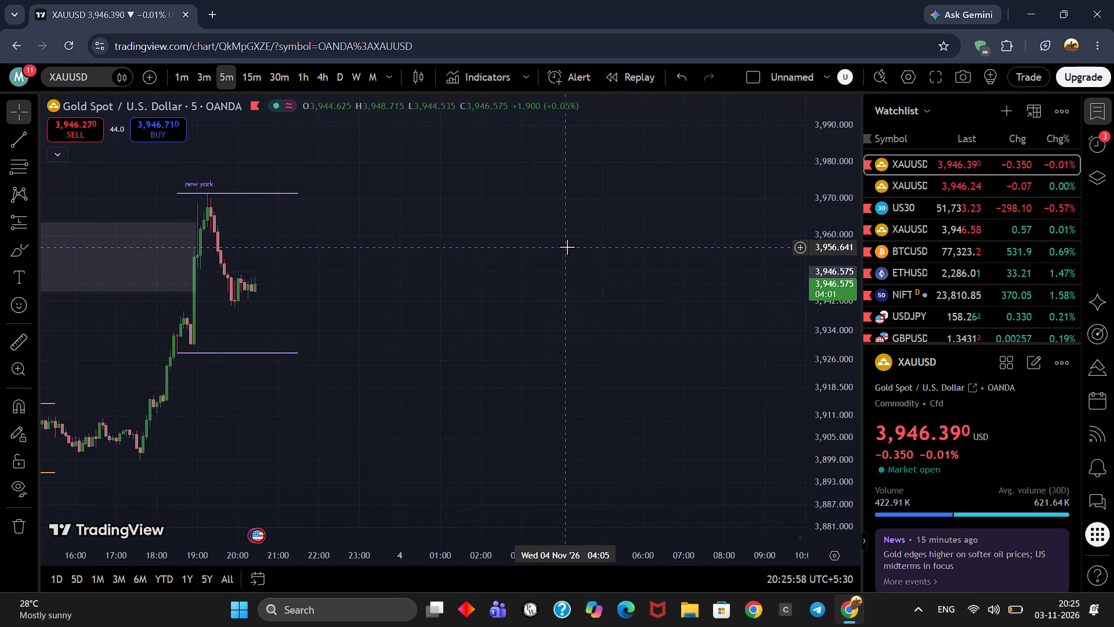
scroll(567, 247, down, 4)
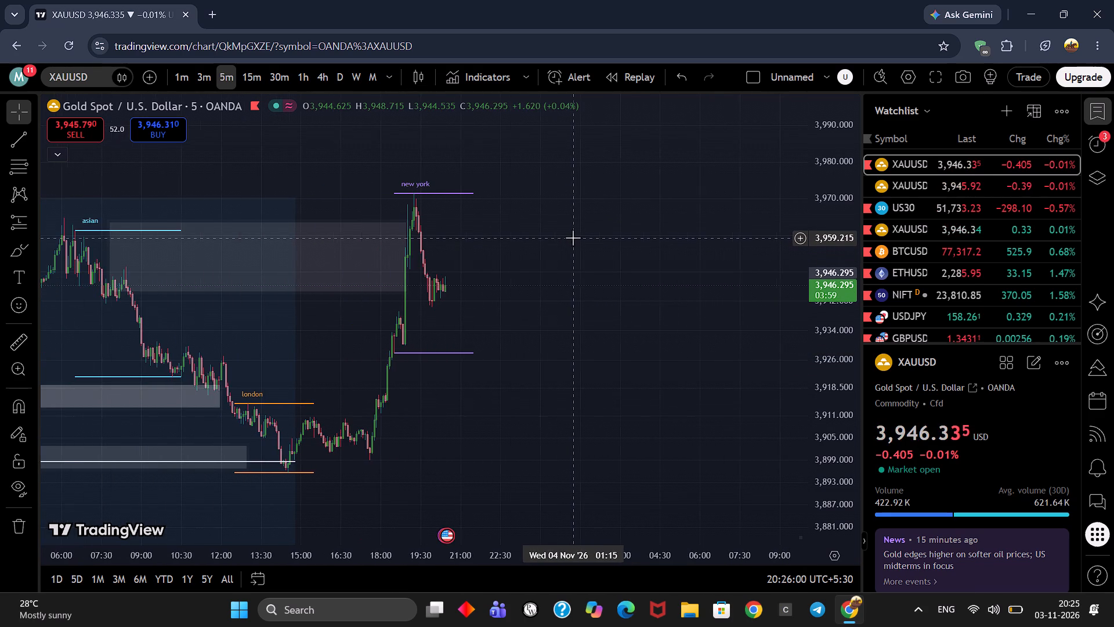
scroll(573, 237, up, 4)
scroll(573, 237, down, 1)
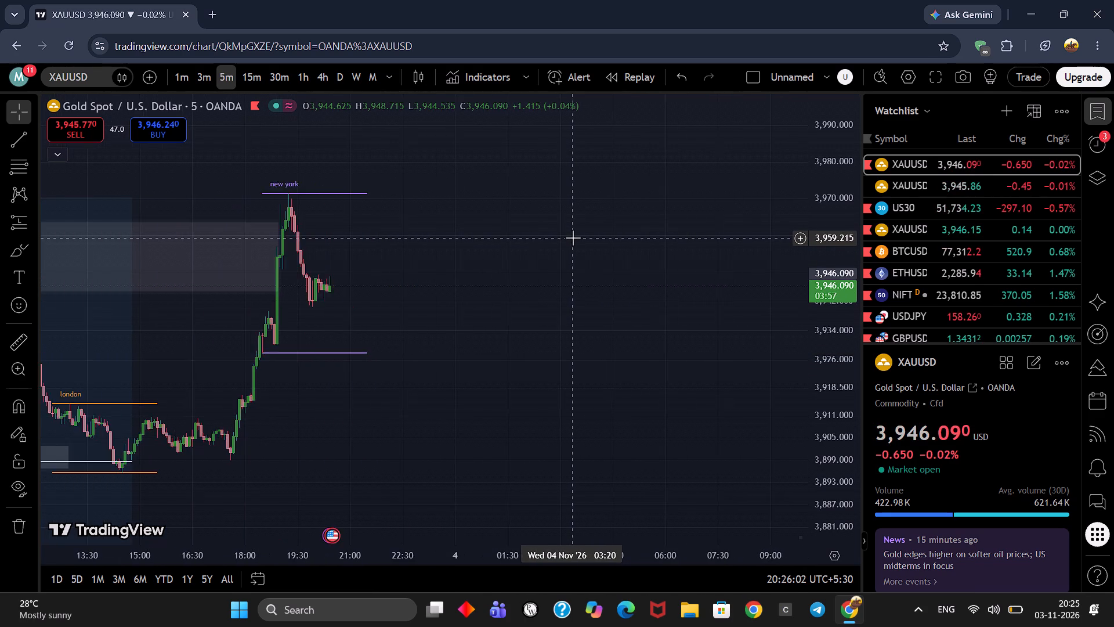
scroll(573, 237, down, 1)
scroll(573, 237, up, 1)
scroll(573, 237, down, 1)
scroll(573, 237, up, 1)
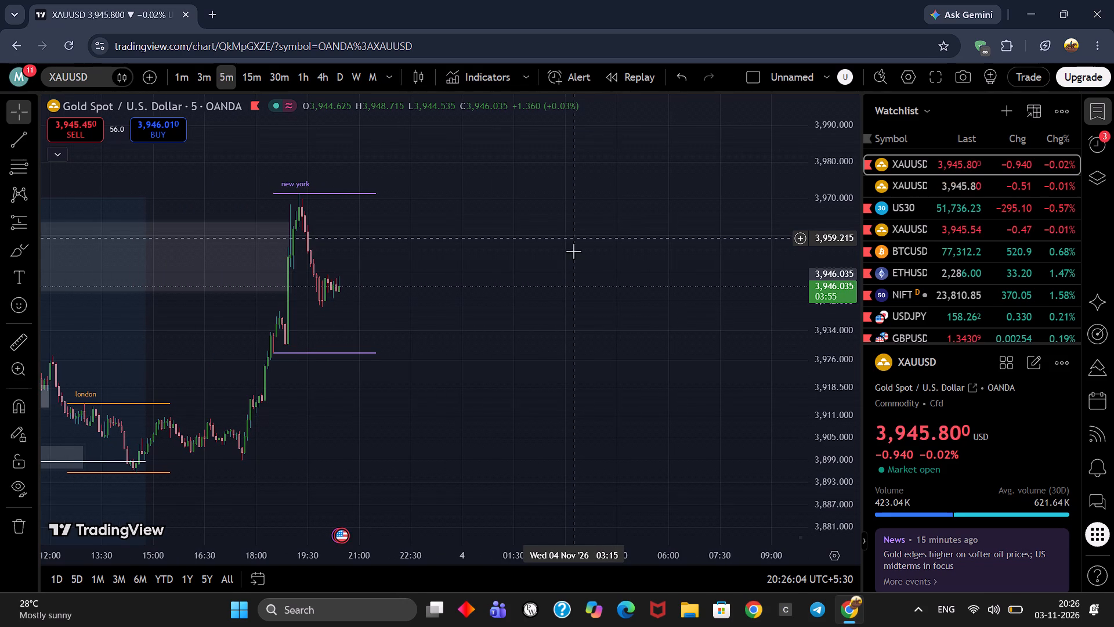
Examine the 5-minute XAUUSD rally from the London session low to the New York high against the shaded zones.
drag(444, 246, 674, 199)
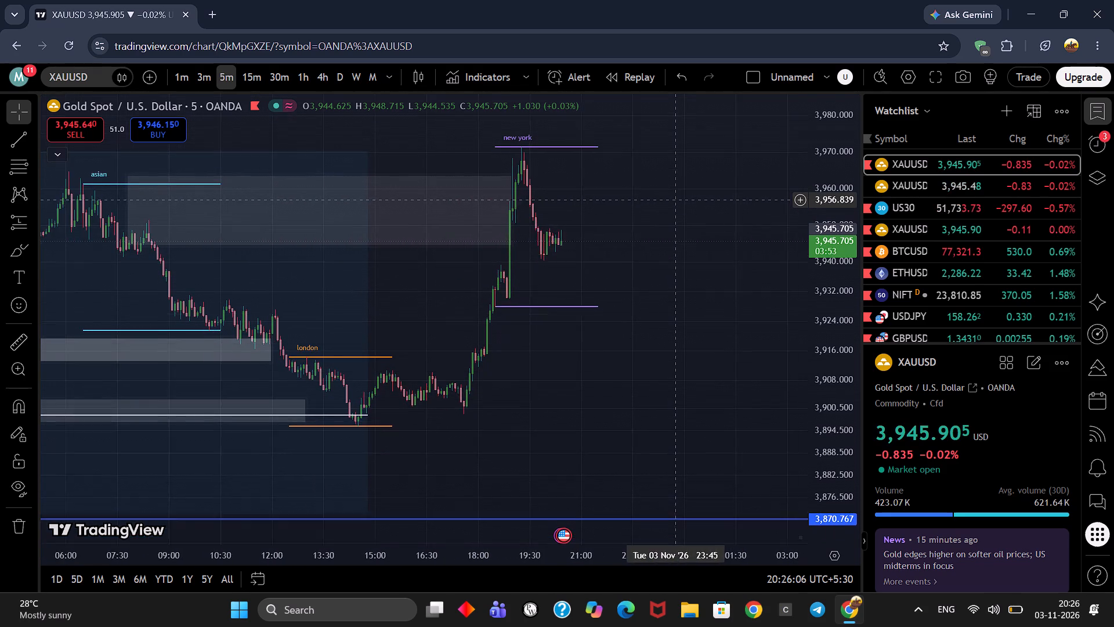
drag(674, 199, 651, 212)
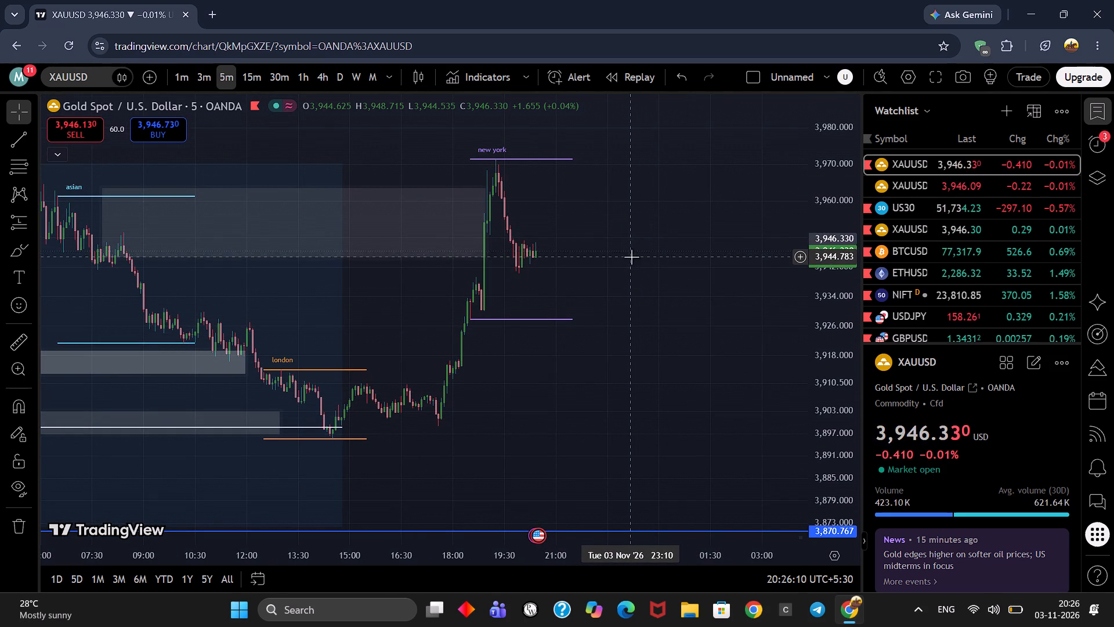
drag(635, 240, 502, 271)
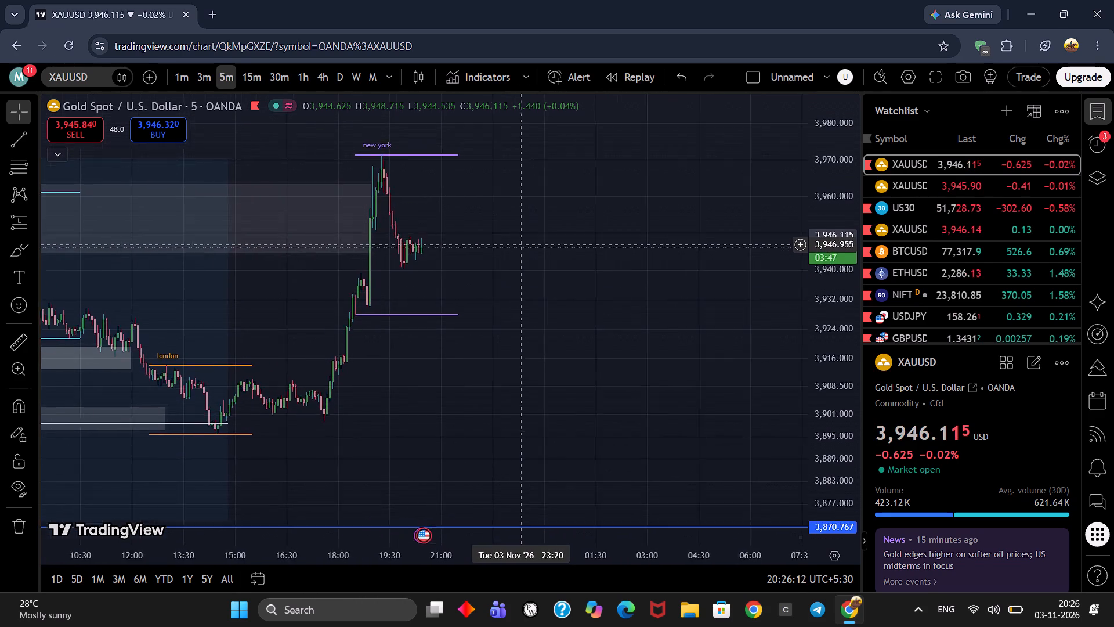
drag(502, 271, 475, 310)
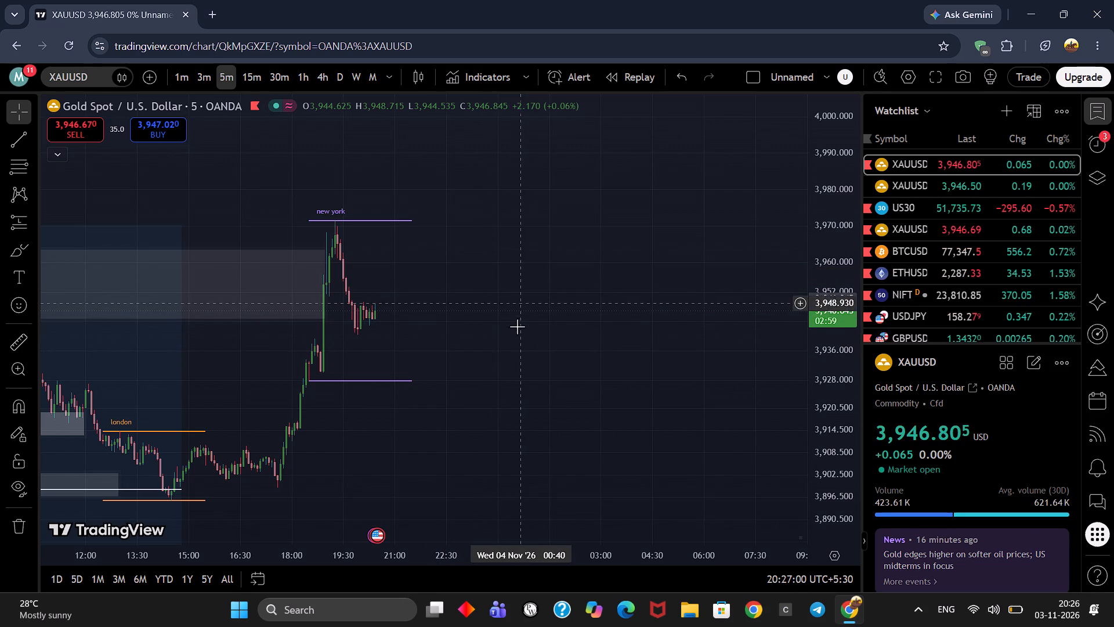
drag(514, 341, 445, 384)
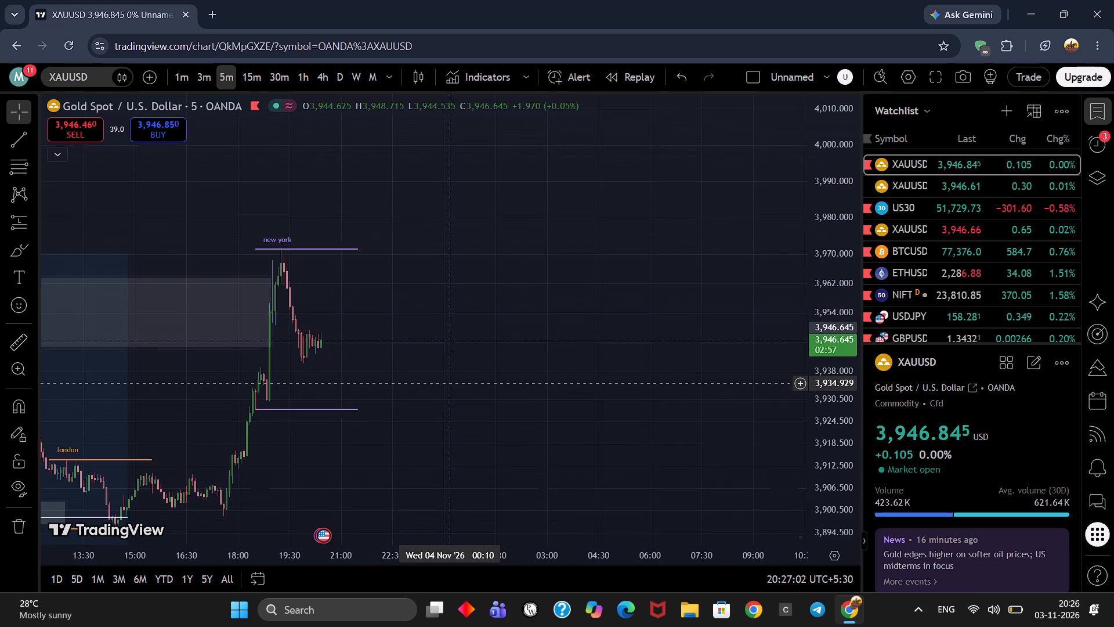
drag(445, 384, 659, 374)
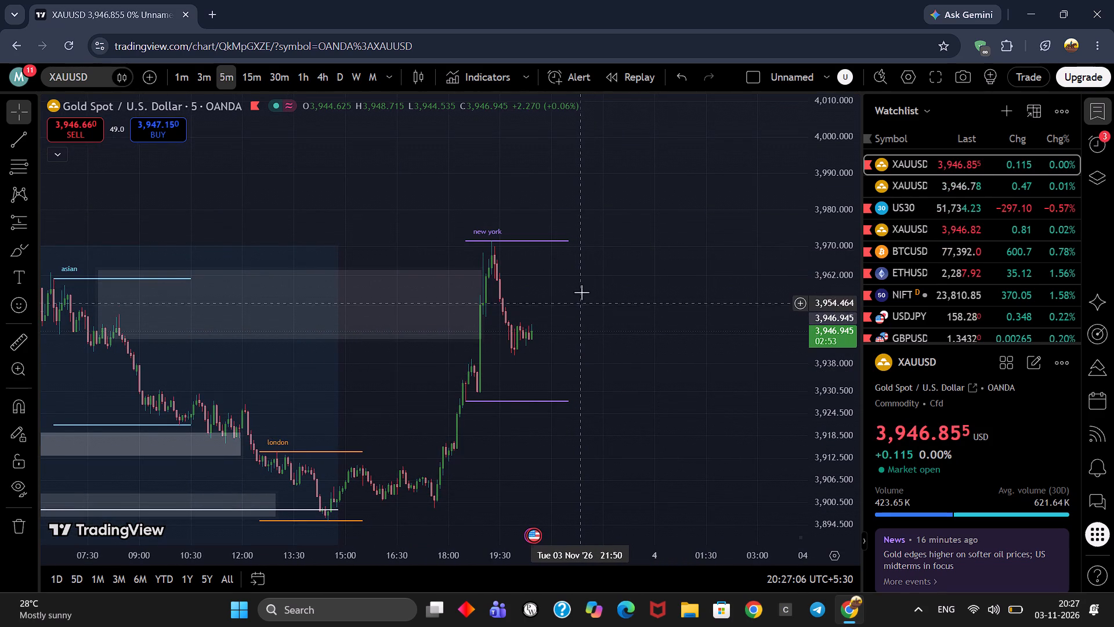
drag(571, 337, 618, 253)
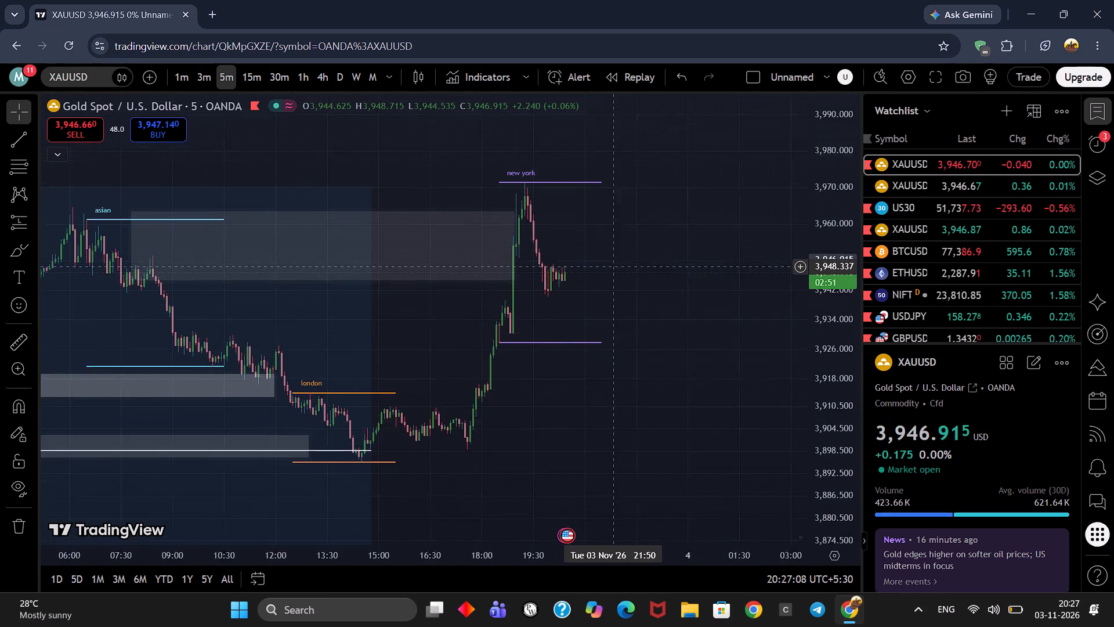
drag(618, 253, 584, 301)
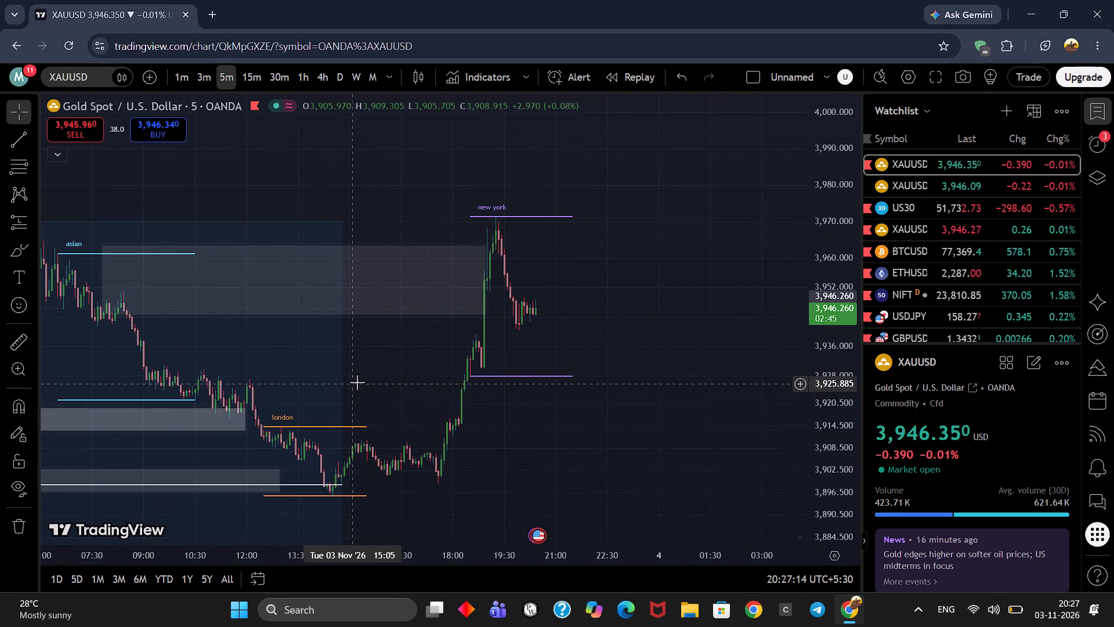
drag(361, 370, 446, 358)
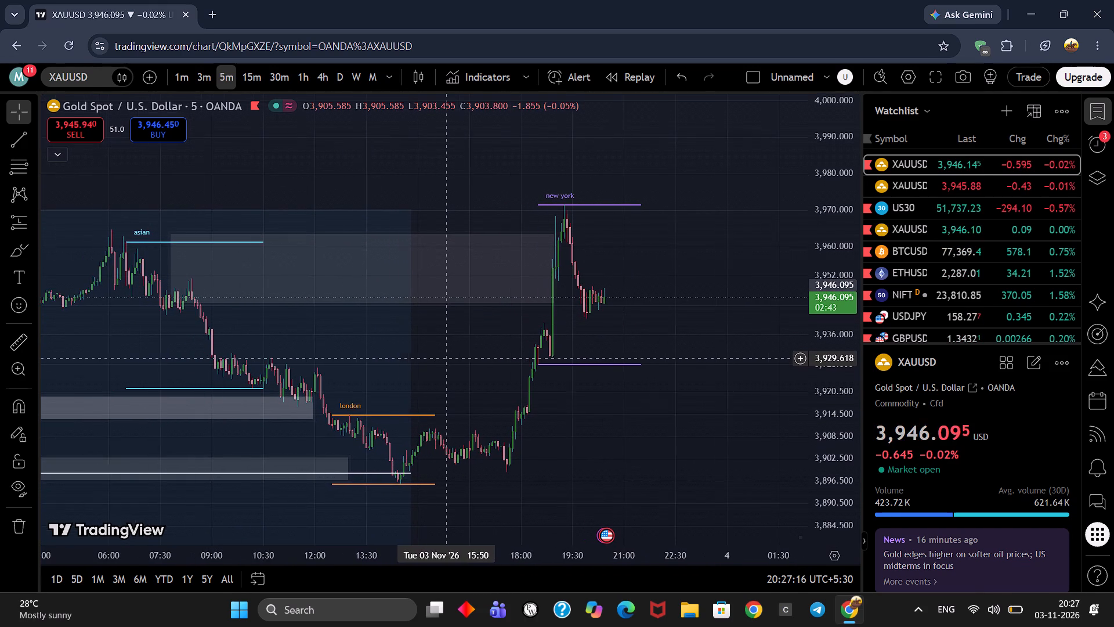
drag(446, 358, 458, 330)
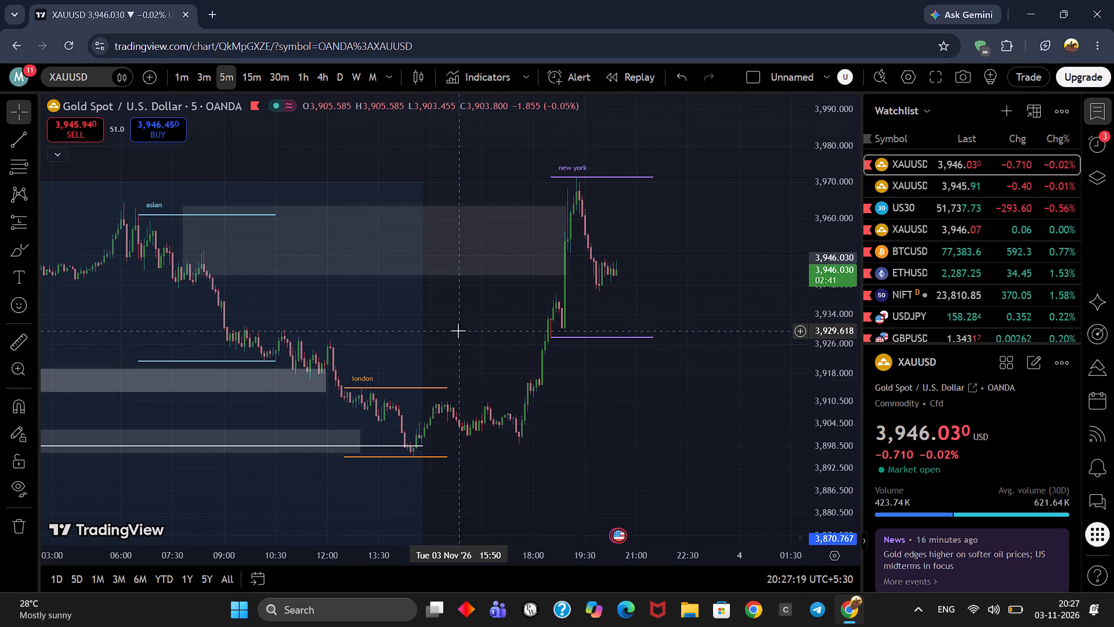
drag(458, 330, 397, 329)
drag(397, 328, 354, 308)
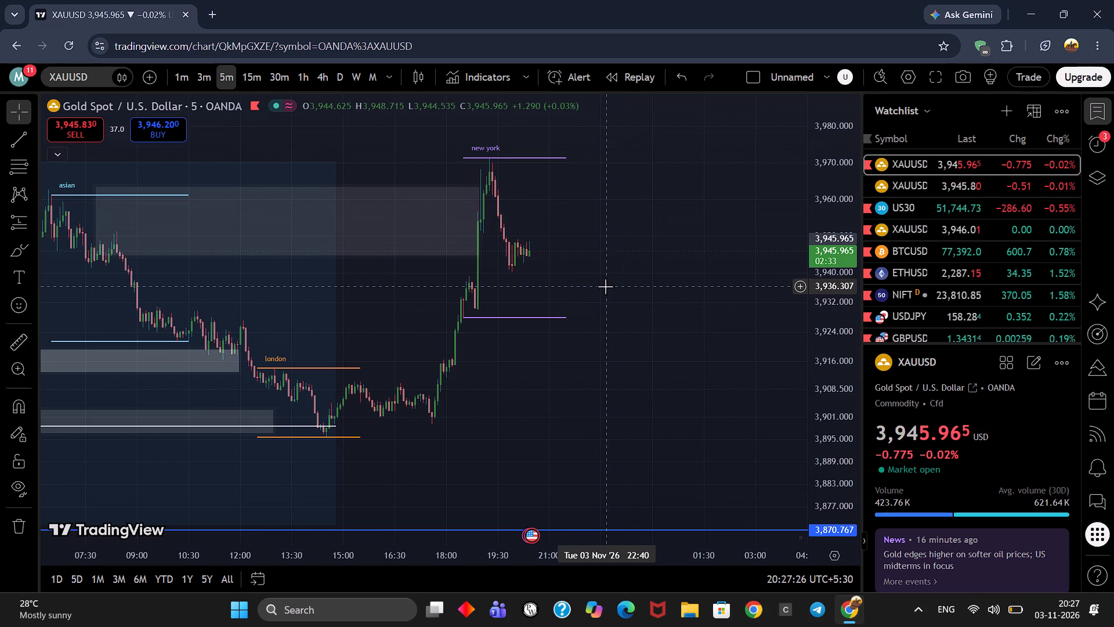
Examine the 5-minute XAUUSD consolidation after the New York high relative to the New York and London session lines.
scroll(605, 286, up, 2)
scroll(605, 289, down, 1)
scroll(605, 289, up, 2)
scroll(605, 289, down, 2)
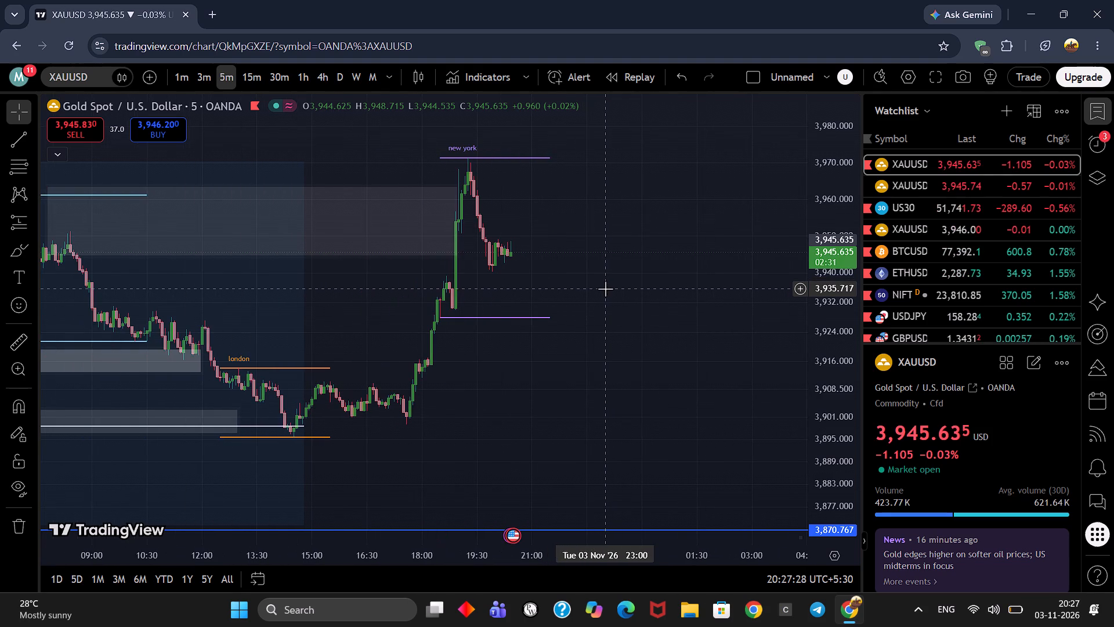
scroll(605, 289, down, 1)
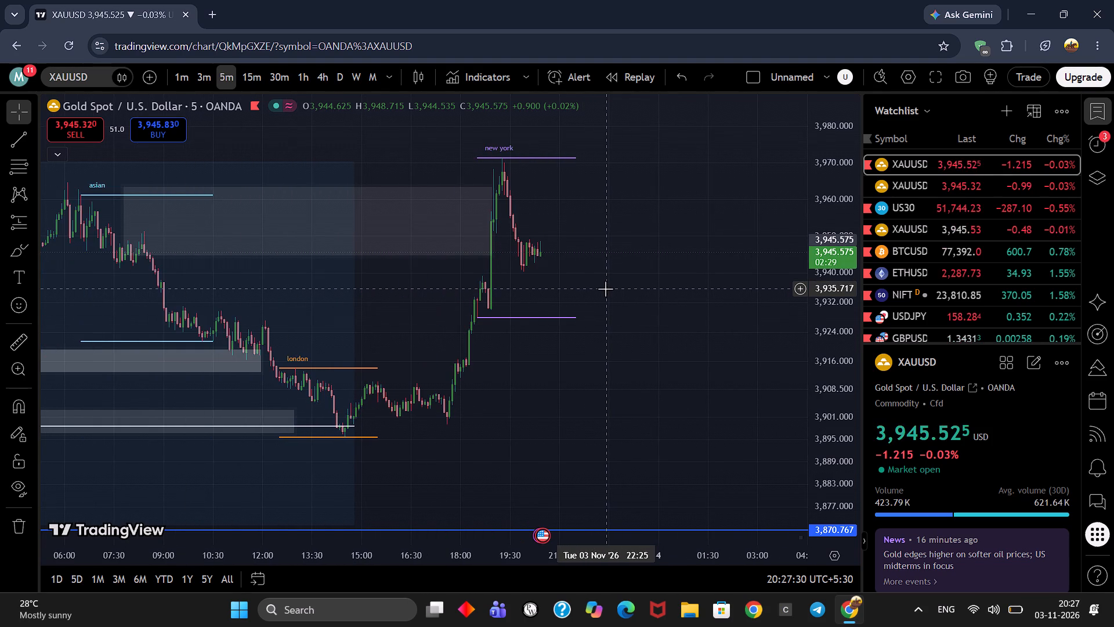
scroll(605, 289, up, 2)
scroll(605, 289, down, 1)
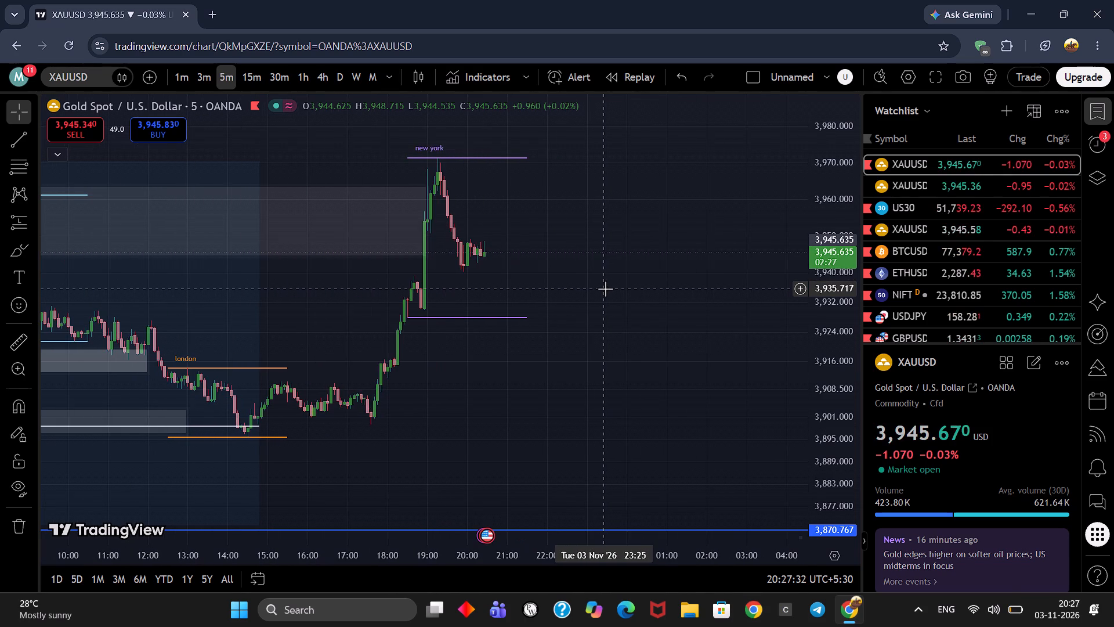
Examine the 5-minute XAUUSD pullback from the New York high against the Asian and London session ranges.
scroll(605, 289, down, 2)
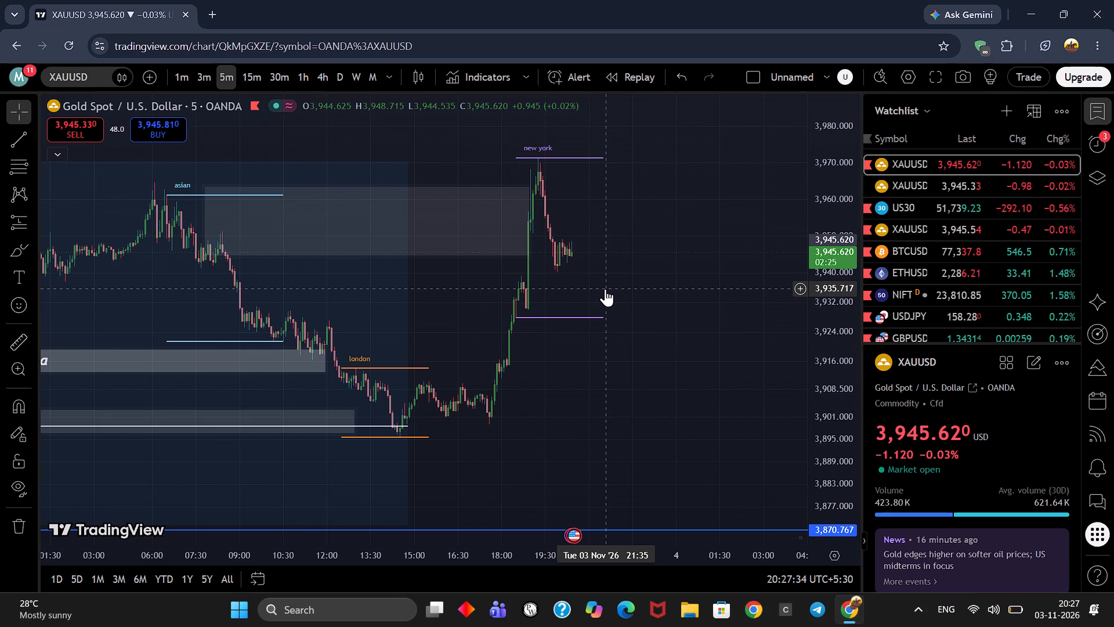
drag(644, 243, 634, 269)
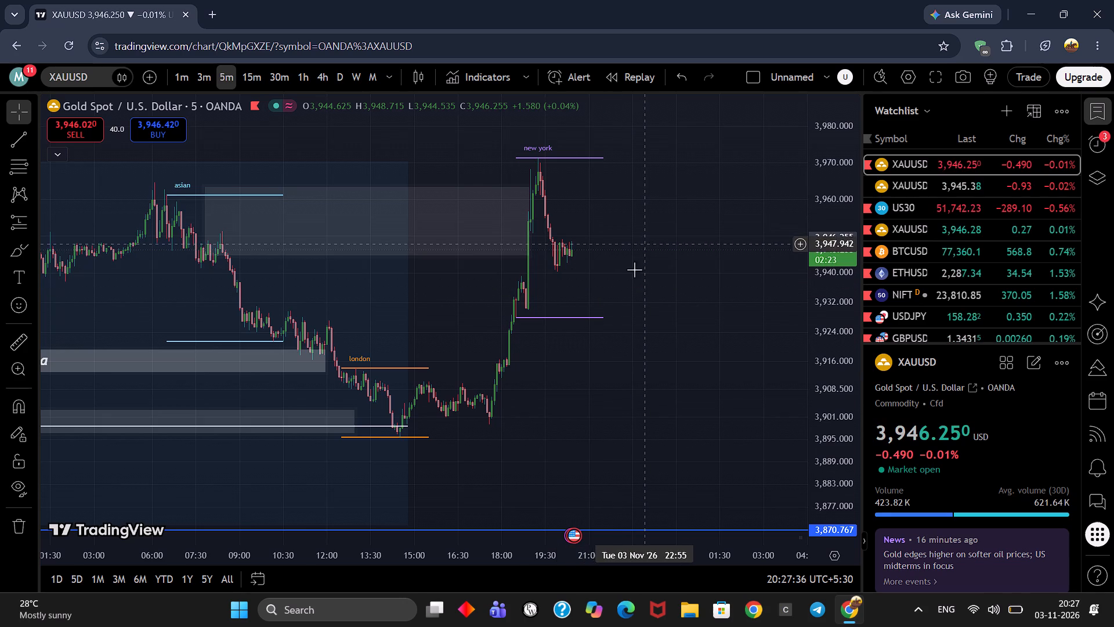
drag(634, 269, 585, 267)
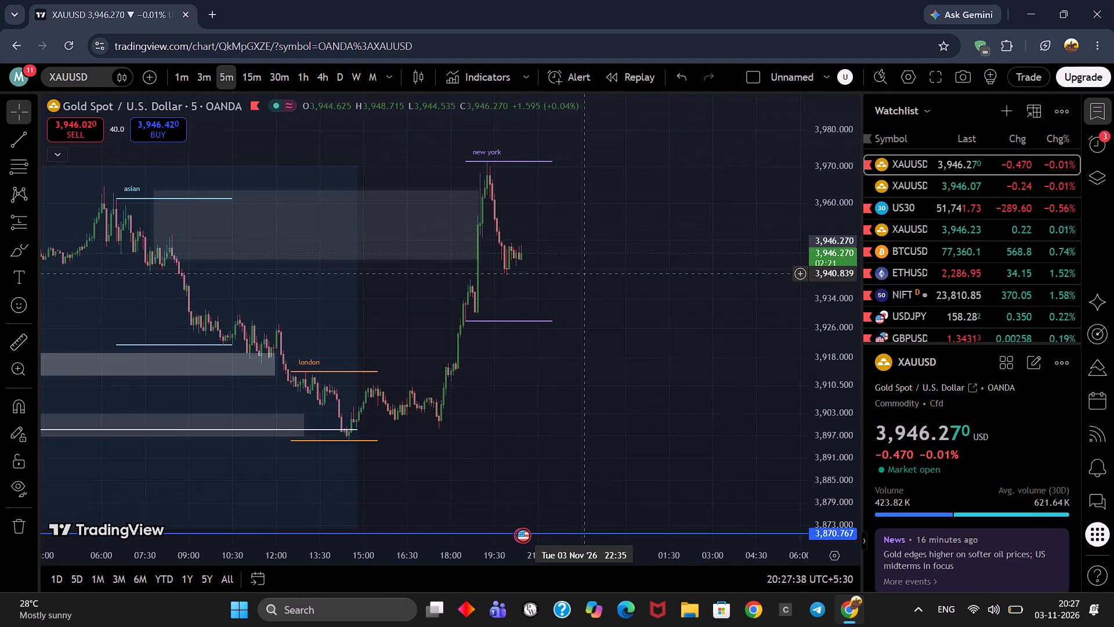
drag(585, 267, 569, 276)
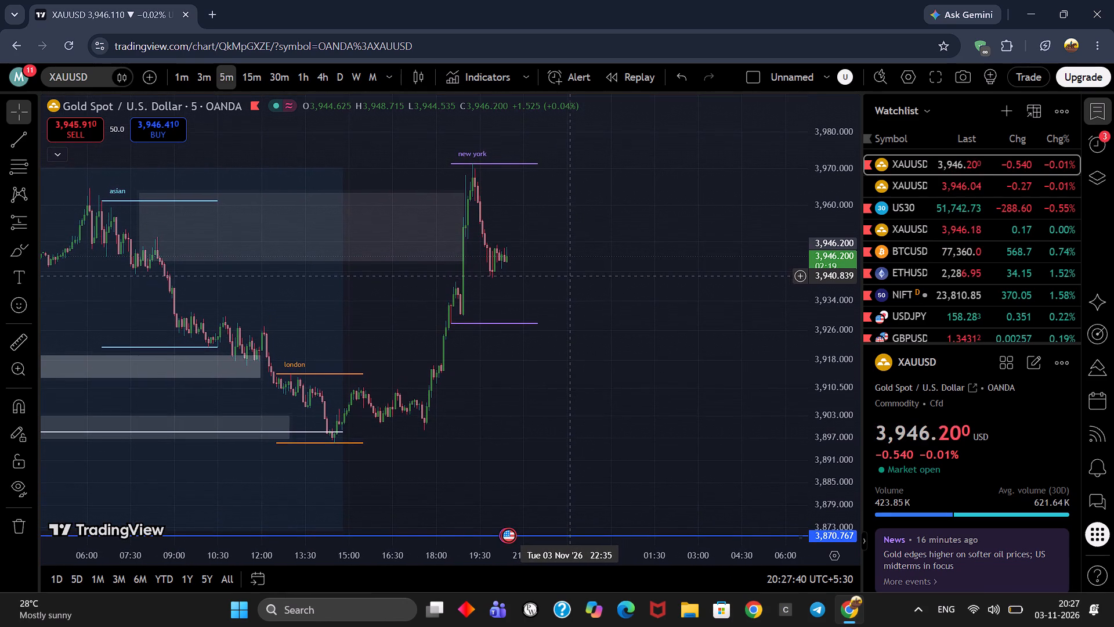
drag(569, 276, 566, 286)
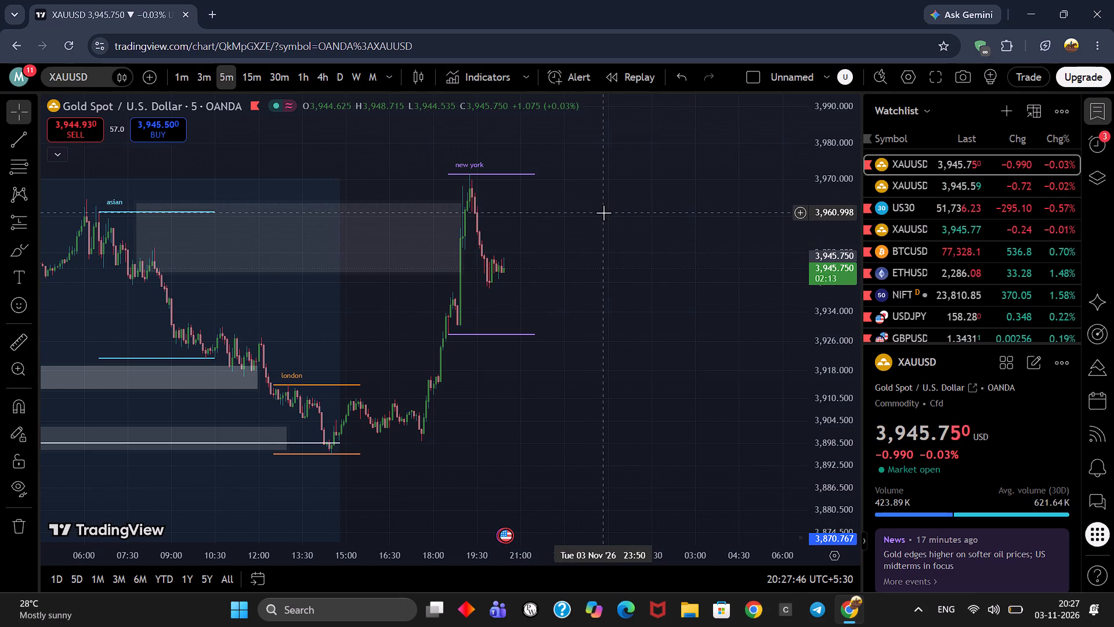
drag(603, 214, 534, 275)
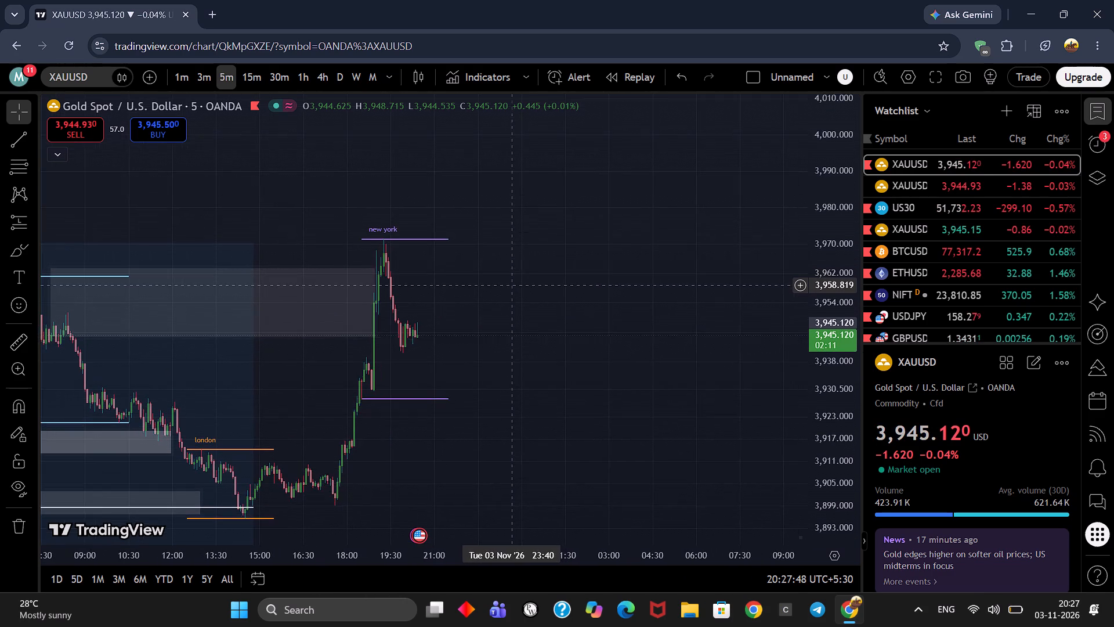
drag(534, 275, 563, 204)
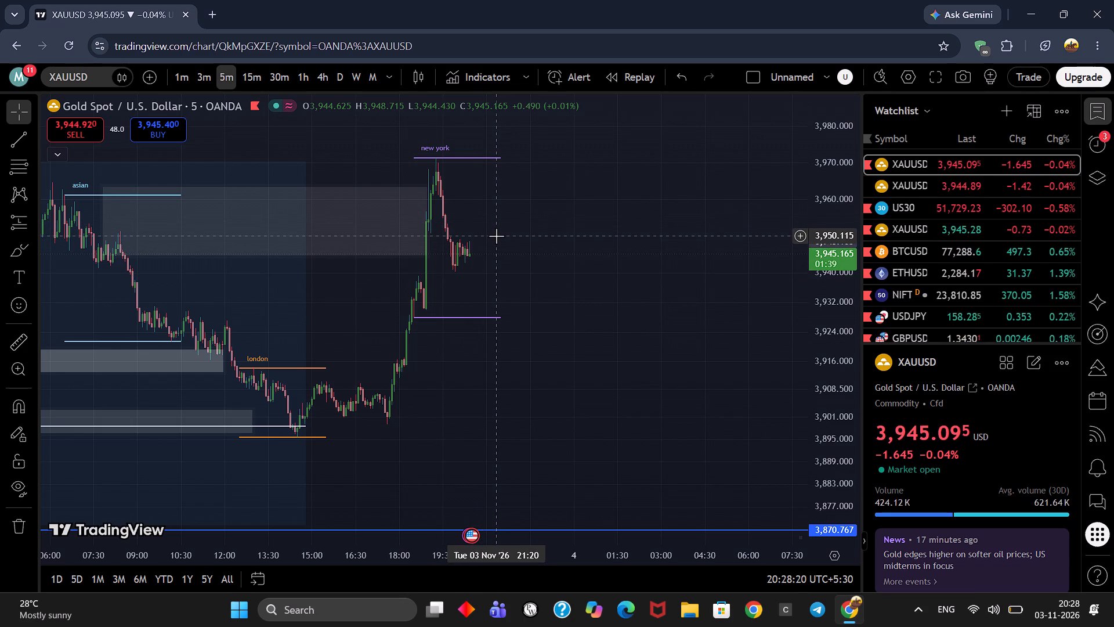
drag(496, 236, 426, 271)
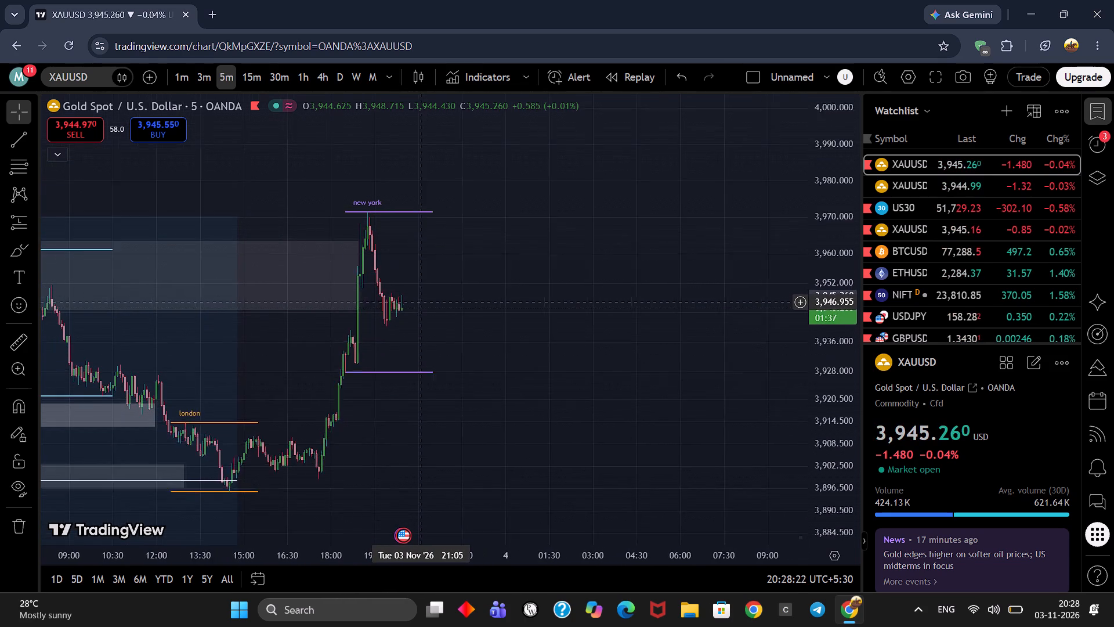
drag(426, 271, 453, 235)
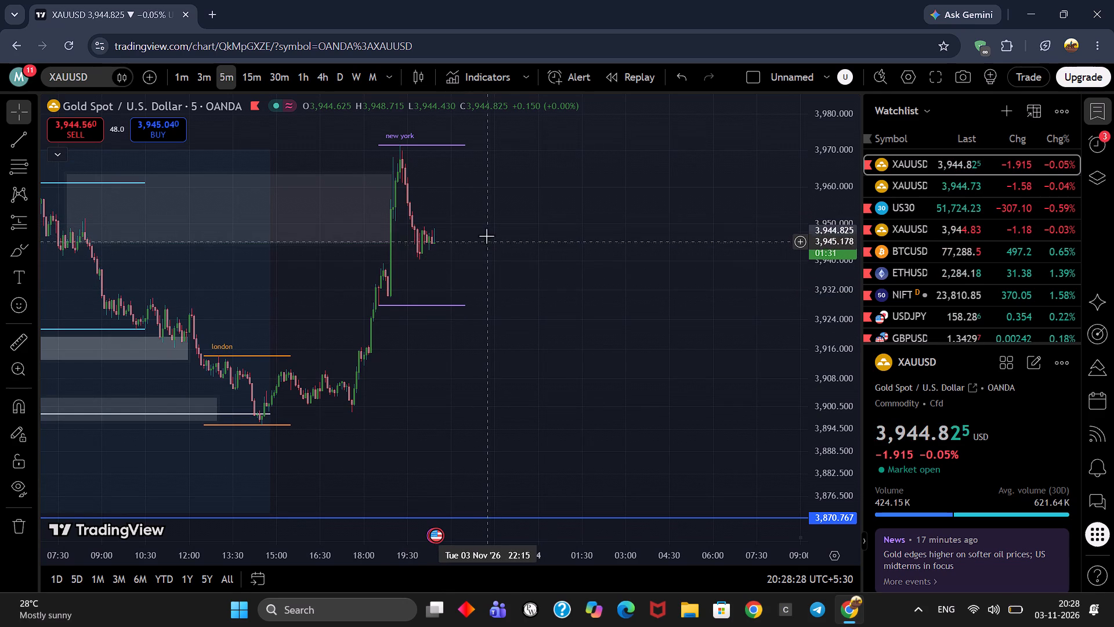
drag(453, 237, 566, 235)
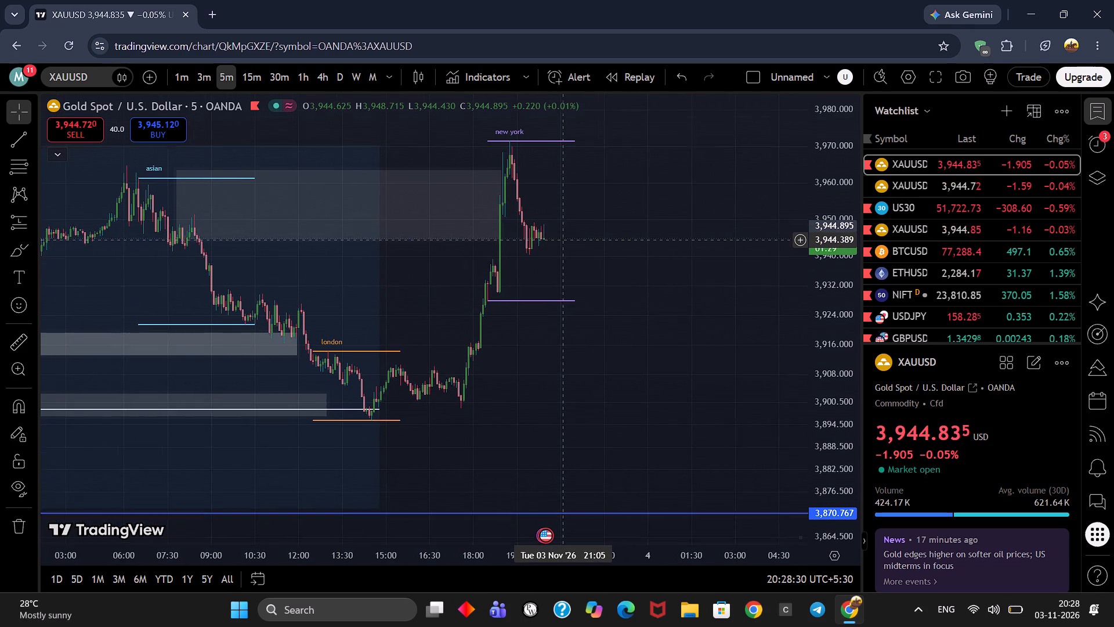
drag(566, 235, 502, 254)
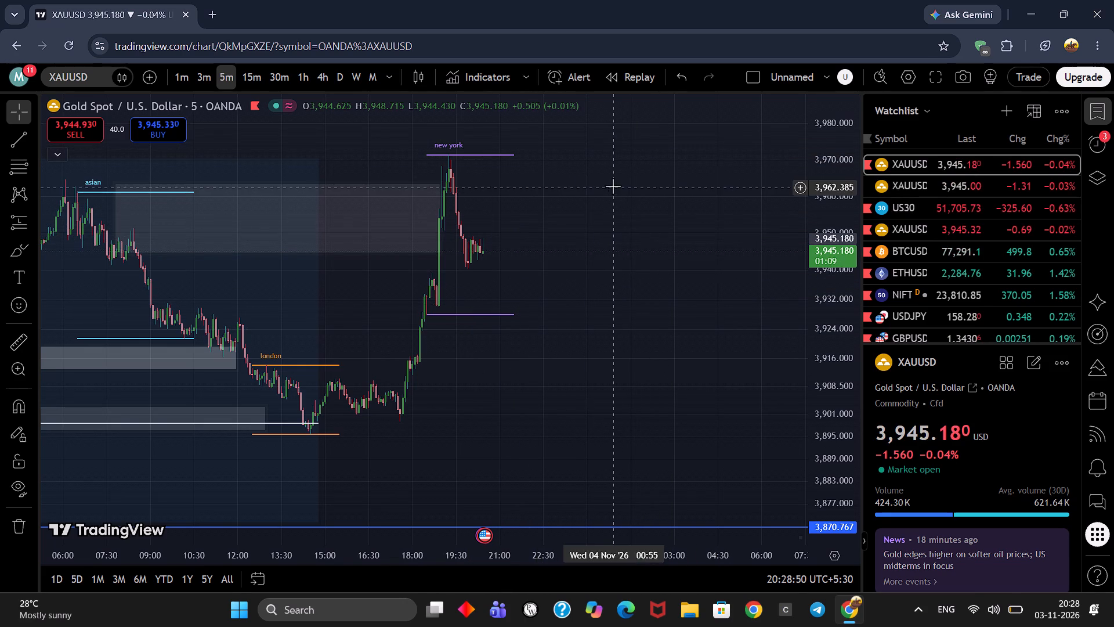
Examine the latest 5-minute XAUUSD candles inside the New York range against the lower edge of the upper shaded zone.
drag(531, 213, 501, 214)
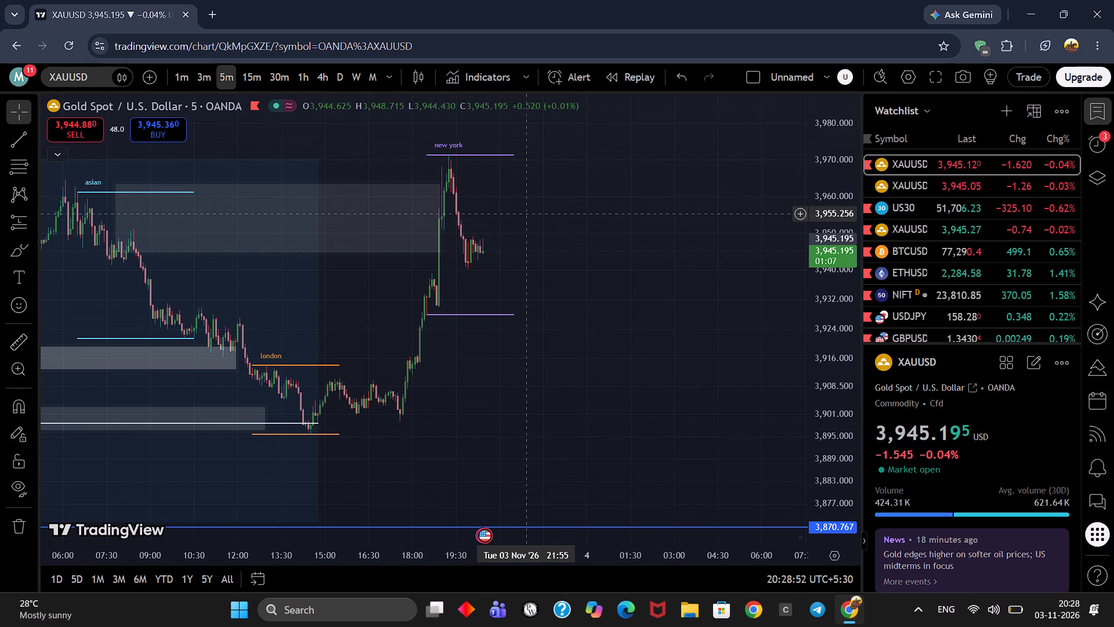
drag(501, 214, 458, 241)
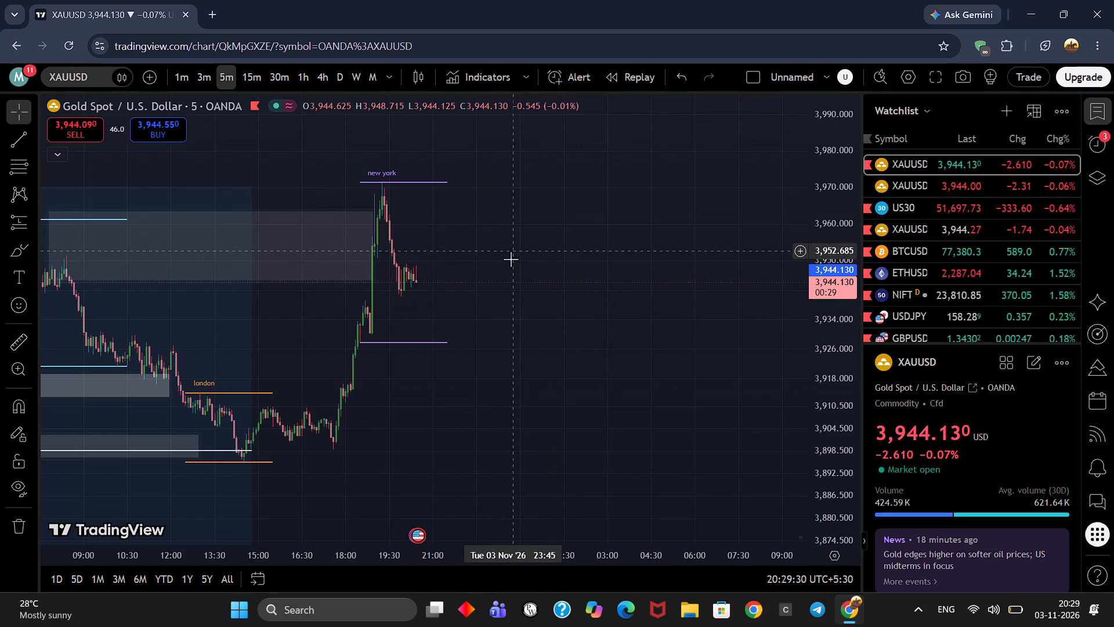
drag(518, 251, 572, 302)
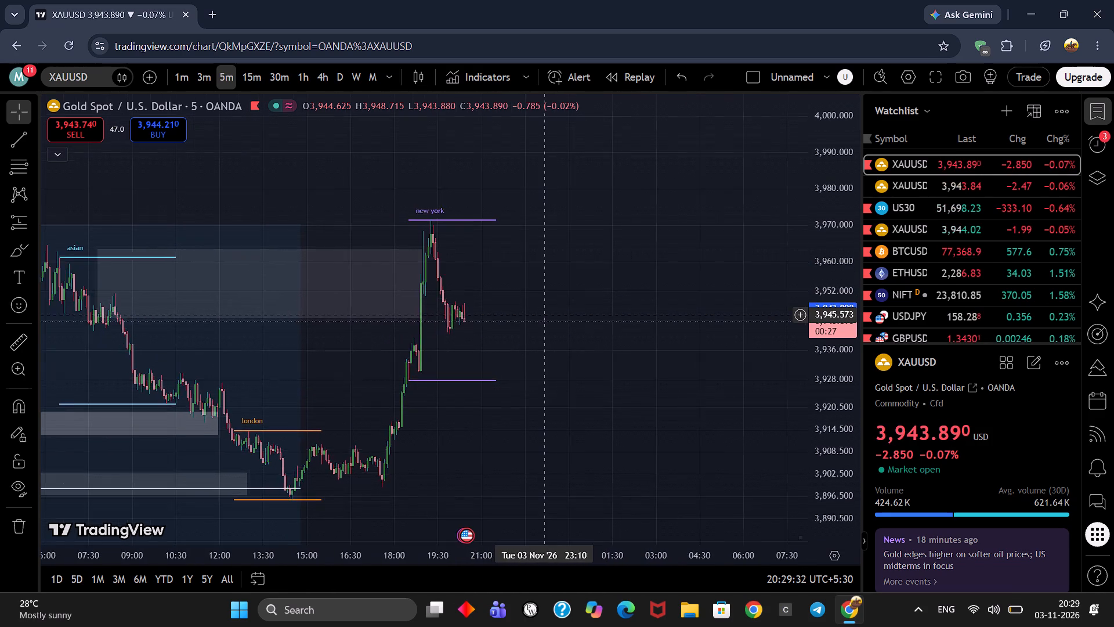
drag(572, 302, 603, 262)
click(605, 249)
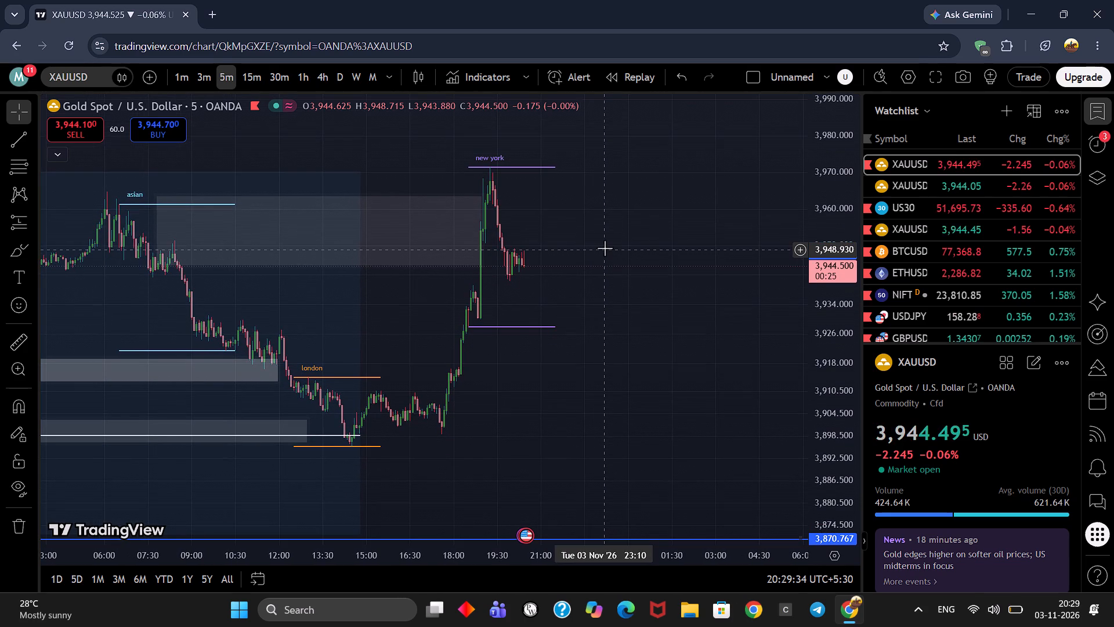
drag(619, 231, 525, 226)
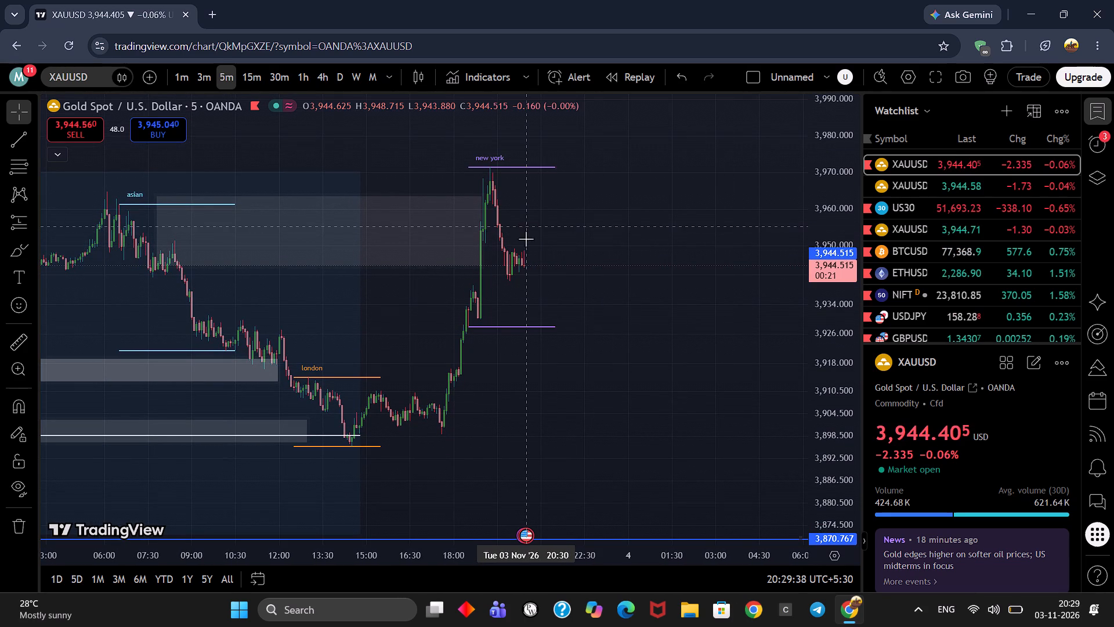
drag(578, 275, 545, 259)
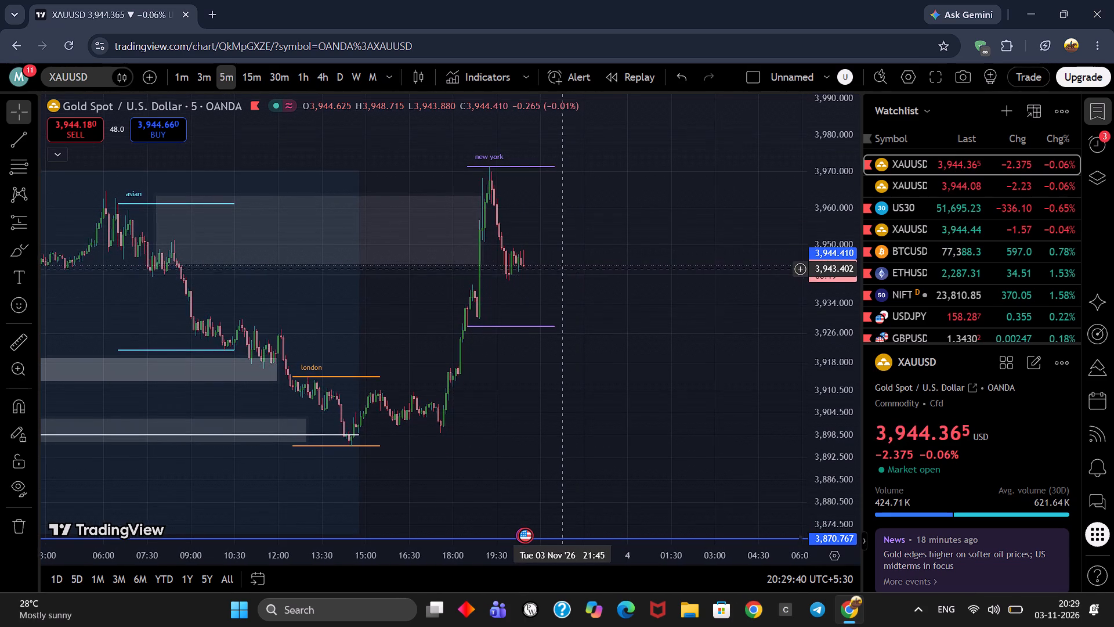
drag(545, 259, 482, 300)
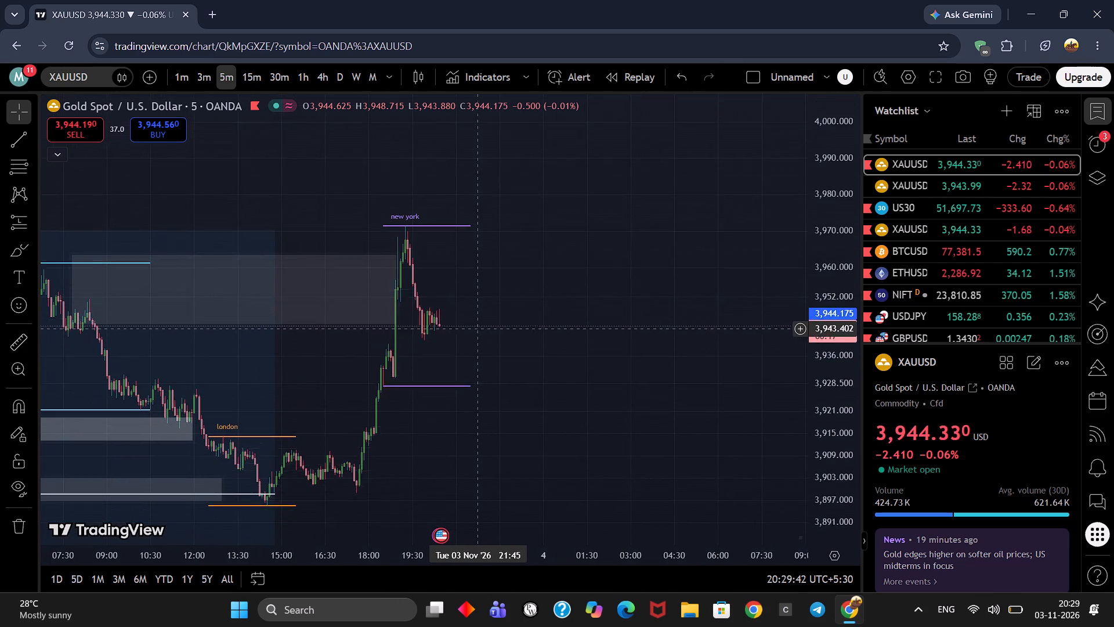
drag(482, 300, 484, 294)
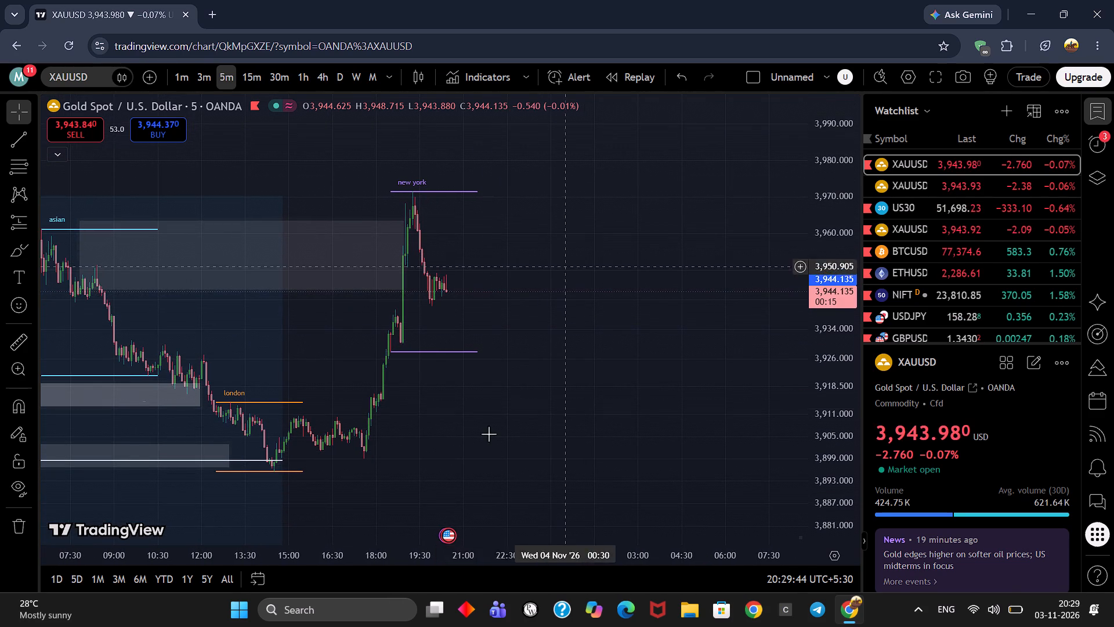
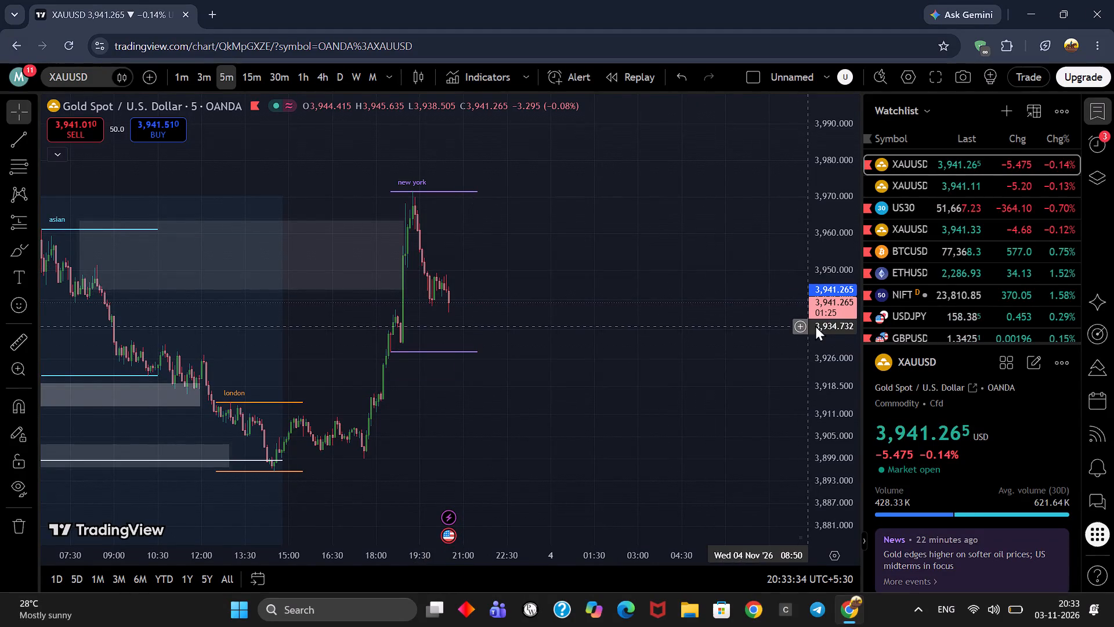
Examine the 5-minute XAUUSD sell-off below the upper shaded zone against the Asian, London and New York session levels.
scroll(845, 314, up, 5)
scroll(845, 314, down, 2)
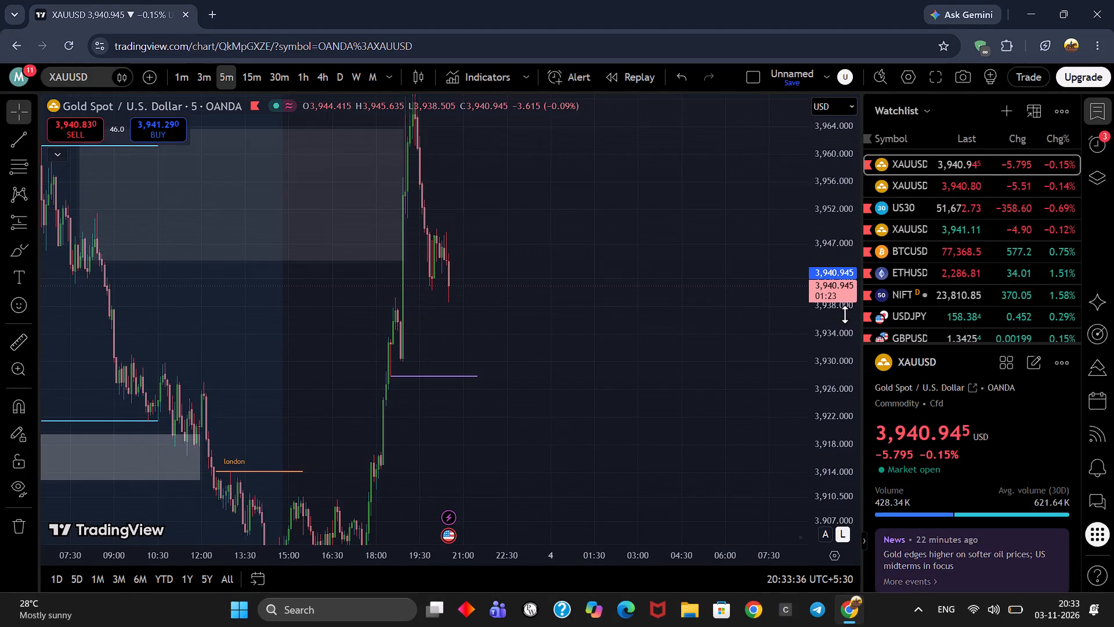
scroll(845, 314, down, 3)
scroll(845, 314, up, 3)
scroll(845, 314, down, 3)
scroll(845, 314, up, 1)
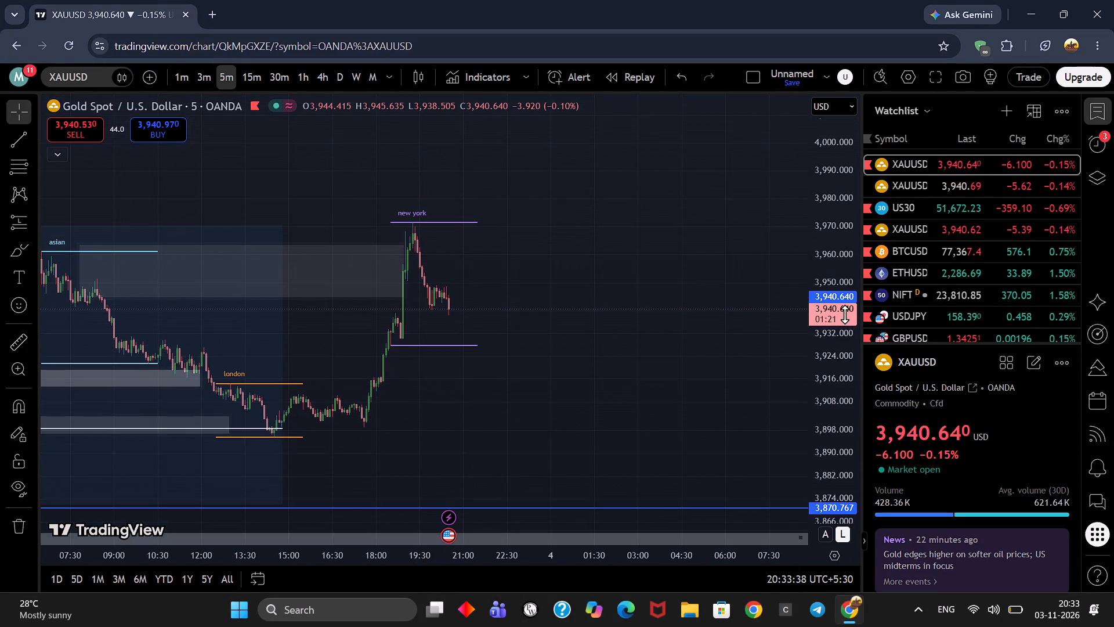
scroll(845, 314, up, 1)
scroll(845, 314, down, 2)
scroll(845, 314, up, 2)
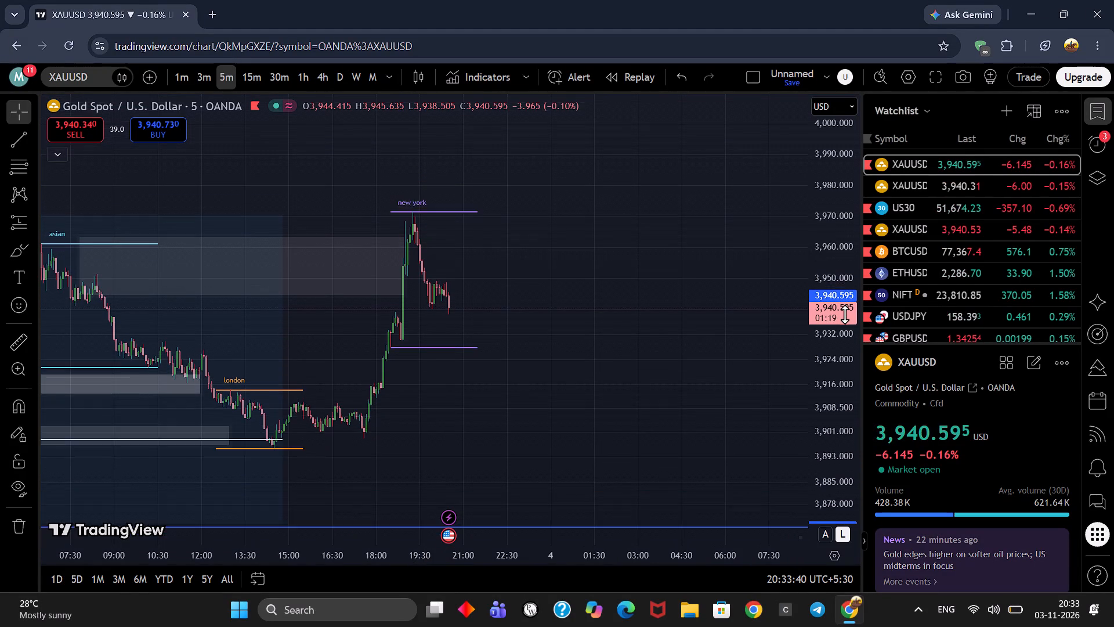
scroll(845, 313, down, 1)
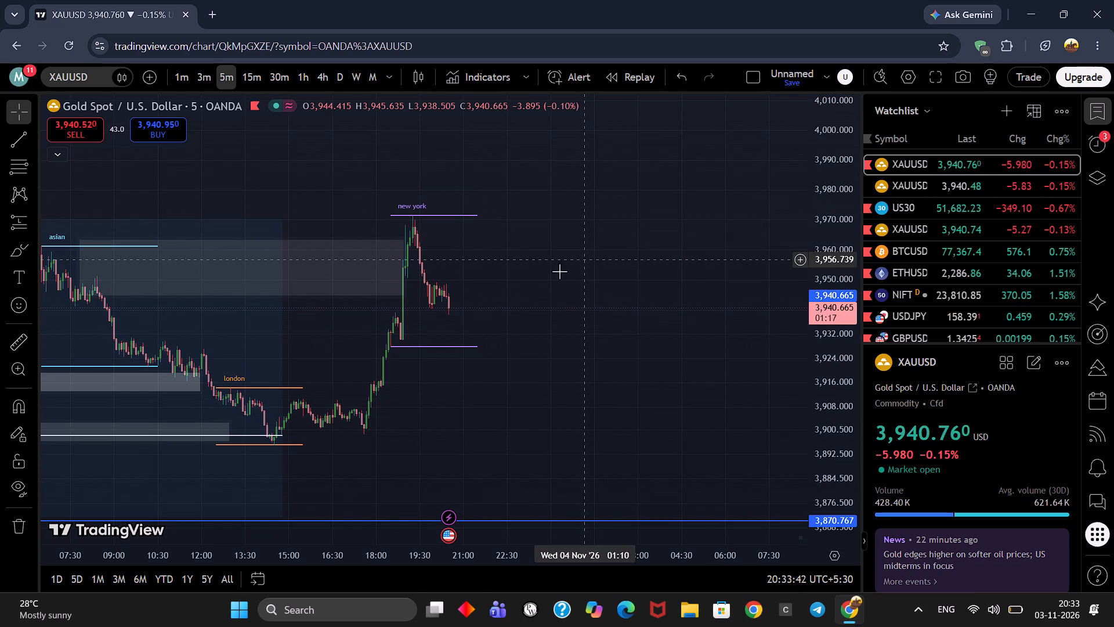
drag(512, 290, 660, 315)
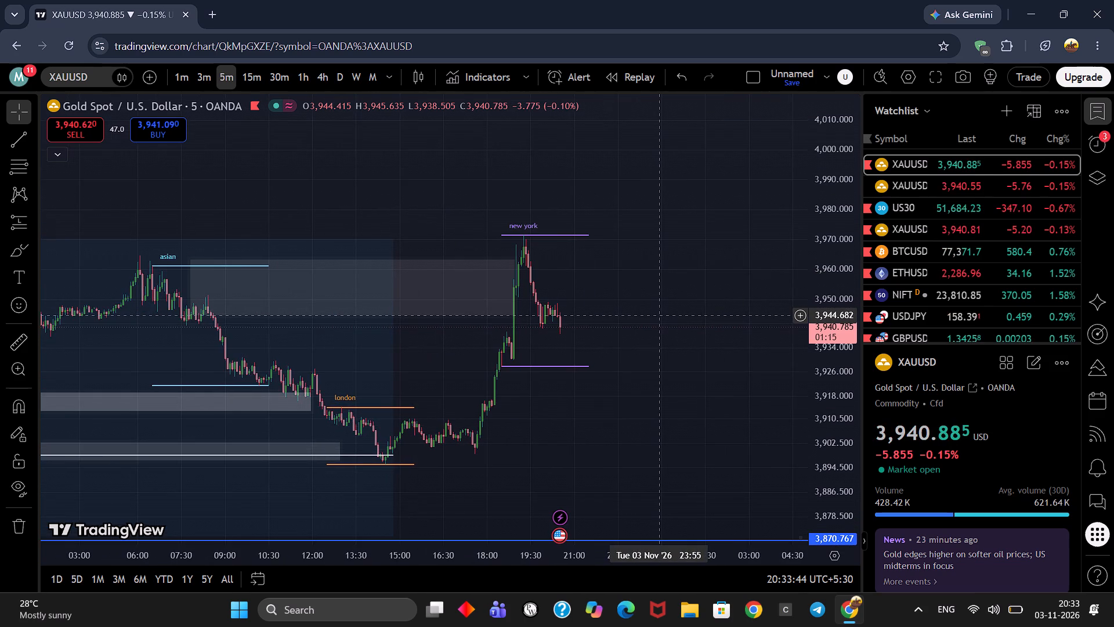
drag(660, 315, 679, 271)
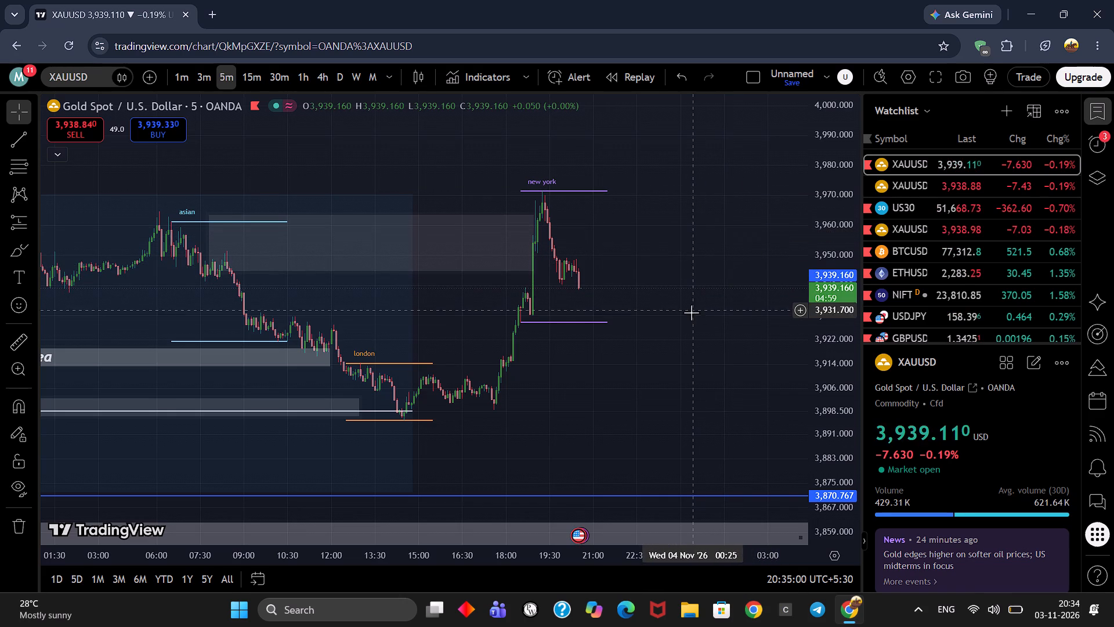
Examine the latest 5-minute XAUUSD candles between the New York session's high and low lines up close.
scroll(694, 271, up, 1)
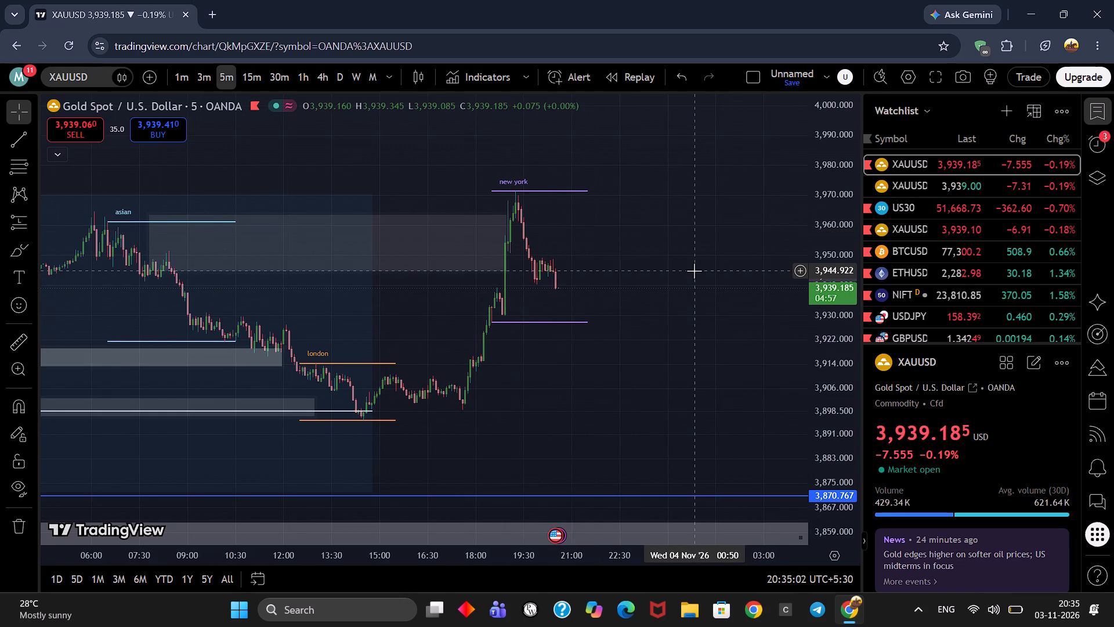
scroll(694, 271, up, 4)
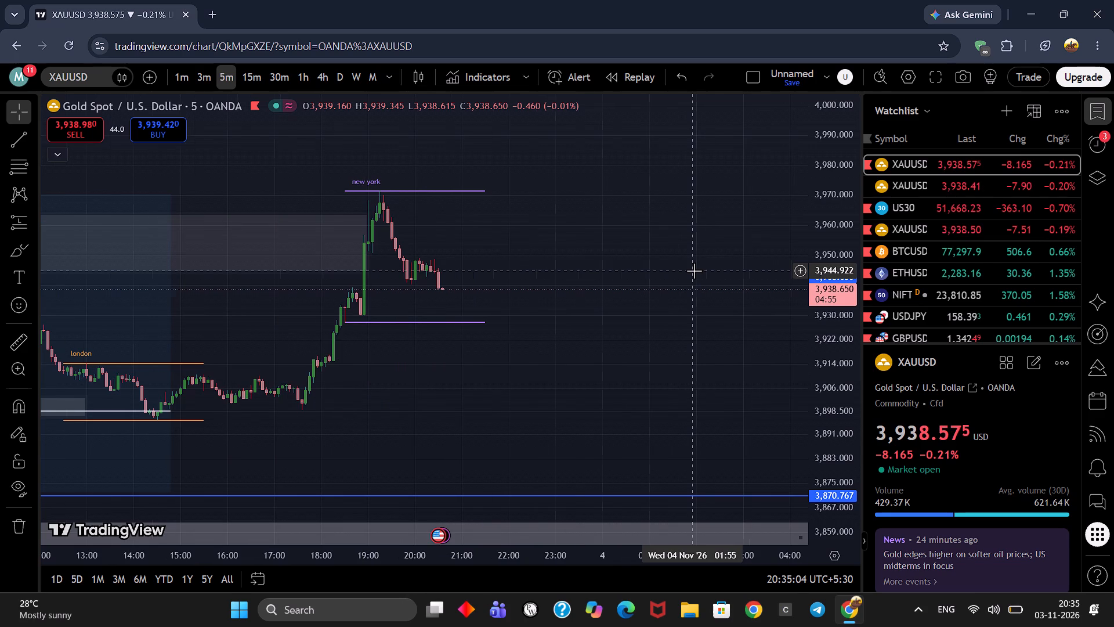
scroll(694, 271, down, 1)
scroll(694, 271, up, 1)
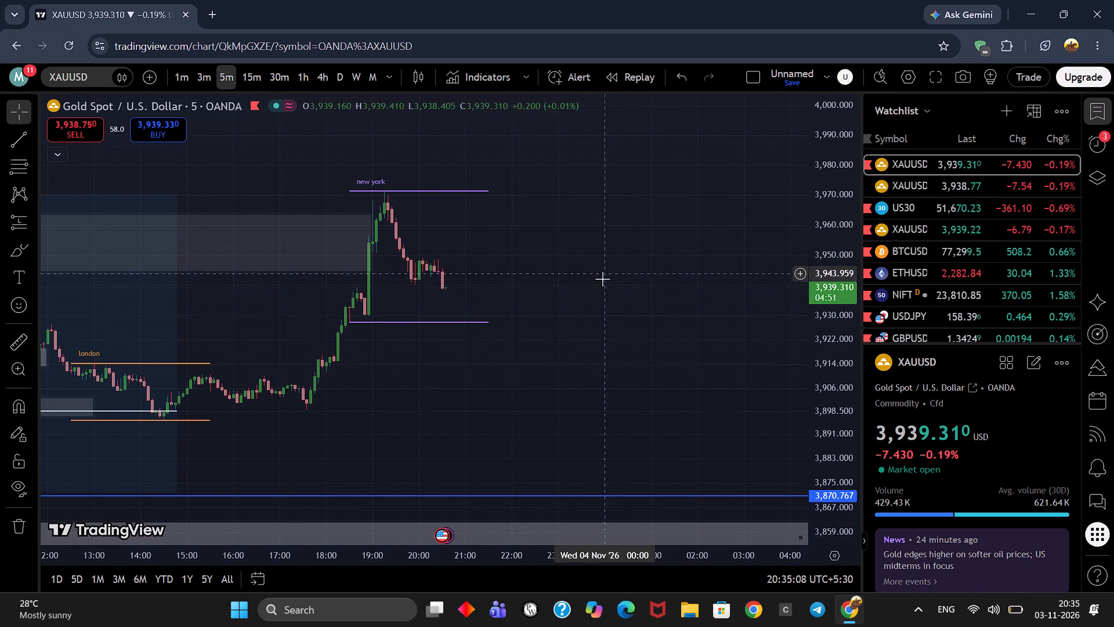
drag(613, 266, 556, 333)
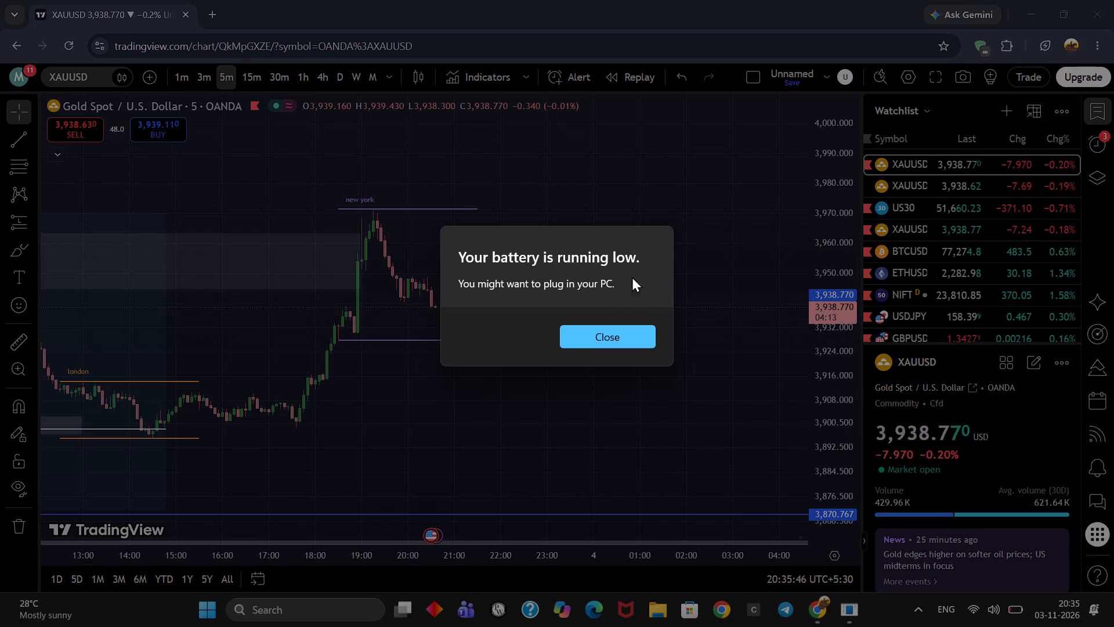
click(590, 330)
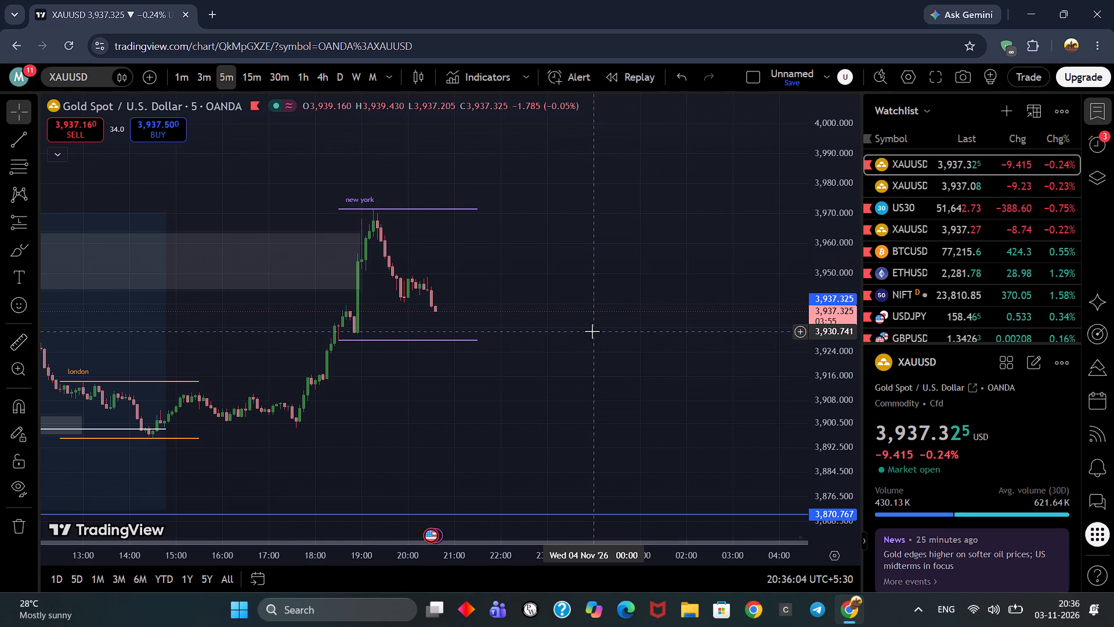
drag(593, 553, 541, 626)
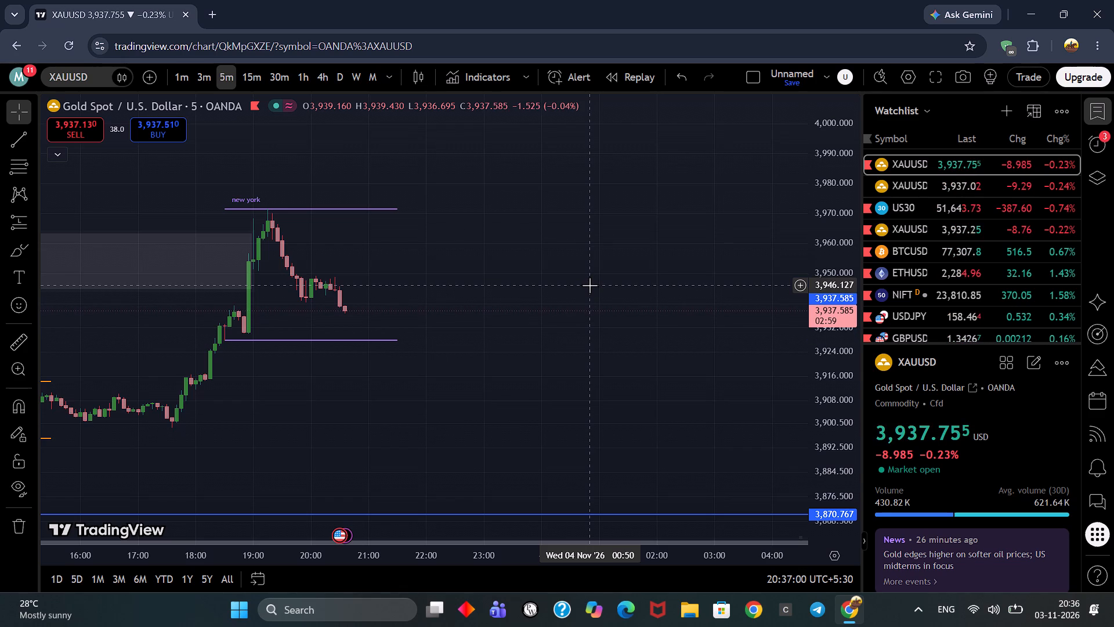
Extend the end of the existing fixed range volume profile to the latest 5-minute candle on 3 Nov.
scroll(638, 323, down, 6)
scroll(782, 288, down, 3)
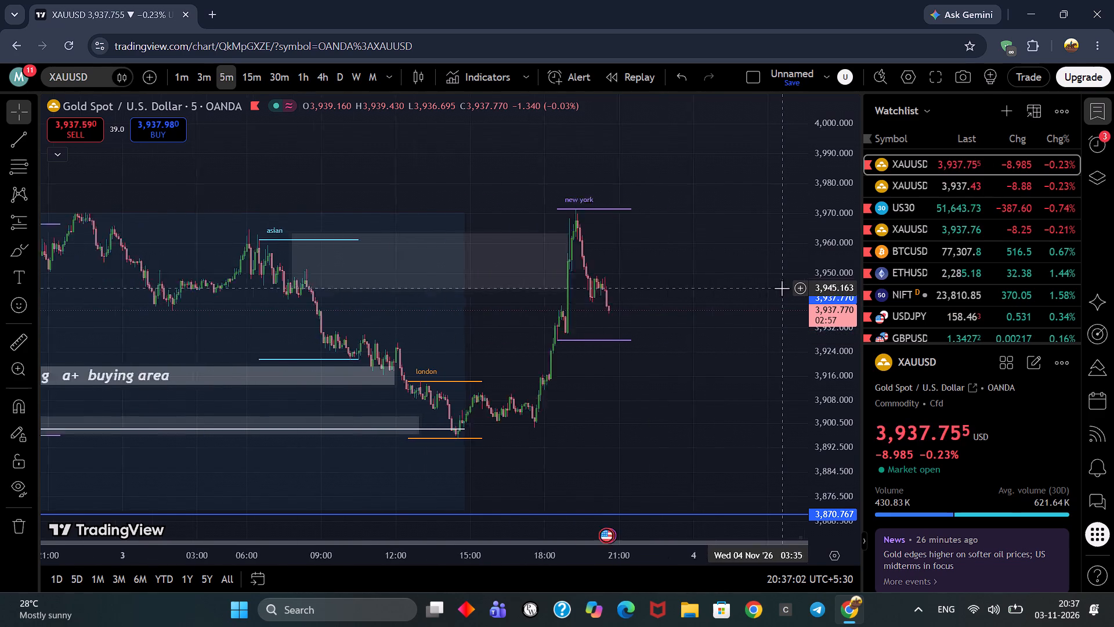
scroll(782, 288, down, 2)
drag(745, 374, 715, 228)
scroll(717, 250, down, 6)
drag(757, 262, 580, 326)
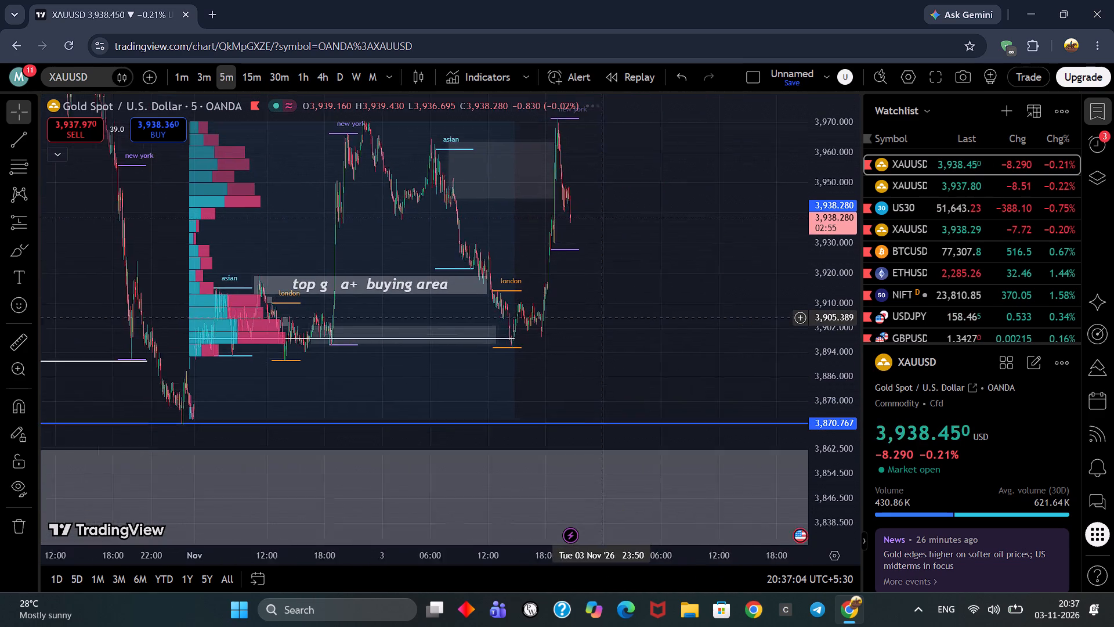
drag(580, 326, 577, 326)
scroll(594, 323, up, 3)
drag(613, 312, 624, 331)
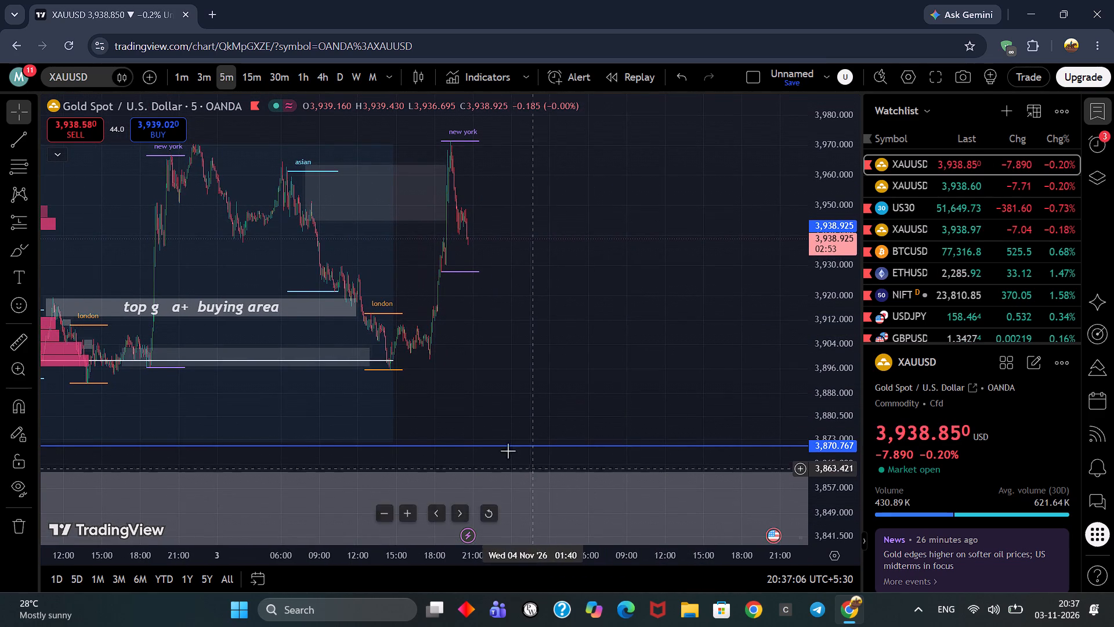
scroll(545, 392, down, 3)
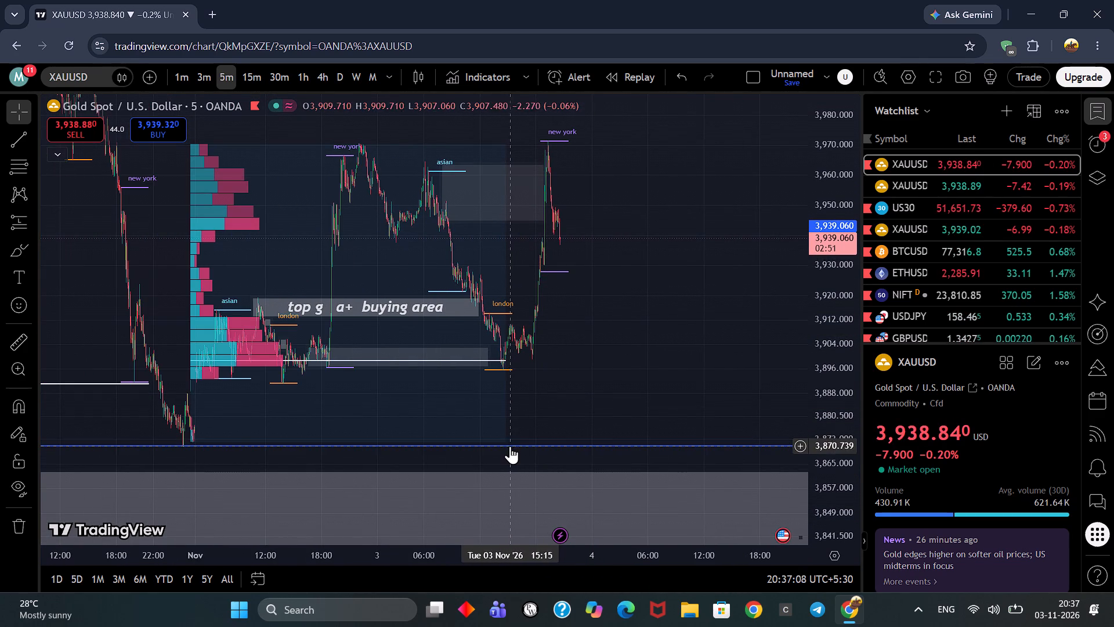
drag(505, 444, 578, 446)
click(647, 337)
Examine the extended volume profile against the session levels, the shaded zones and the recent New York candles.
scroll(646, 336, up, 3)
drag(646, 336, 609, 334)
drag(594, 366, 759, 381)
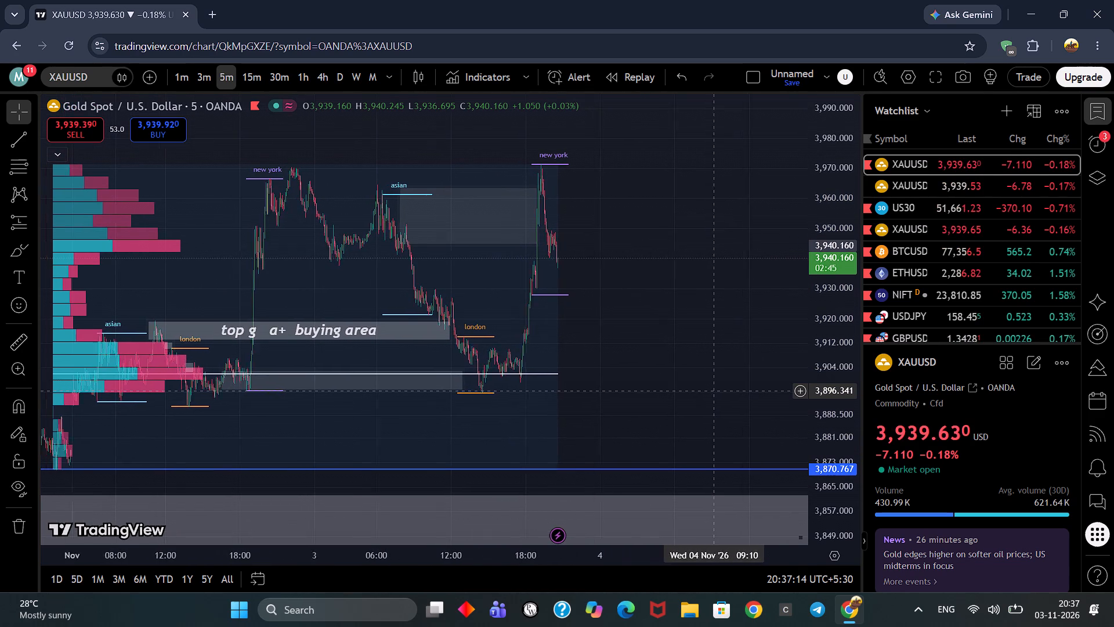
drag(759, 381, 782, 362)
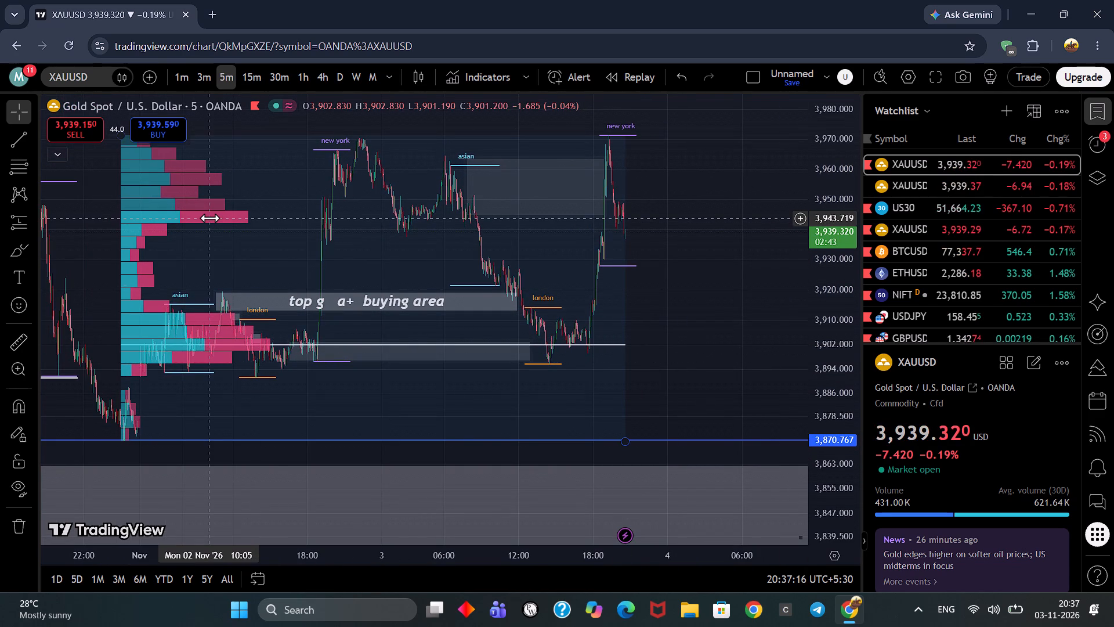
scroll(209, 218, up, 9)
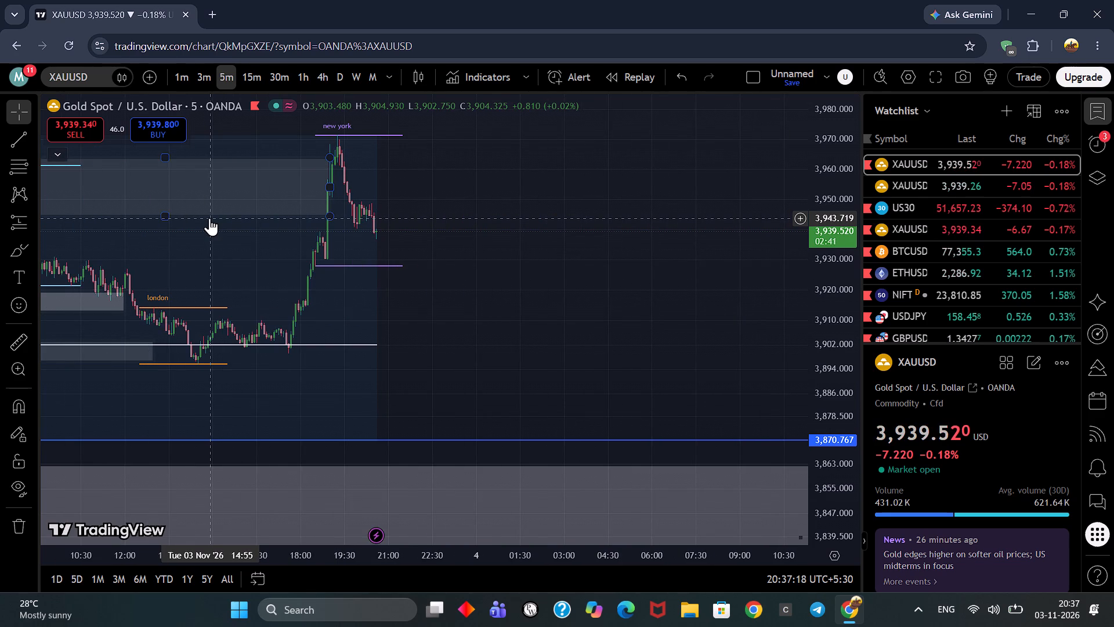
scroll(211, 218, down, 8)
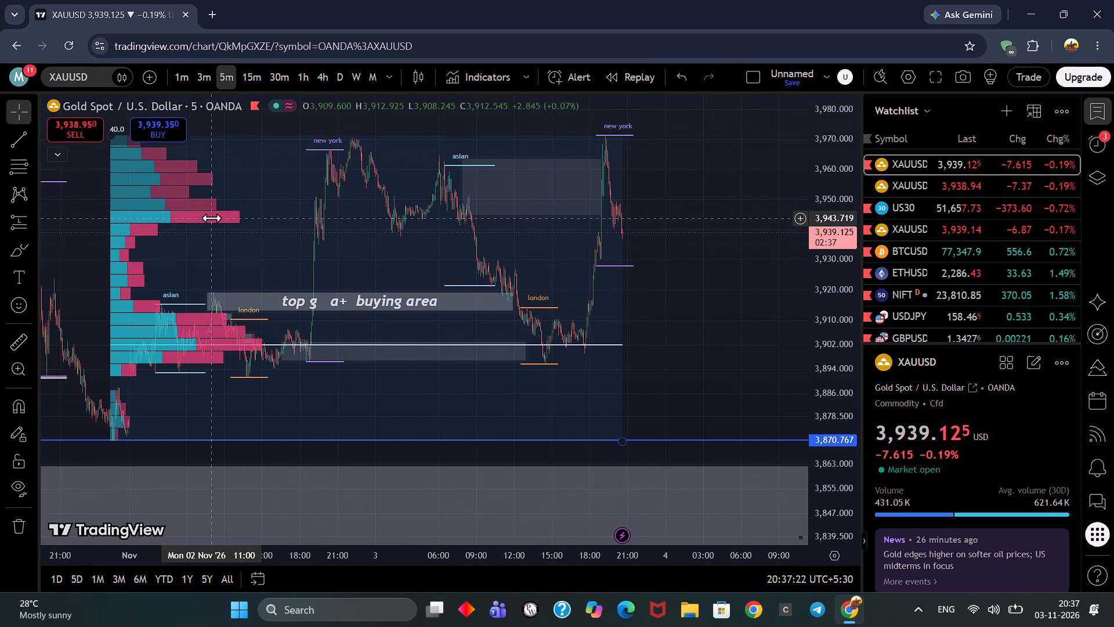
scroll(211, 218, up, 9)
scroll(211, 218, down, 1)
scroll(211, 218, up, 2)
scroll(494, 250, up, 2)
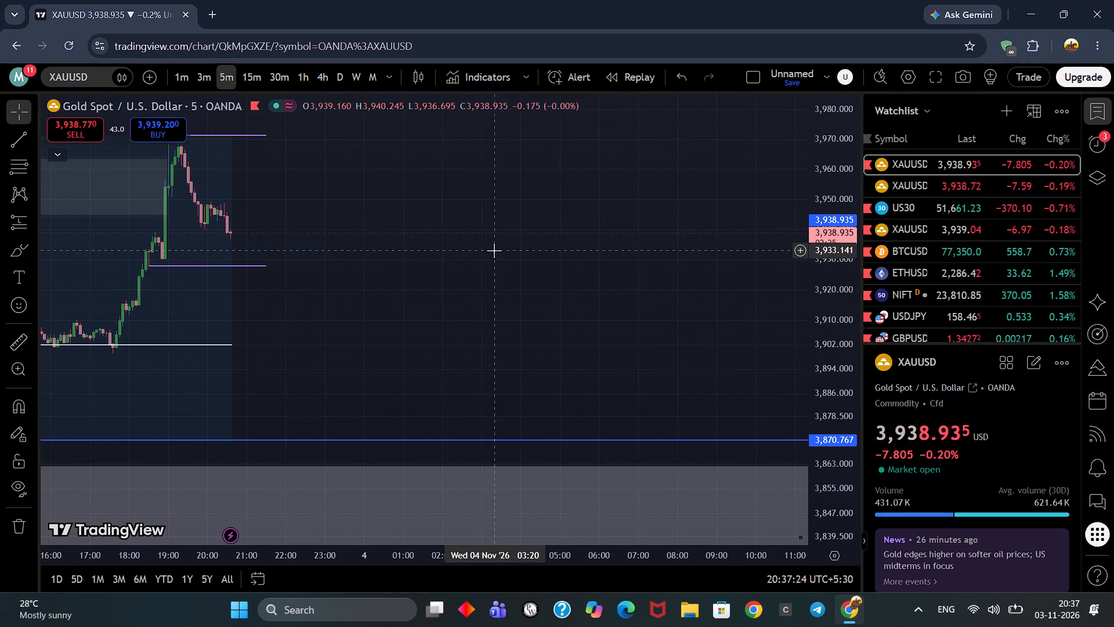
Draw a rectangle zone over the consolidation below the New York high, about 3,943 to 3,950, from 20:00 to about 23:50 on 3 Nov.
drag(494, 250, 516, 284)
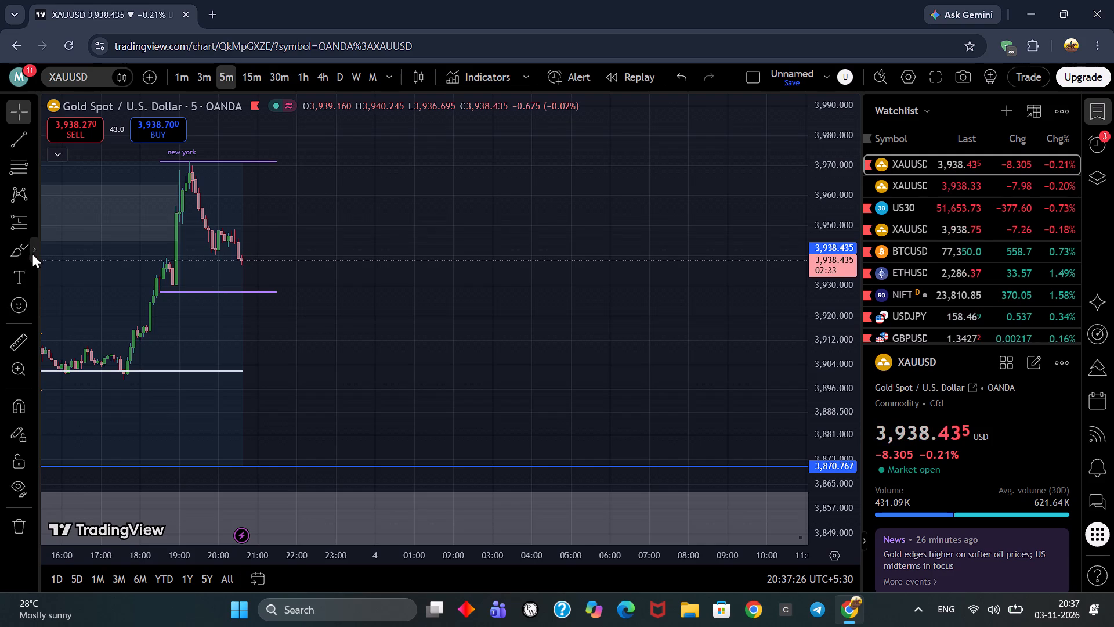
click(32, 253)
click(76, 326)
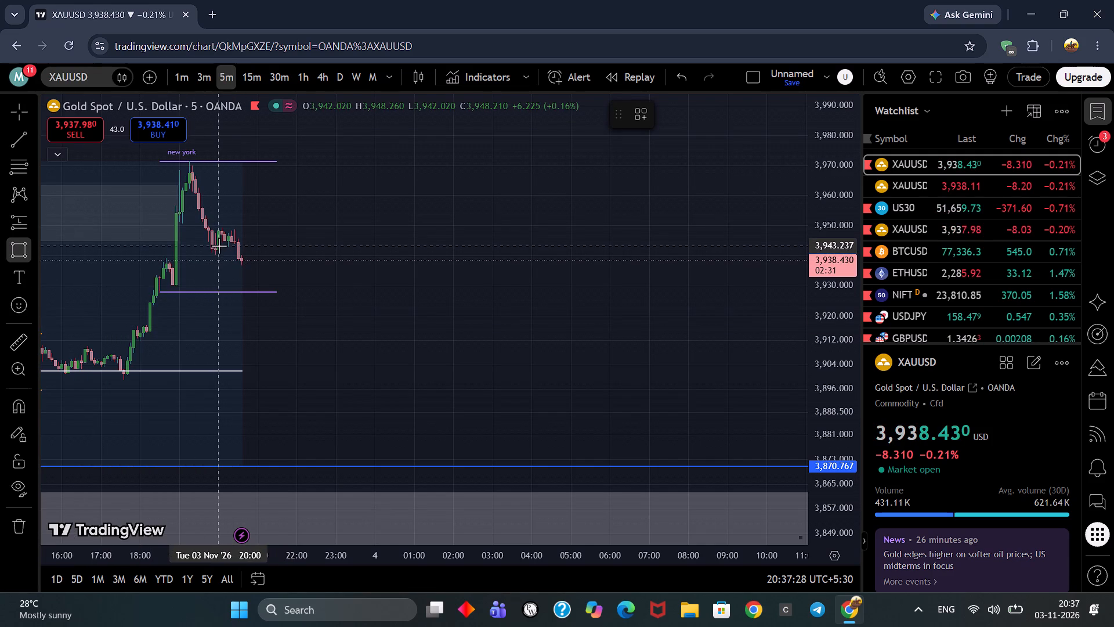
click(218, 246)
click(370, 225)
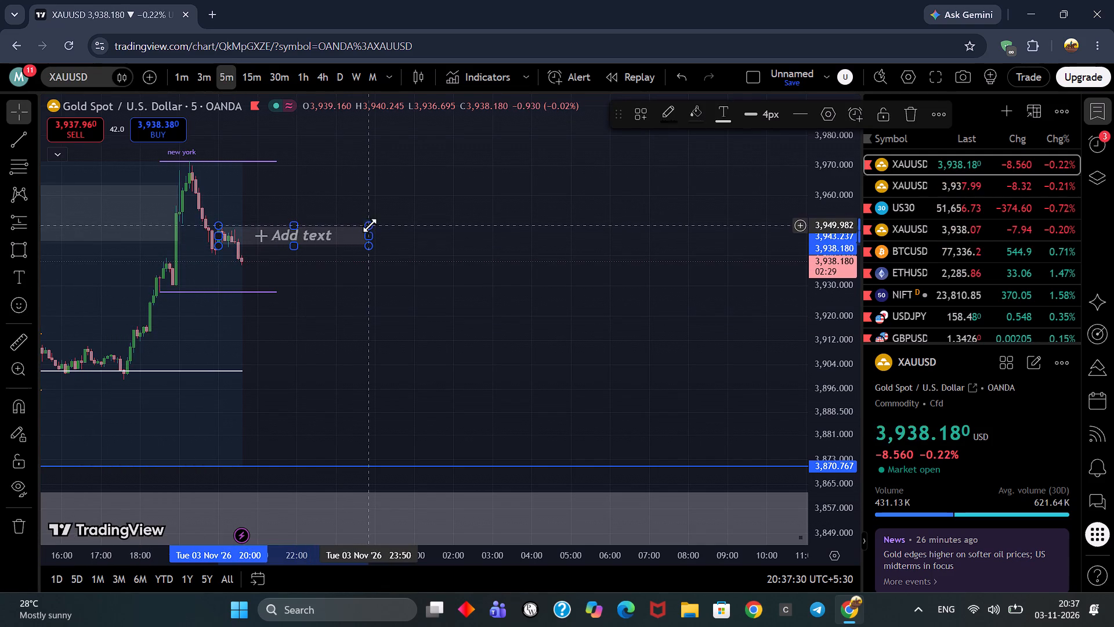
click(634, 351)
Examine the new rectangle zone against the New York range, the upper shaded zone and the volume profile.
drag(620, 326, 626, 386)
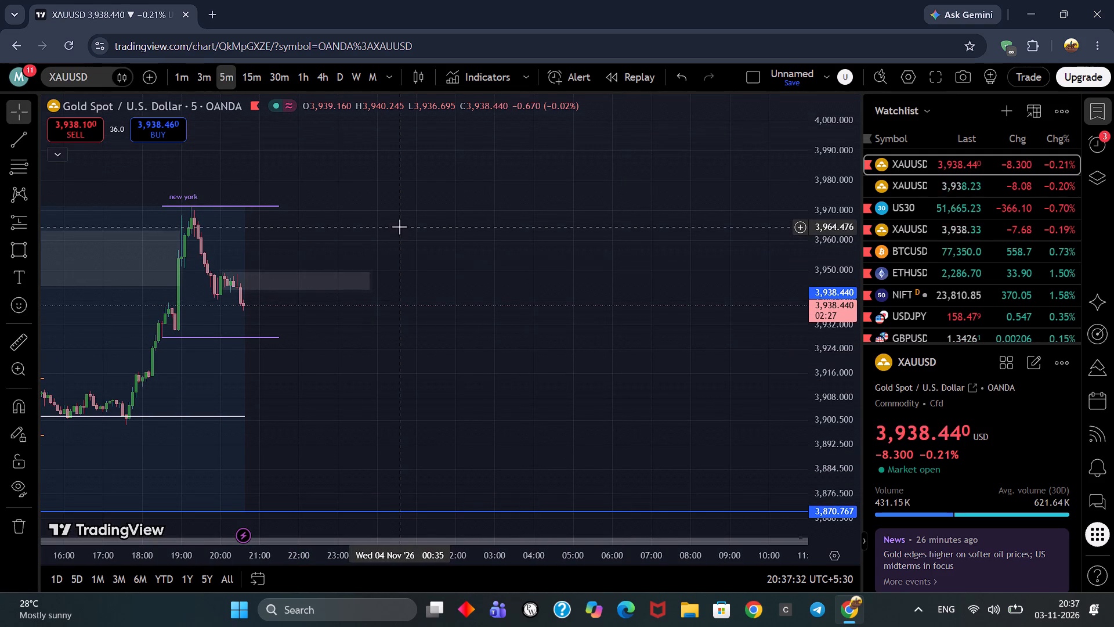
scroll(403, 210, down, 5)
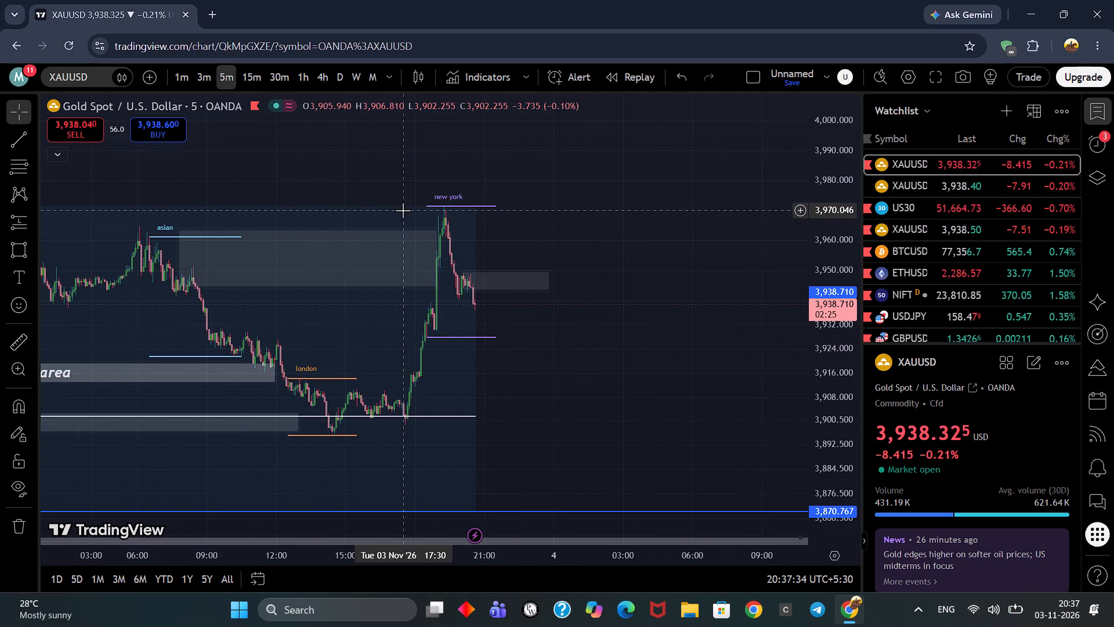
scroll(403, 210, down, 10)
scroll(403, 210, up, 4)
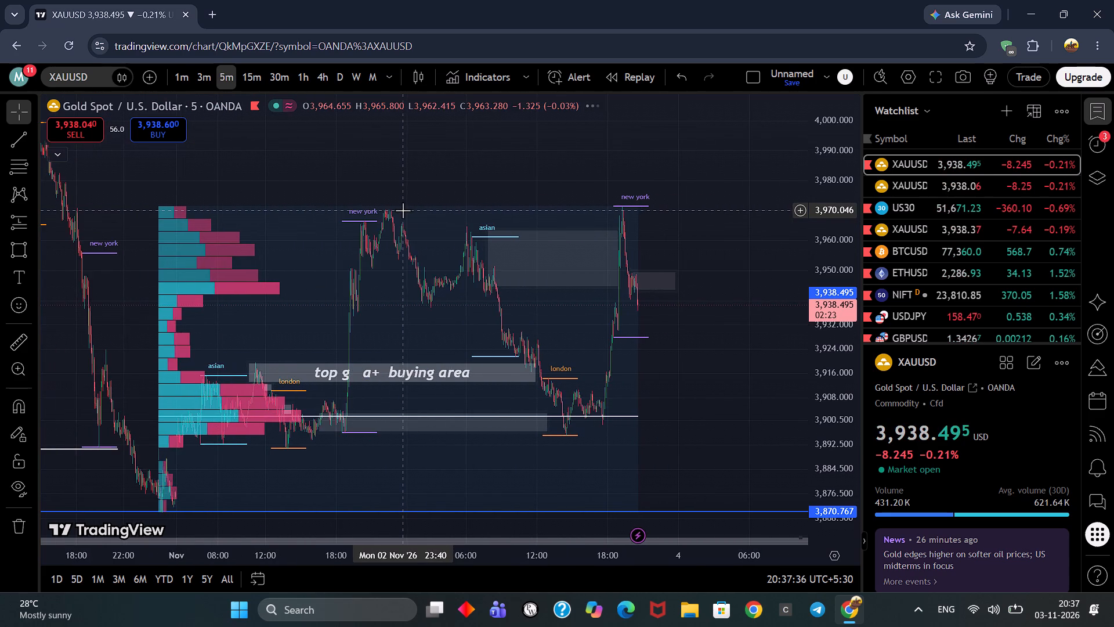
scroll(403, 210, up, 12)
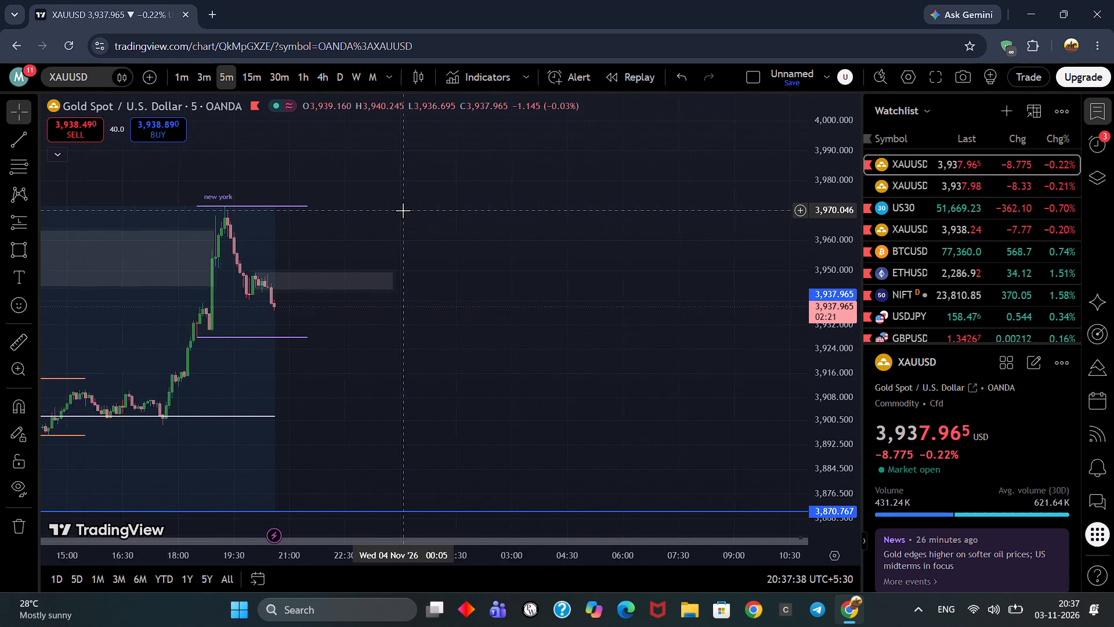
scroll(403, 210, up, 2)
scroll(403, 210, down, 1)
drag(398, 249, 502, 240)
scroll(552, 291, up, 1)
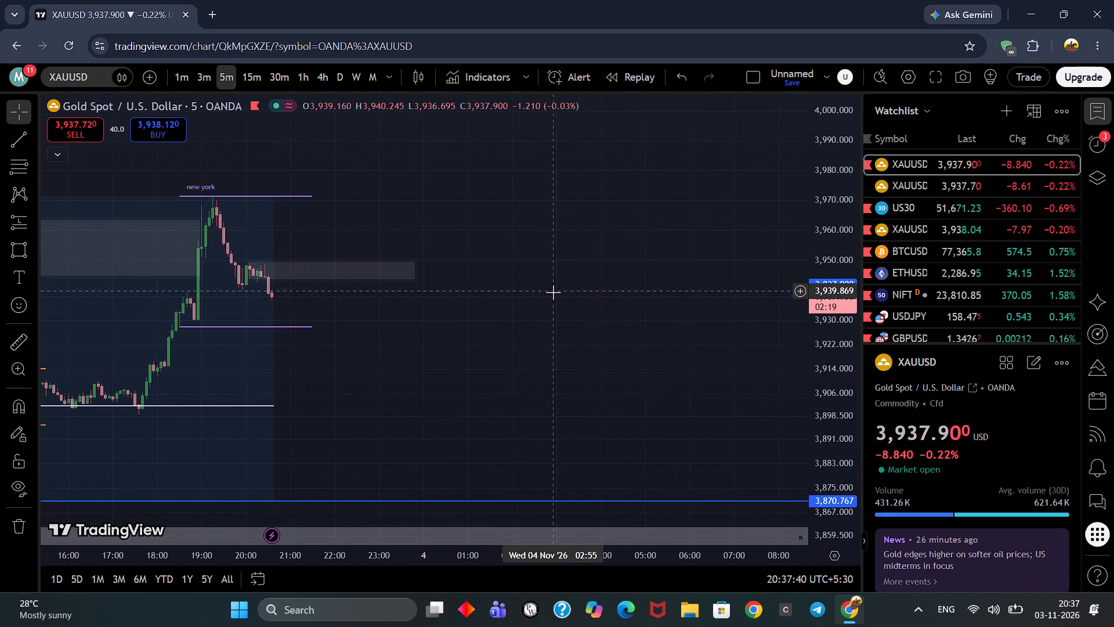
drag(554, 345, 637, 340)
scroll(837, 304, up, 1)
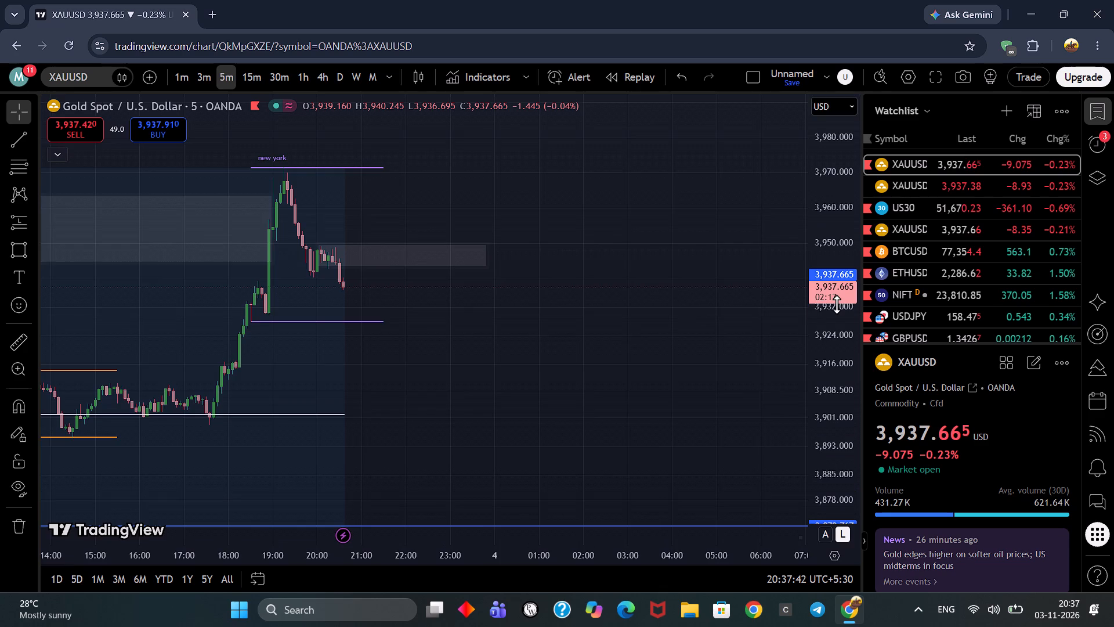
scroll(618, 344, up, 2)
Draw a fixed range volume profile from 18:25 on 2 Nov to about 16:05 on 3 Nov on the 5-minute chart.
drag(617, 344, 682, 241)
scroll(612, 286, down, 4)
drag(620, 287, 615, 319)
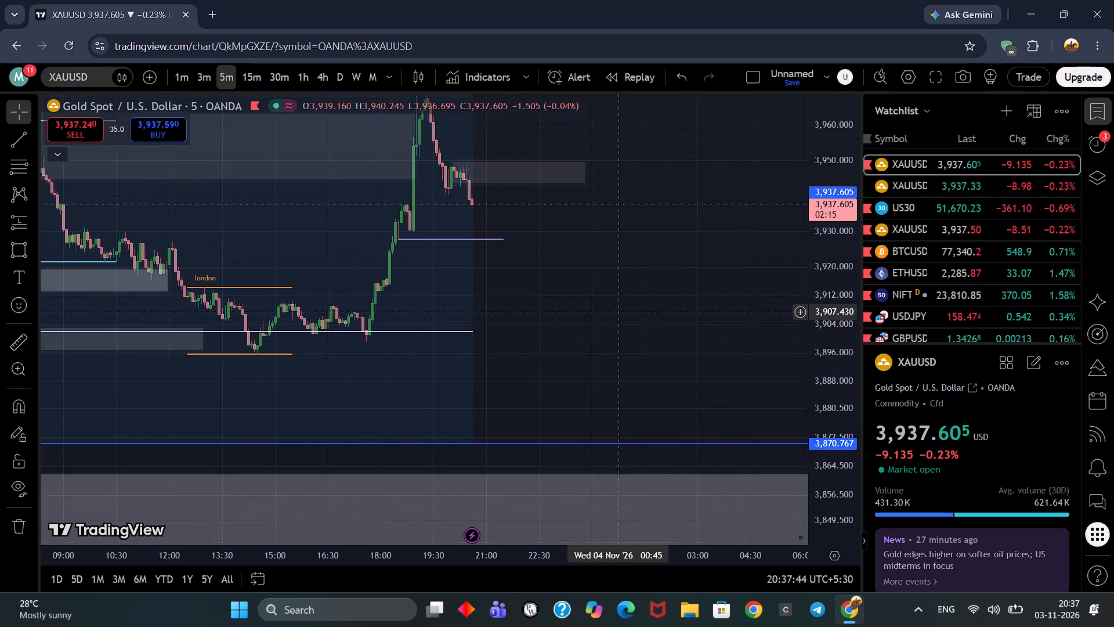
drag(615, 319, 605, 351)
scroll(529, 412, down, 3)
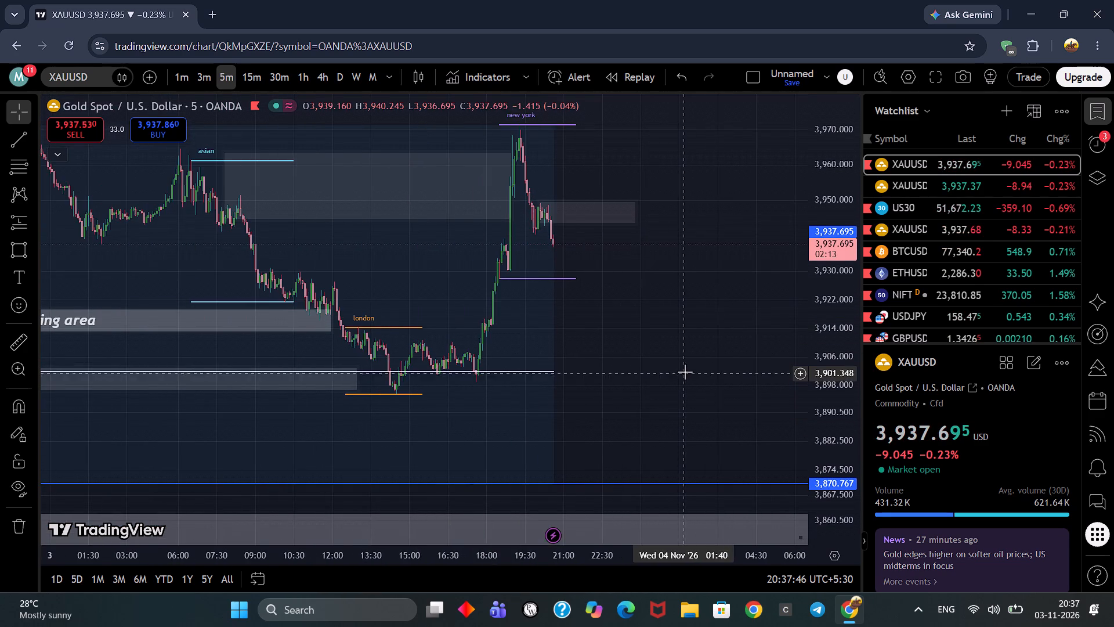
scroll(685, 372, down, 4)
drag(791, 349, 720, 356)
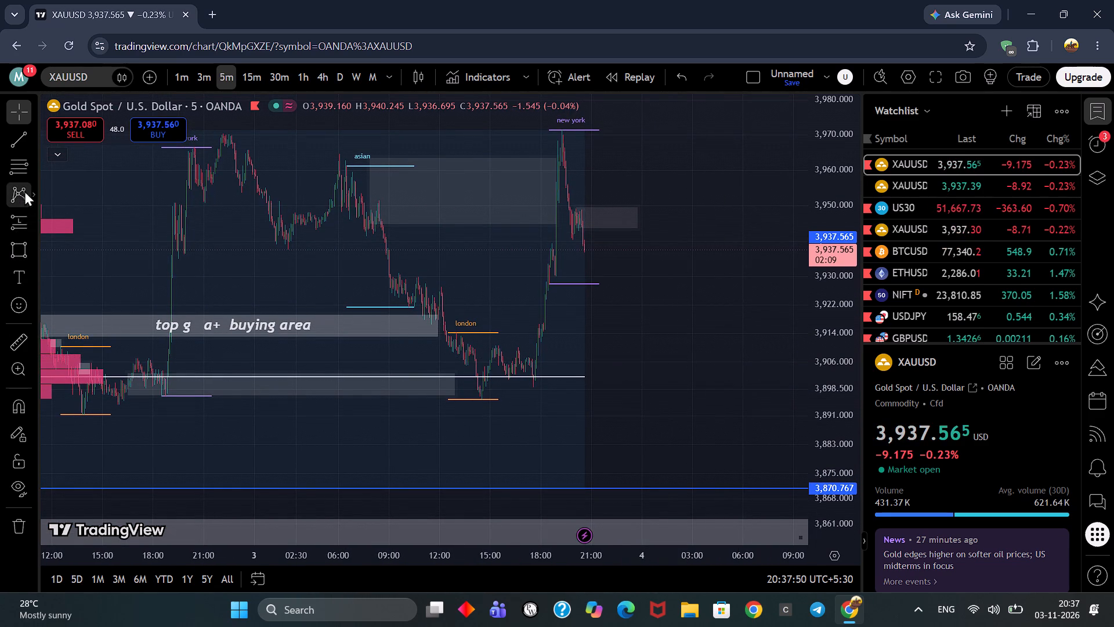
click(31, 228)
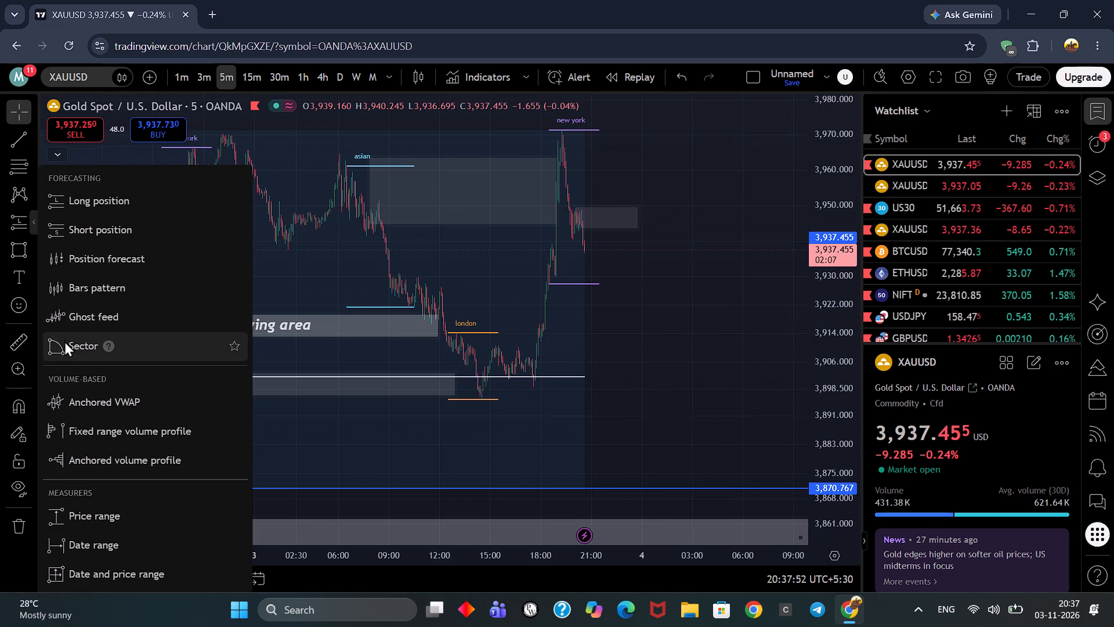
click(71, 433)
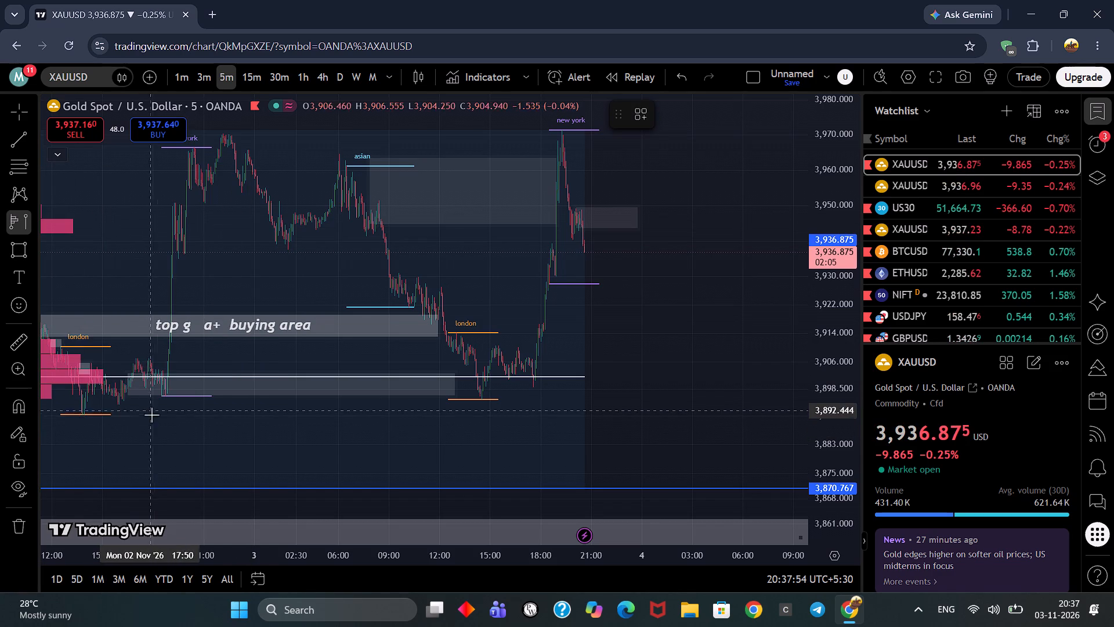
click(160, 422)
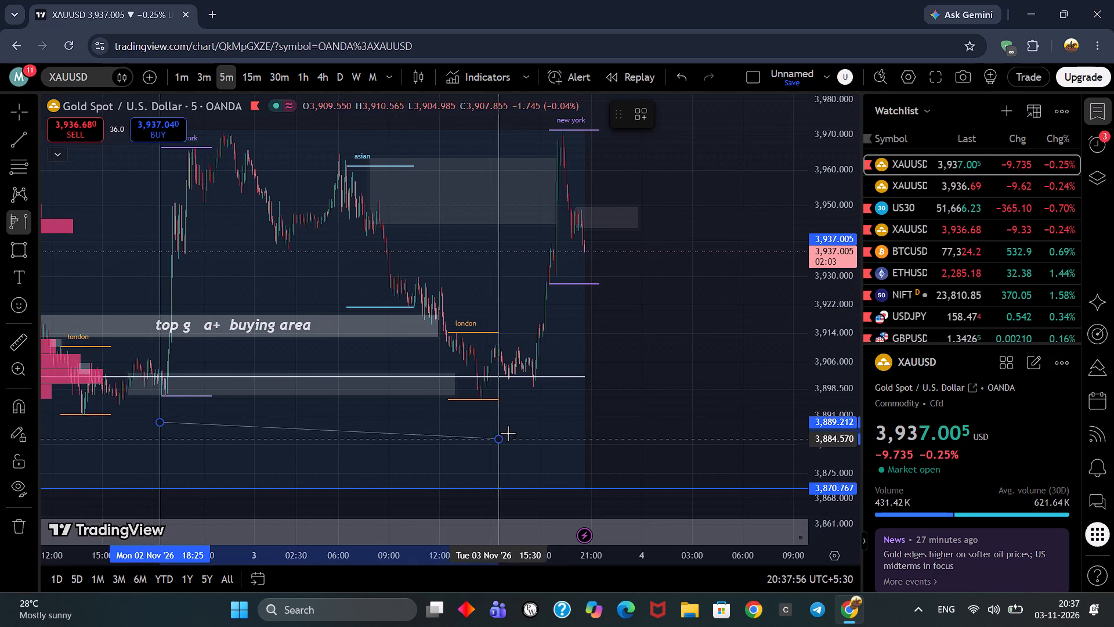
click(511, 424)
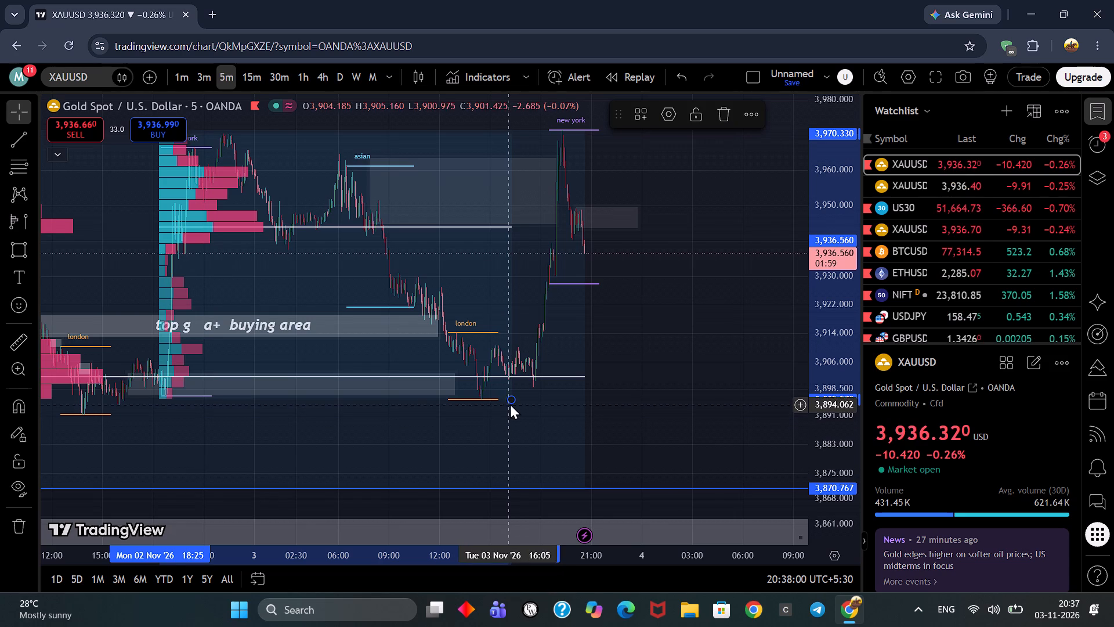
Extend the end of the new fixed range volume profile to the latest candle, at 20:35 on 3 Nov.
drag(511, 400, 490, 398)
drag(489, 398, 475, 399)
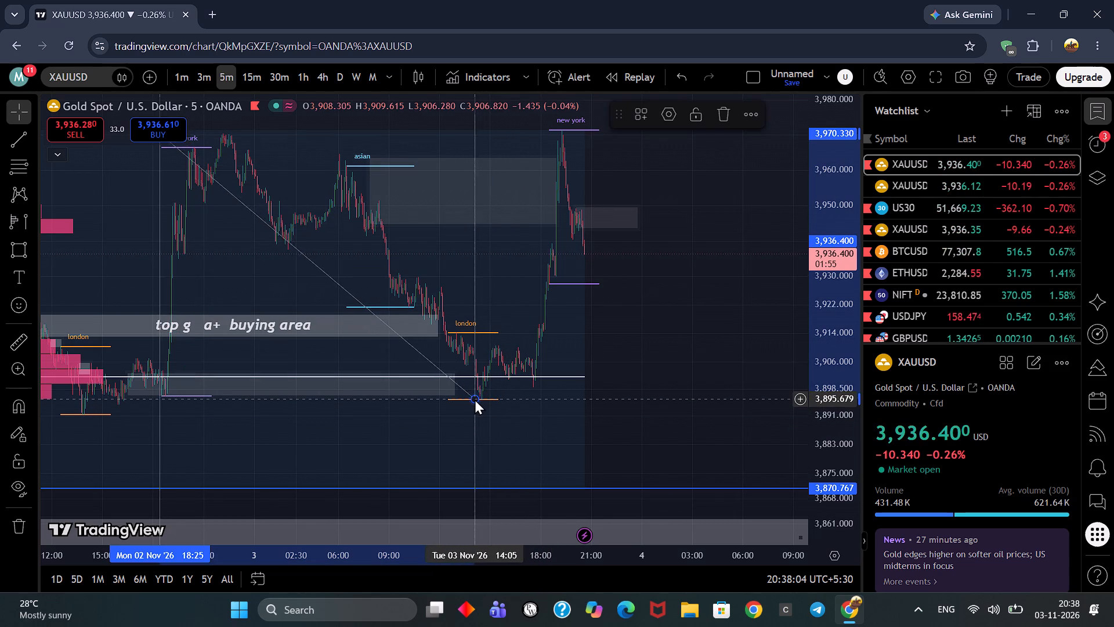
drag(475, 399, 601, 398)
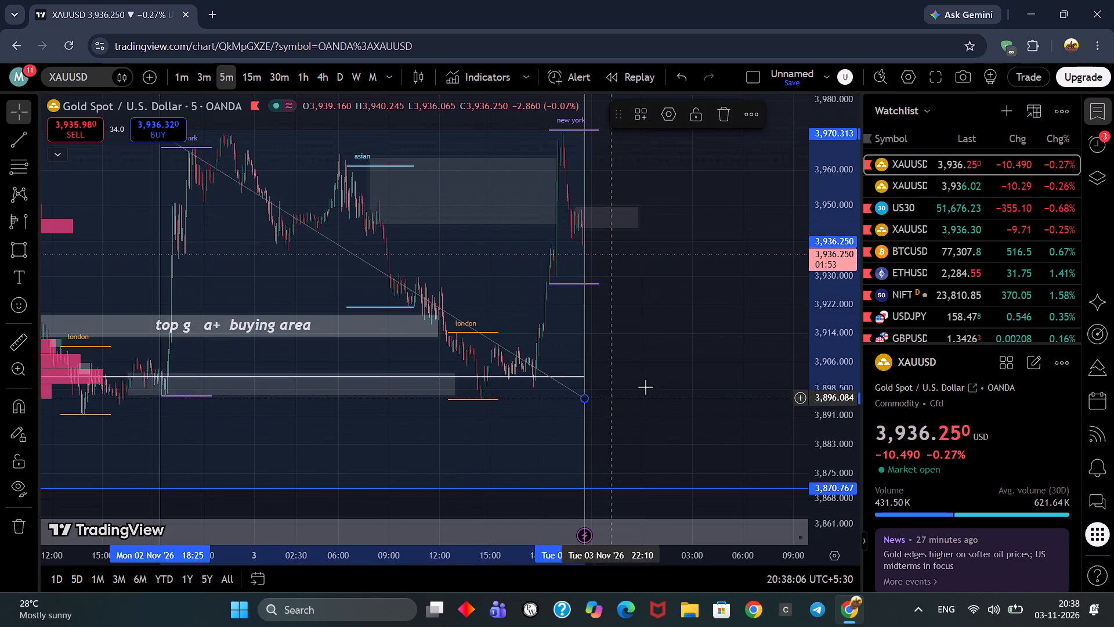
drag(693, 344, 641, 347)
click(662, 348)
Switch the chart to the 1-minute timeframe and examine the recent New York candles against the rectangle zone and volume profile lines.
scroll(659, 348, up, 8)
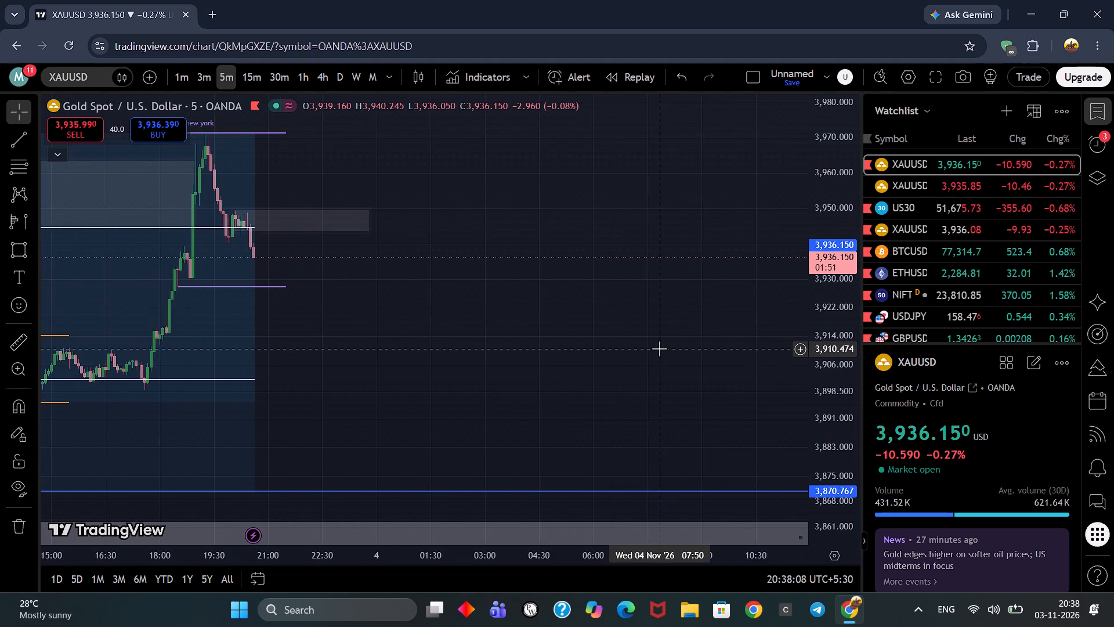
scroll(659, 348, up, 1)
click(201, 77)
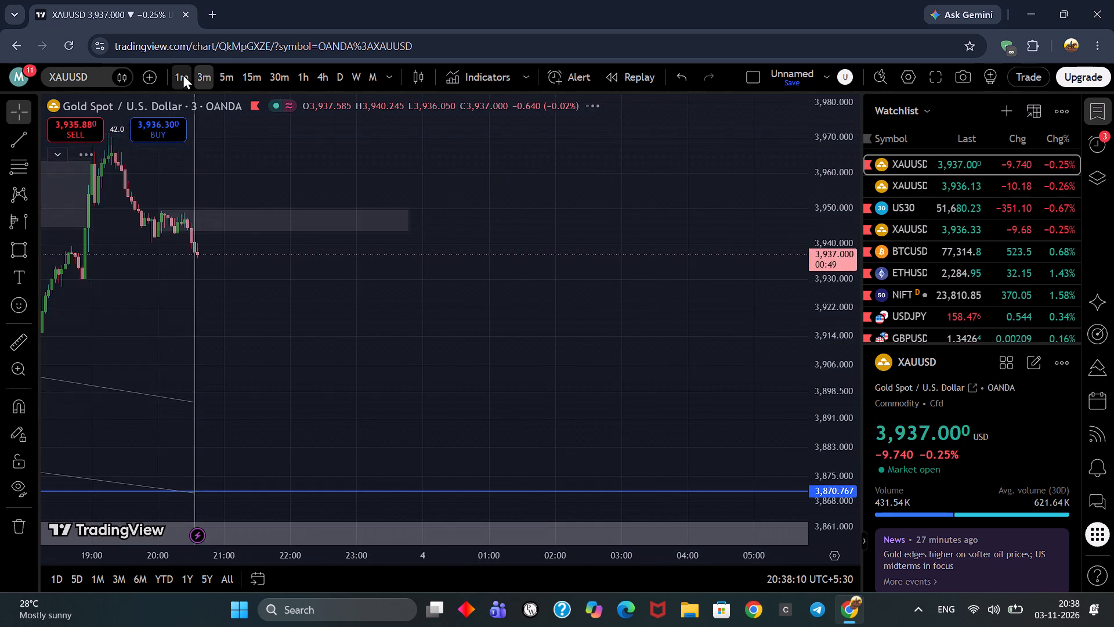
click(183, 74)
drag(528, 288, 533, 340)
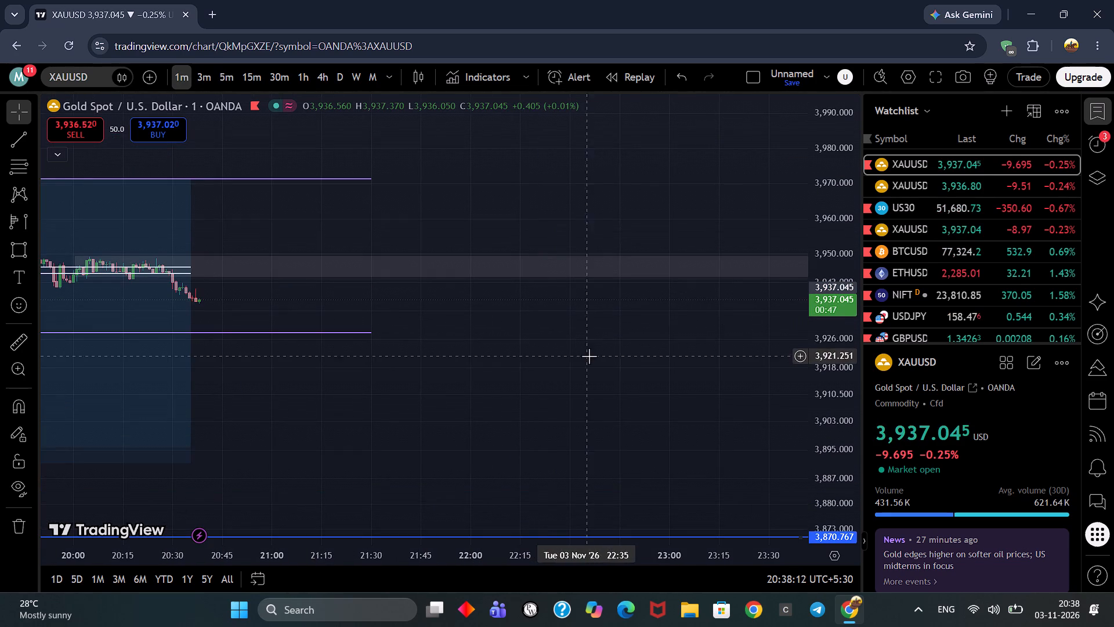
scroll(858, 287, up, 3)
scroll(700, 317, down, 5)
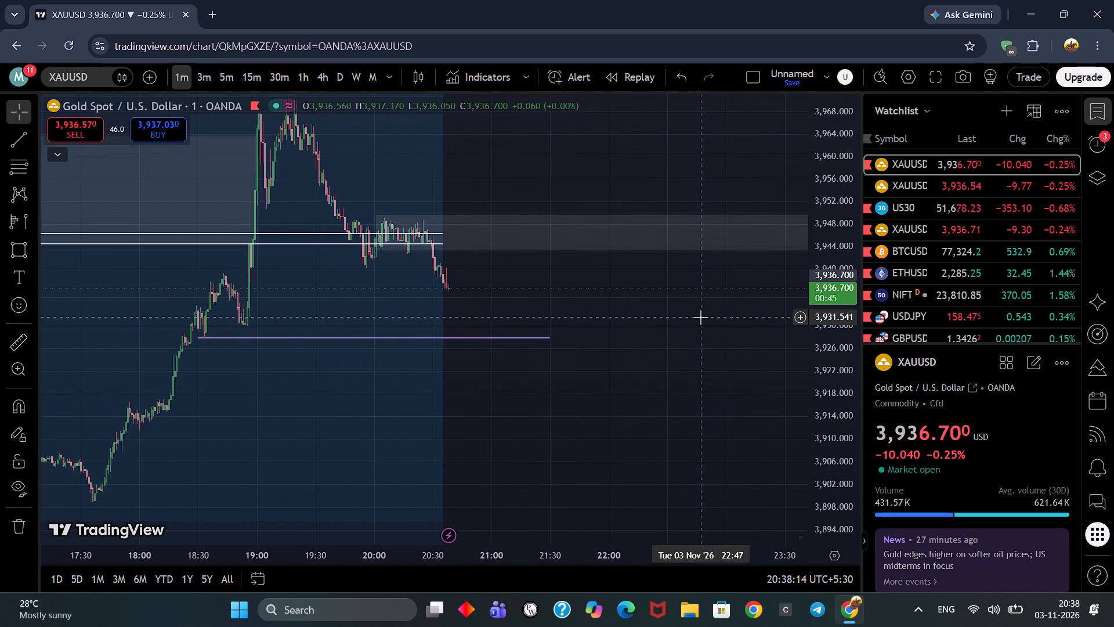
scroll(700, 317, up, 1)
drag(701, 316, 651, 388)
scroll(651, 388, up, 3)
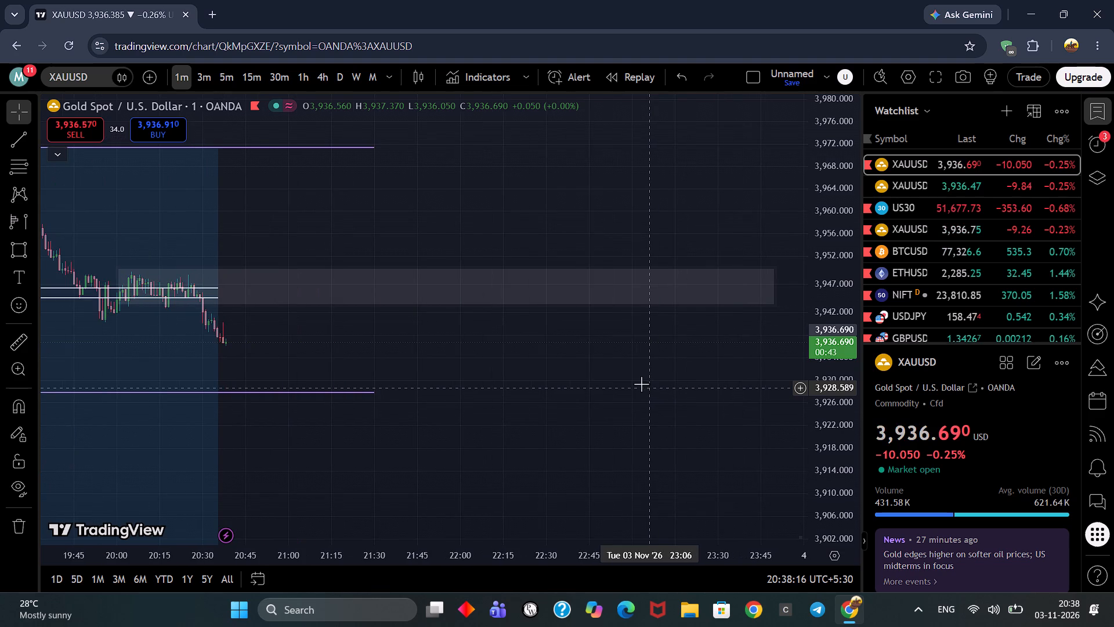
scroll(635, 380, up, 2)
drag(508, 383, 663, 309)
drag(675, 323, 696, 337)
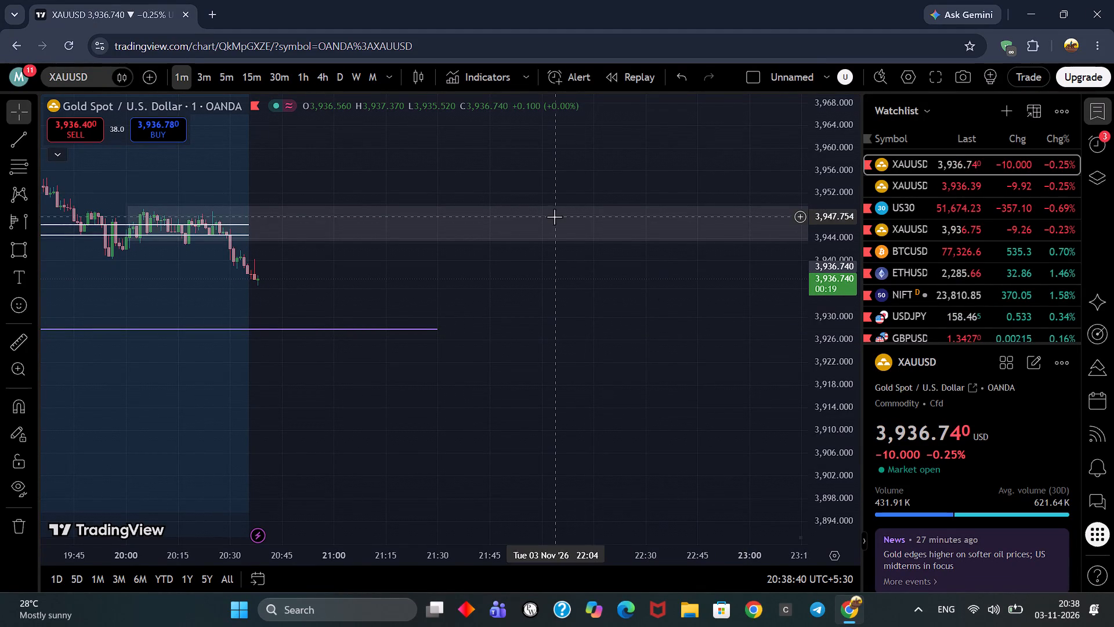
Examine the 1-minute price action across the Asian, London and New York sessions against the volume profiles and shaded zones.
scroll(554, 215, down, 5)
drag(622, 284, 410, 377)
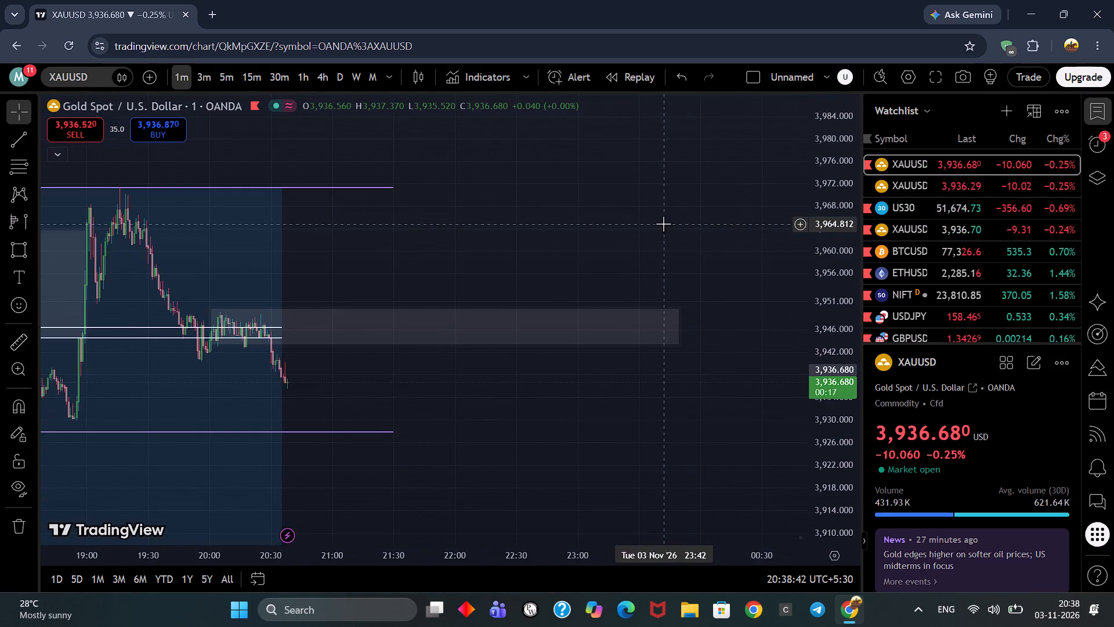
scroll(663, 224, down, 3)
scroll(828, 231, down, 2)
scroll(580, 236, up, 3)
drag(573, 265, 642, 193)
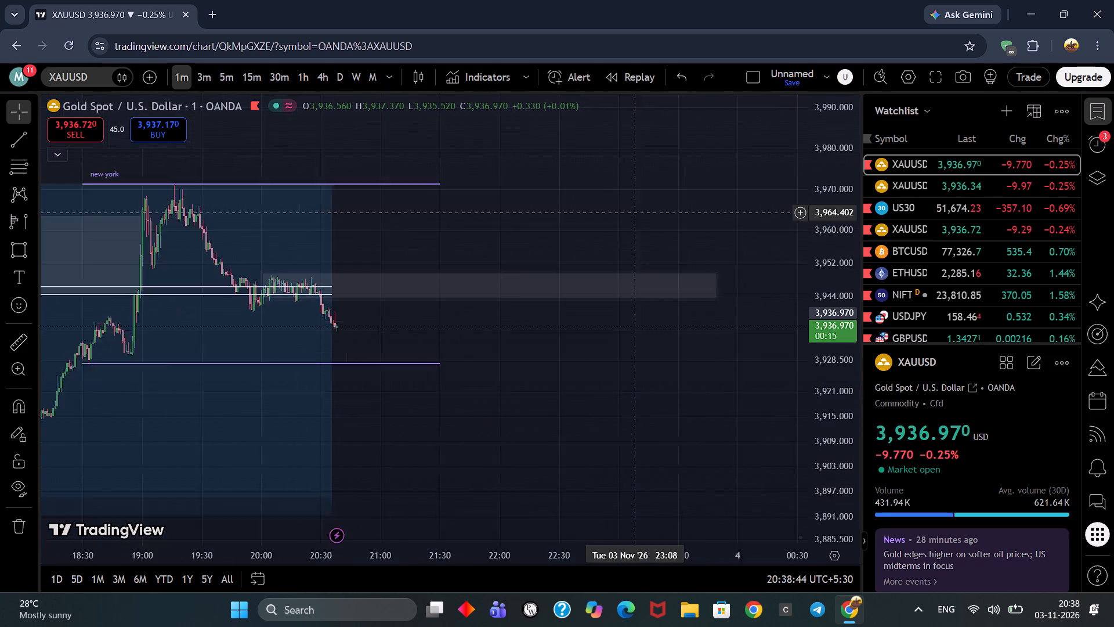
drag(642, 193, 645, 167)
scroll(667, 351, down, 3)
drag(670, 352, 650, 355)
scroll(740, 364, down, 4)
drag(749, 384, 666, 364)
scroll(707, 362, down, 9)
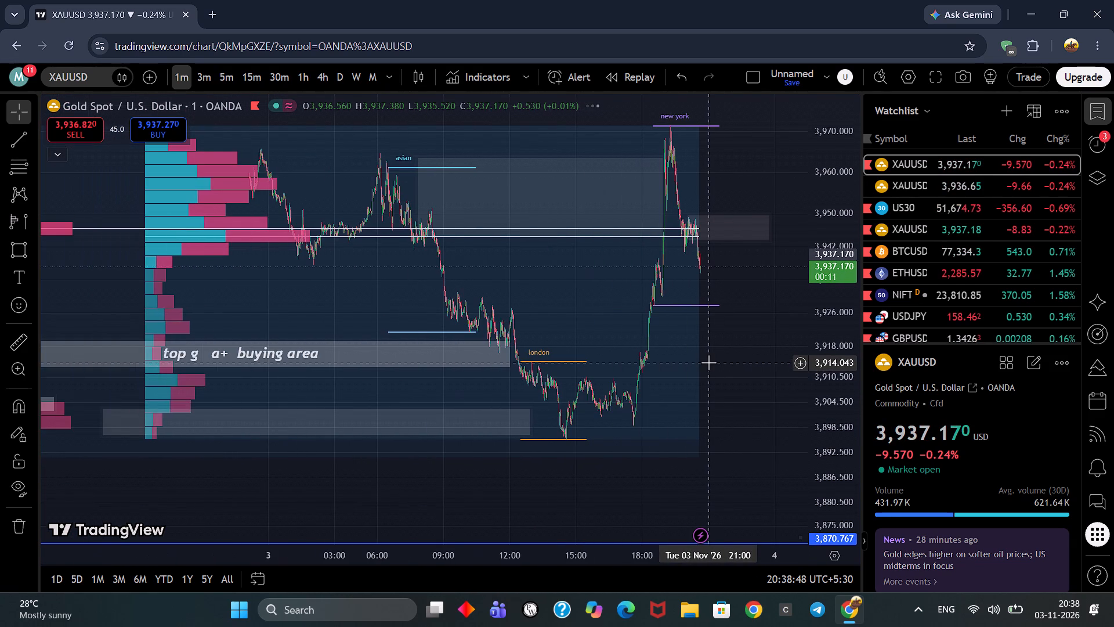
drag(751, 369, 638, 382)
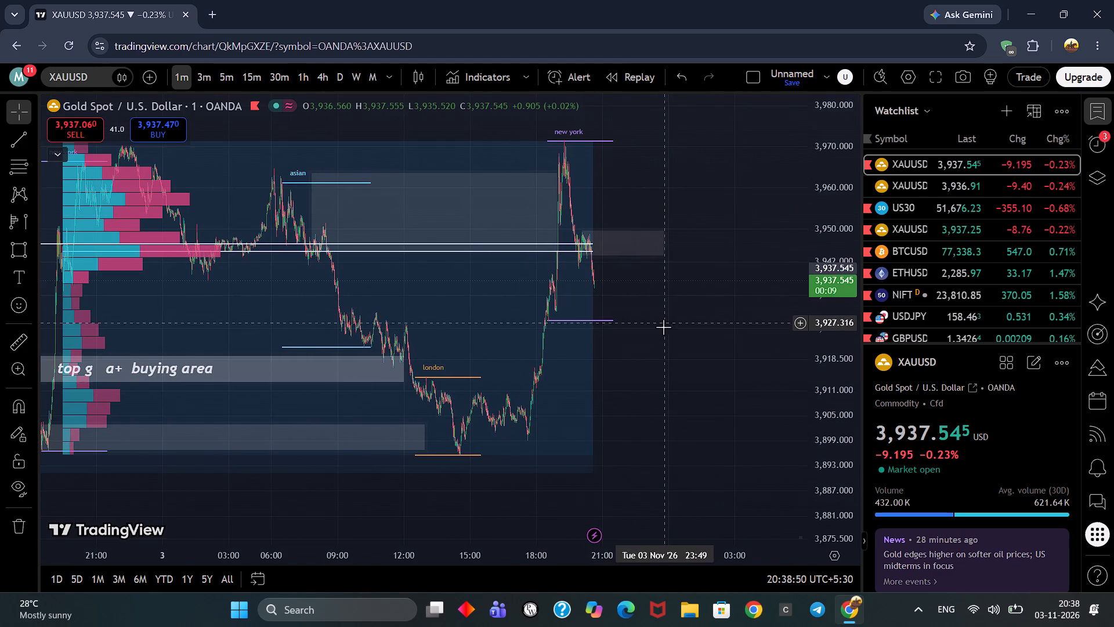
Delete both fixed range volume profiles that end at 20:35 on 3 Nov.
scroll(663, 327, up, 13)
drag(506, 329, 724, 328)
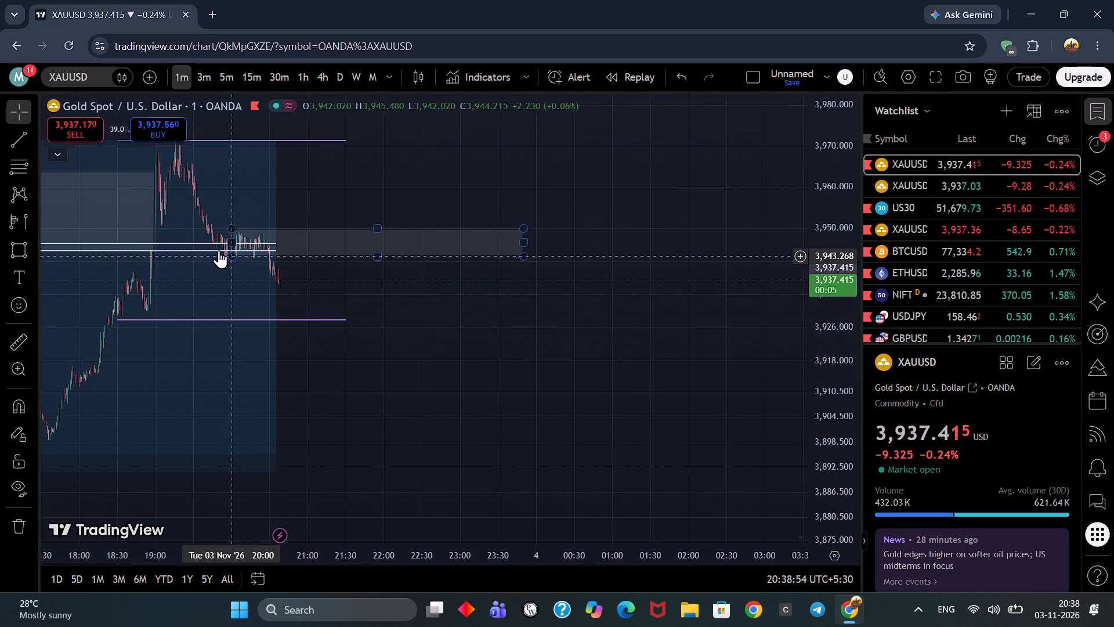
click(183, 251)
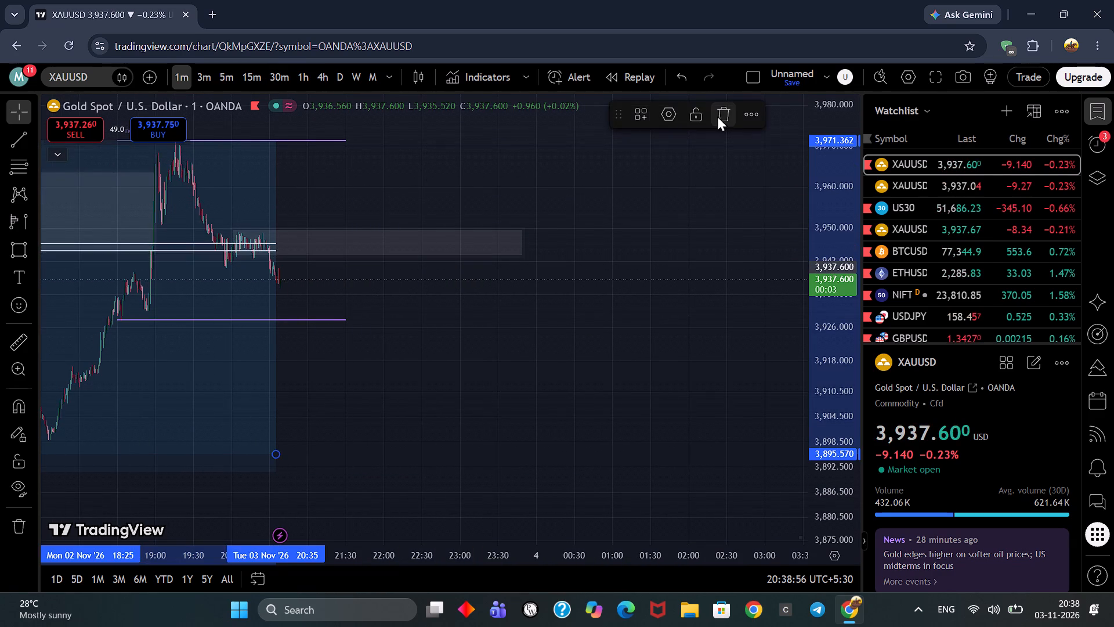
click(717, 116)
click(199, 243)
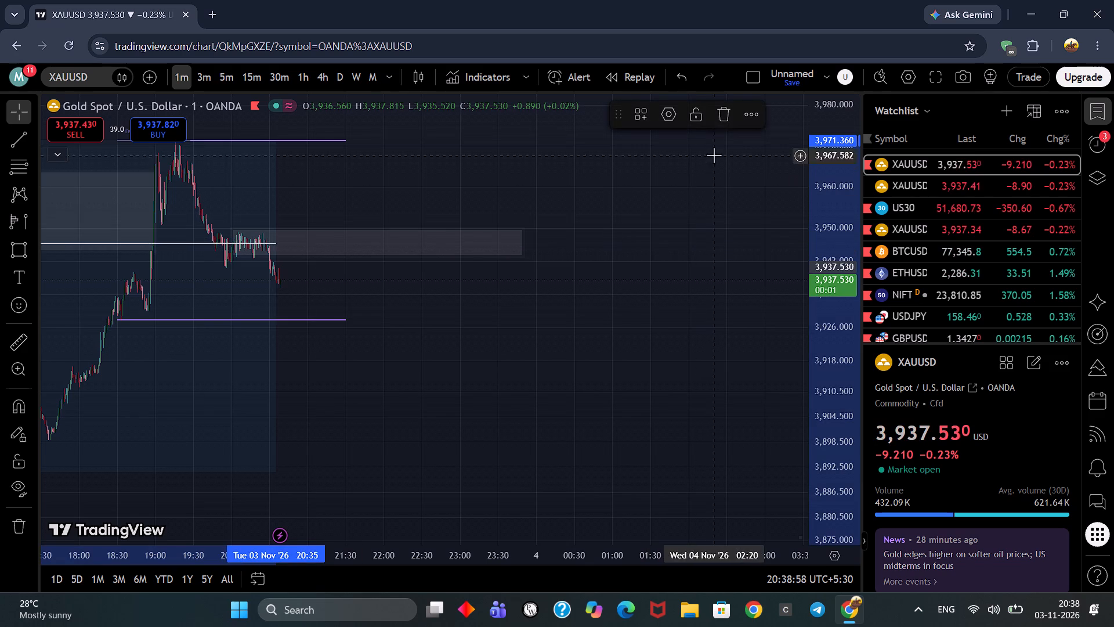
click(721, 116)
Return the chart to the 5-minute timeframe and examine the session levels and zones down to the 3,870.767 line.
drag(594, 198, 786, 192)
scroll(495, 224, down, 5)
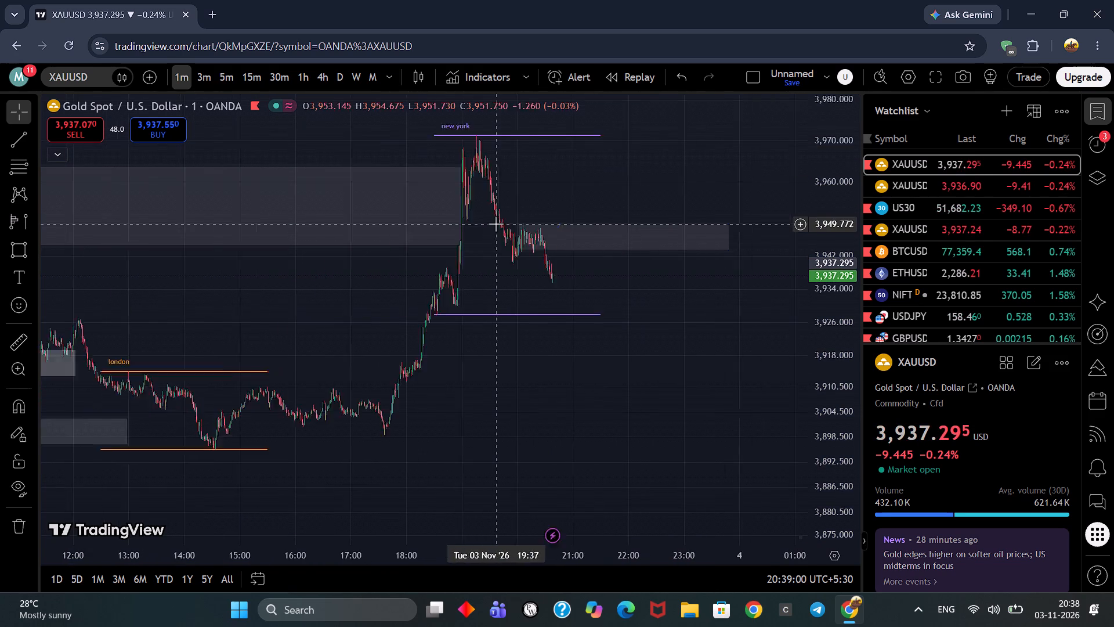
drag(711, 323, 726, 333)
scroll(718, 328, down, 3)
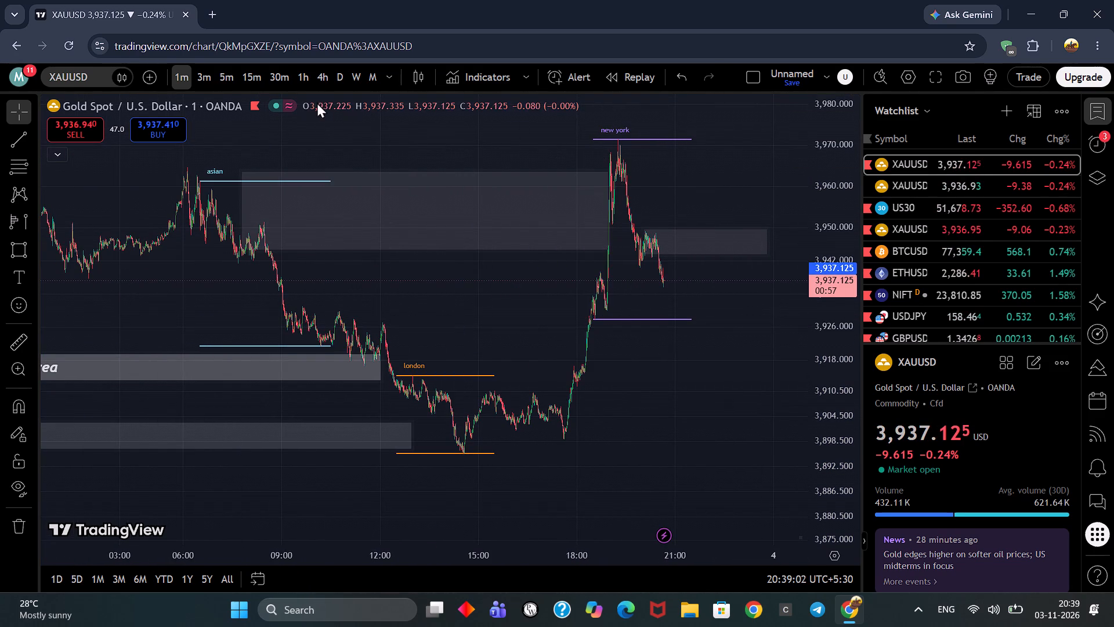
click(228, 73)
scroll(529, 324, up, 10)
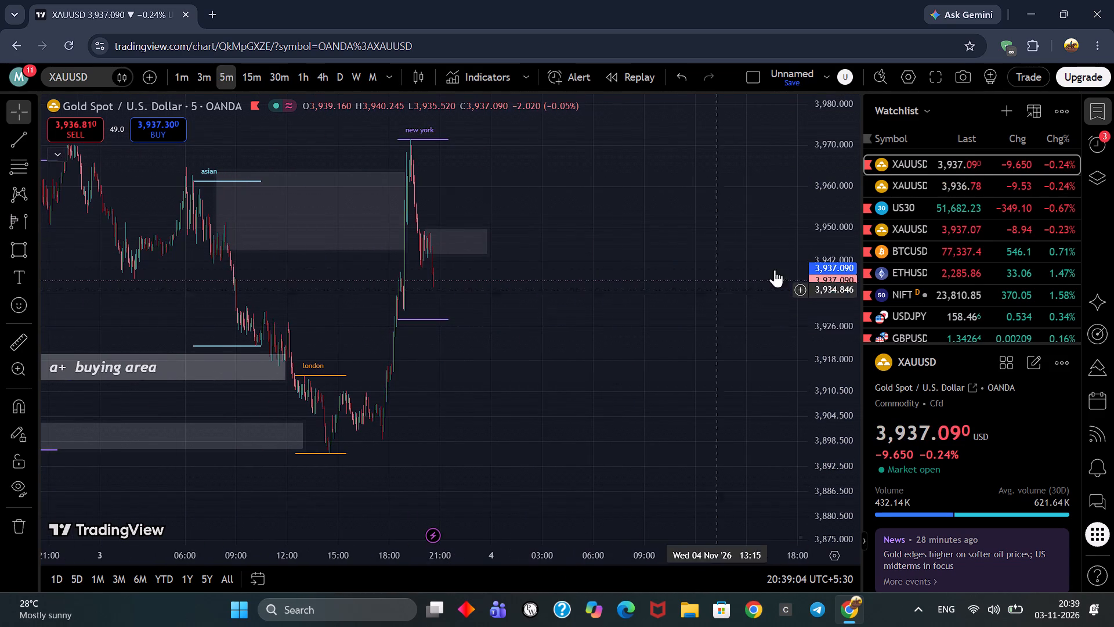
scroll(843, 217, down, 4)
drag(657, 332, 601, 163)
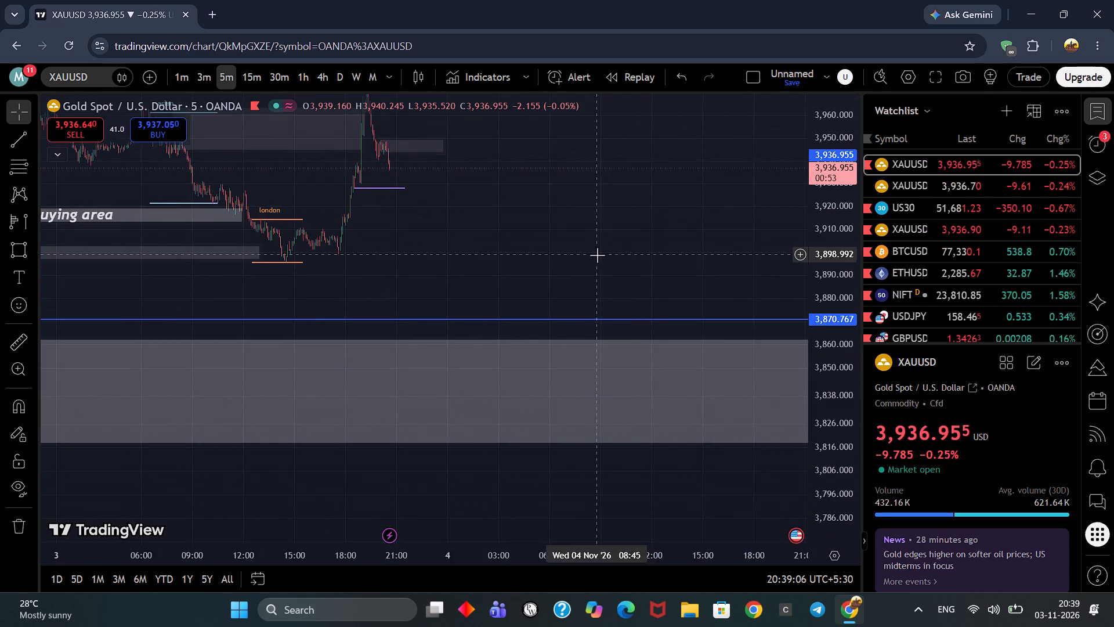
scroll(597, 255, up, 8)
drag(451, 238, 849, 315)
Switch to the 4-hour timeframe and draw a trend line along the New York high at about 3,970, from 2 Nov 19:30 to 4 Nov 03:30.
click(320, 85)
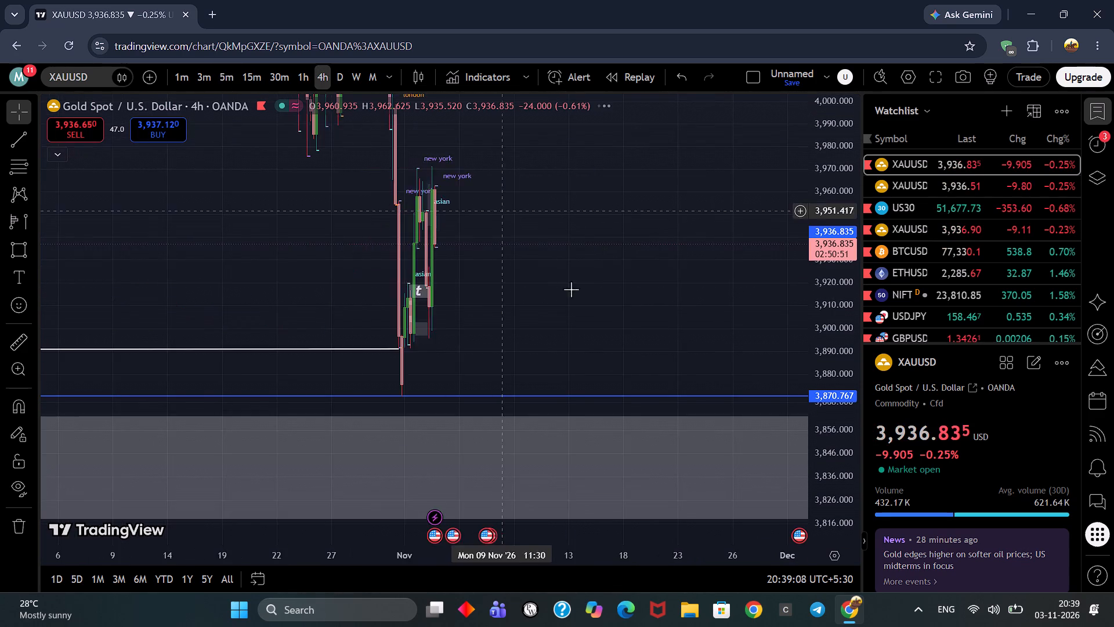
scroll(579, 307, up, 20)
scroll(579, 307, up, 1)
drag(384, 262, 820, 262)
scroll(586, 298, up, 4)
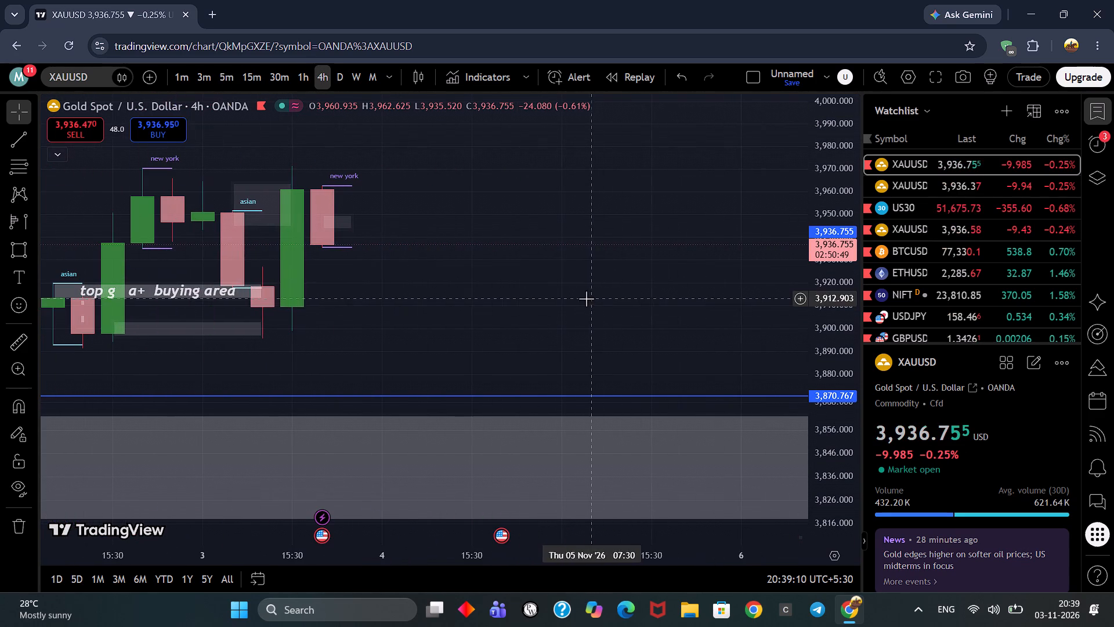
scroll(848, 248, up, 1)
drag(592, 181, 635, 331)
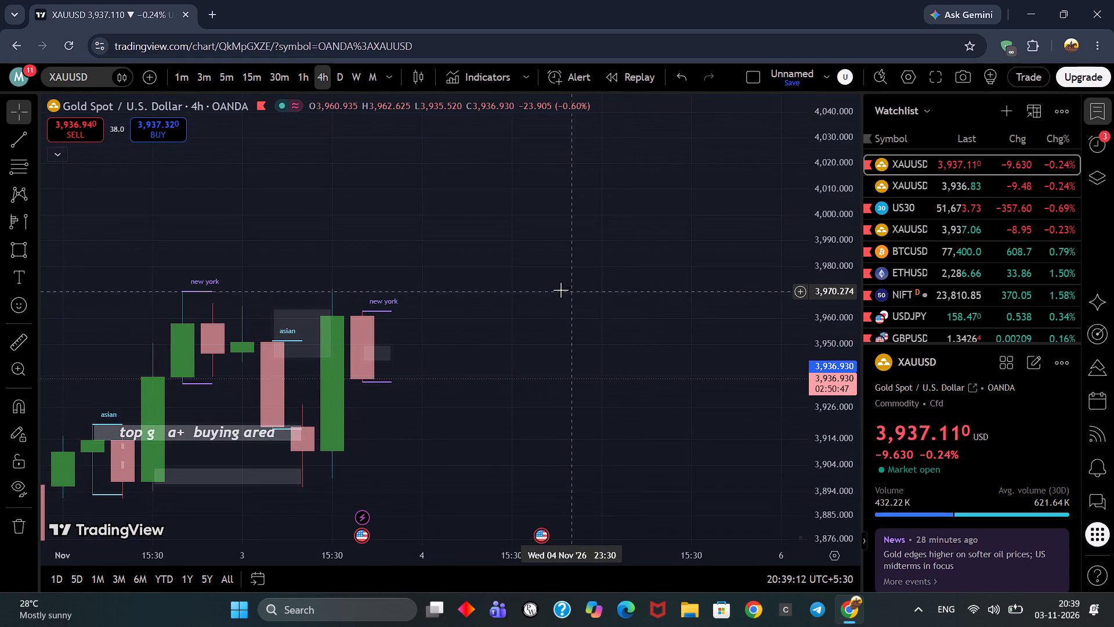
drag(484, 243, 516, 244)
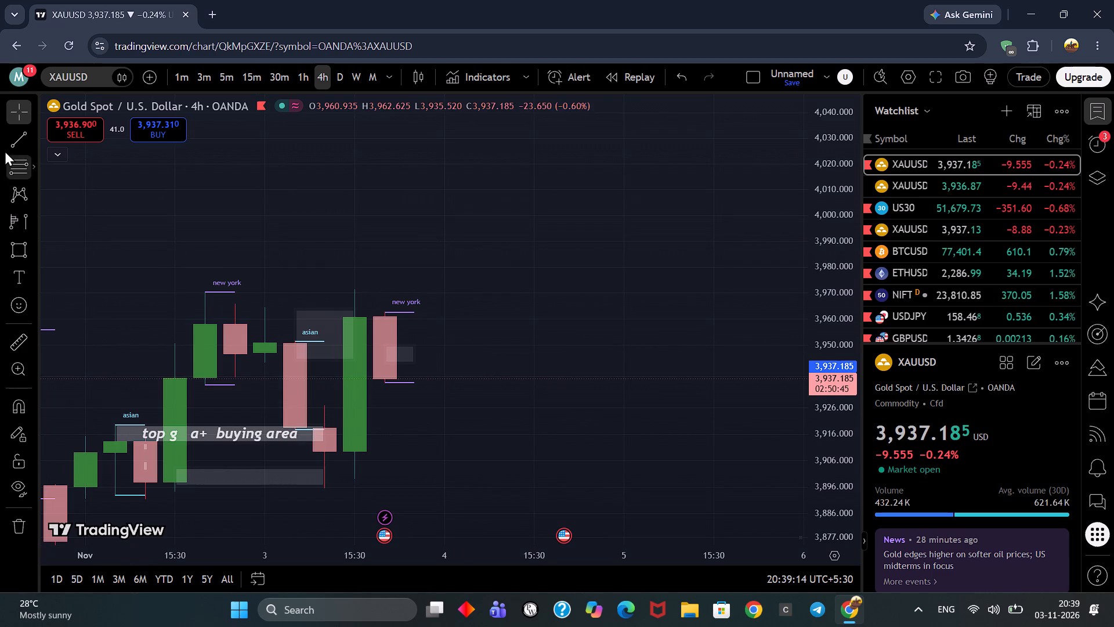
click(5, 150)
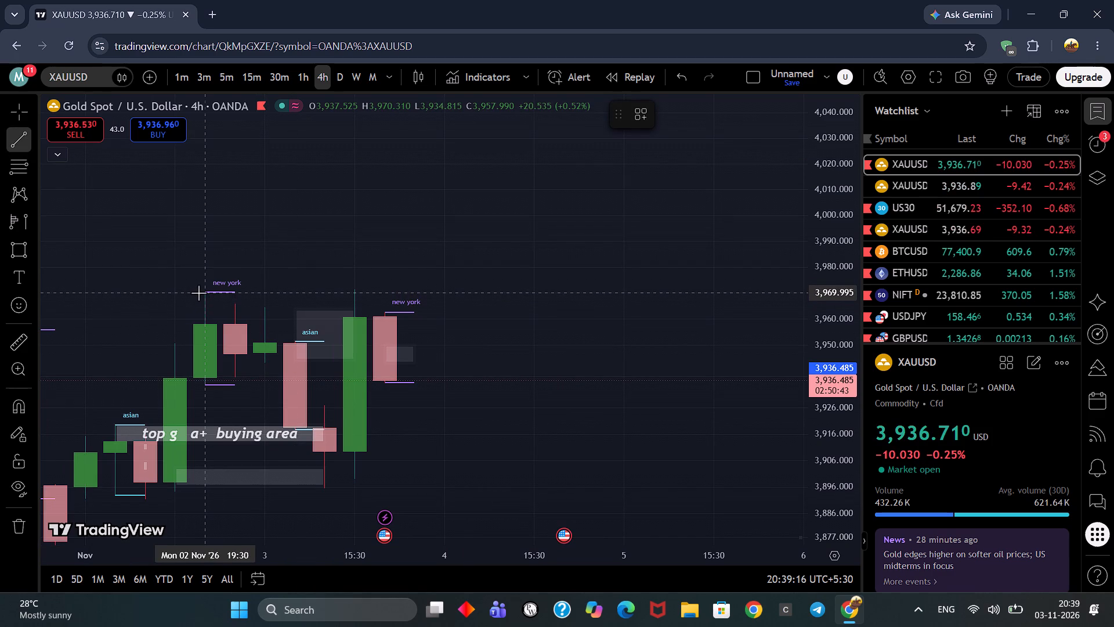
click(199, 292)
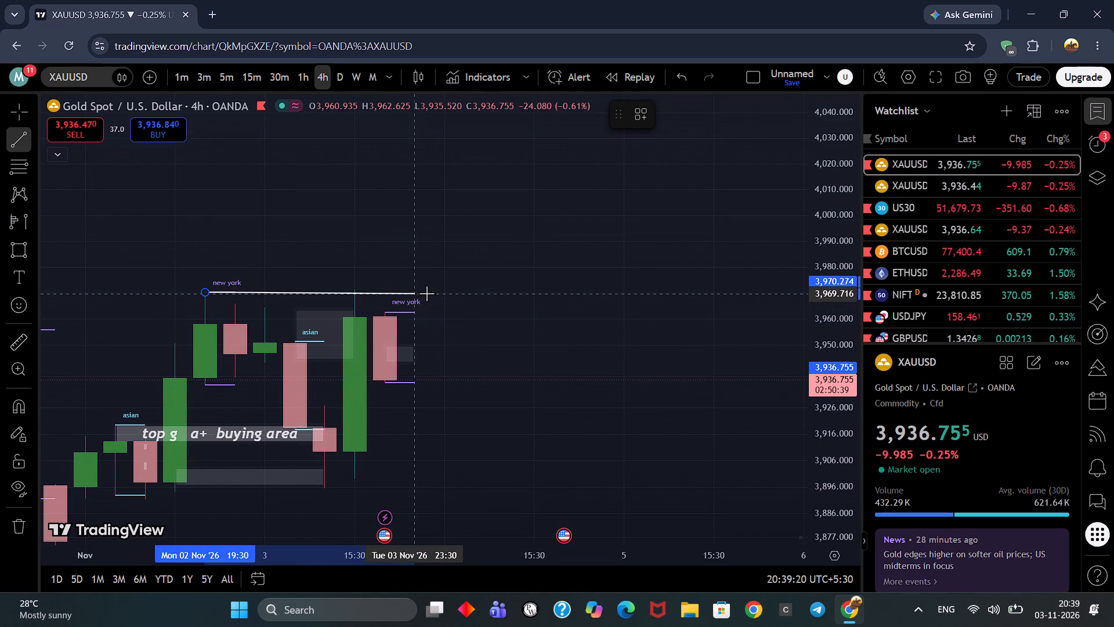
click(429, 293)
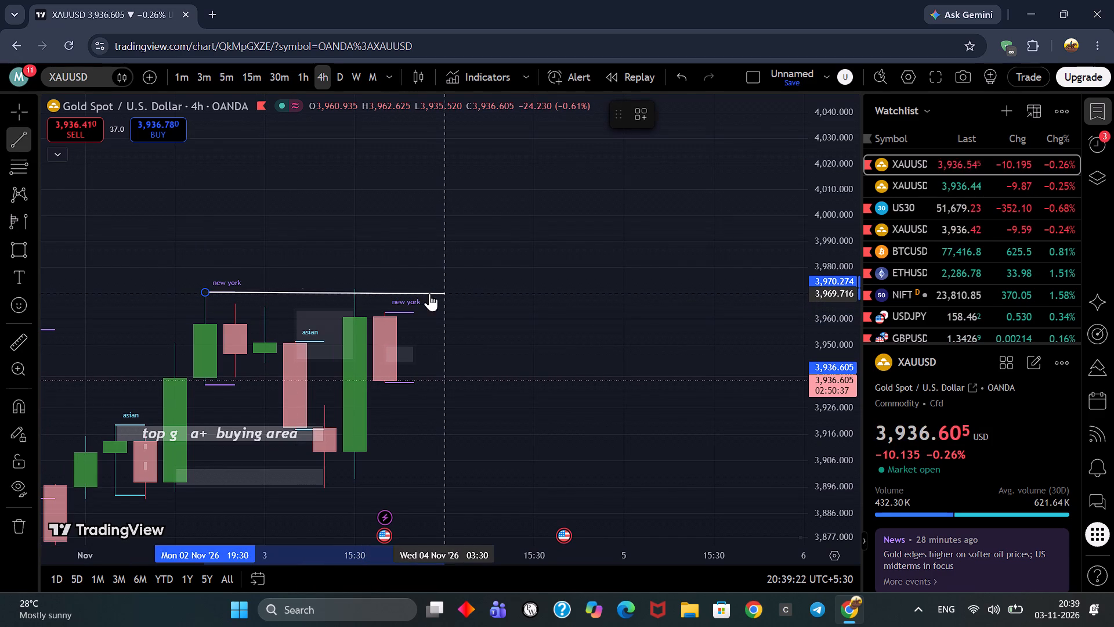
click(605, 276)
Switch to the 1-hour timeframe and draw a rectangle zone from about 3,912 to 3,894, spanning 3 Nov 13:30 to 4 Nov 03:30.
drag(613, 265, 623, 167)
drag(624, 286, 635, 199)
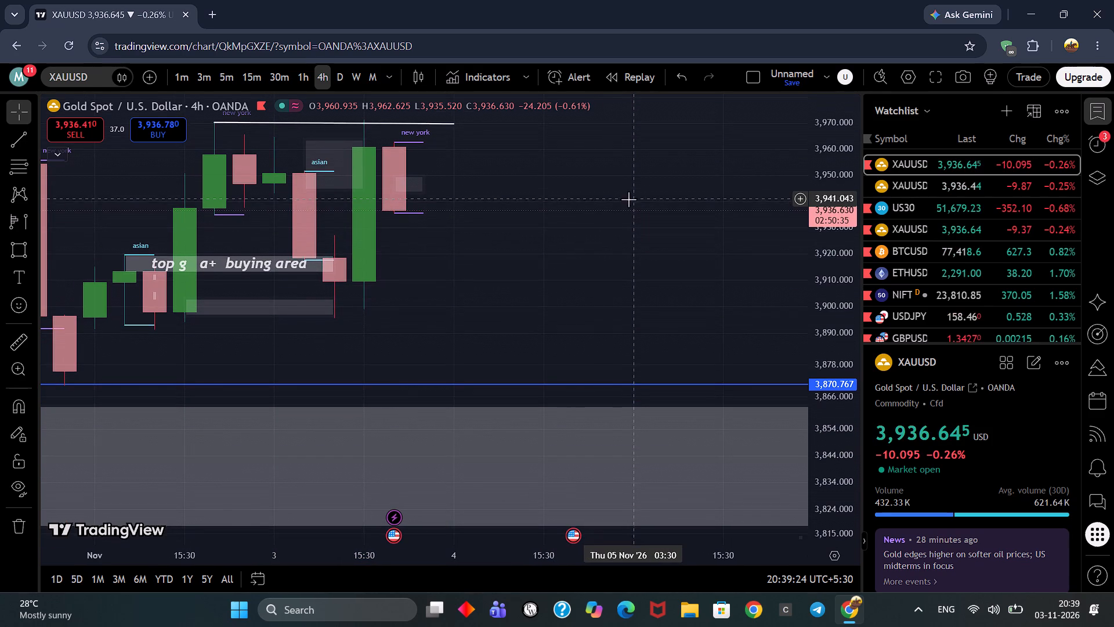
scroll(667, 290, down, 5)
drag(679, 280, 605, 351)
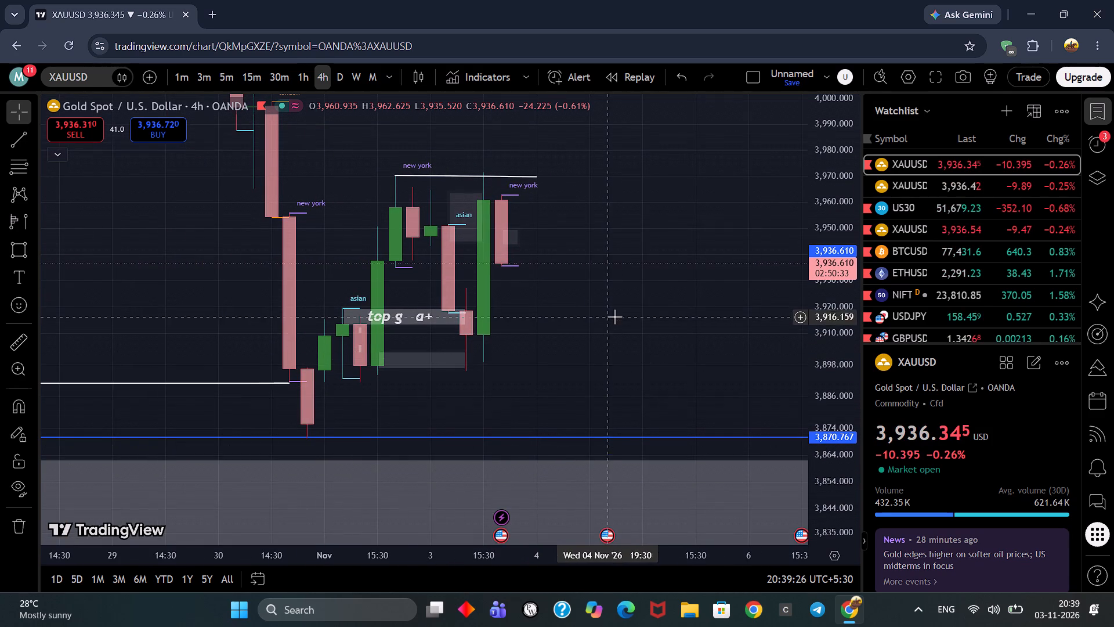
click(345, 77)
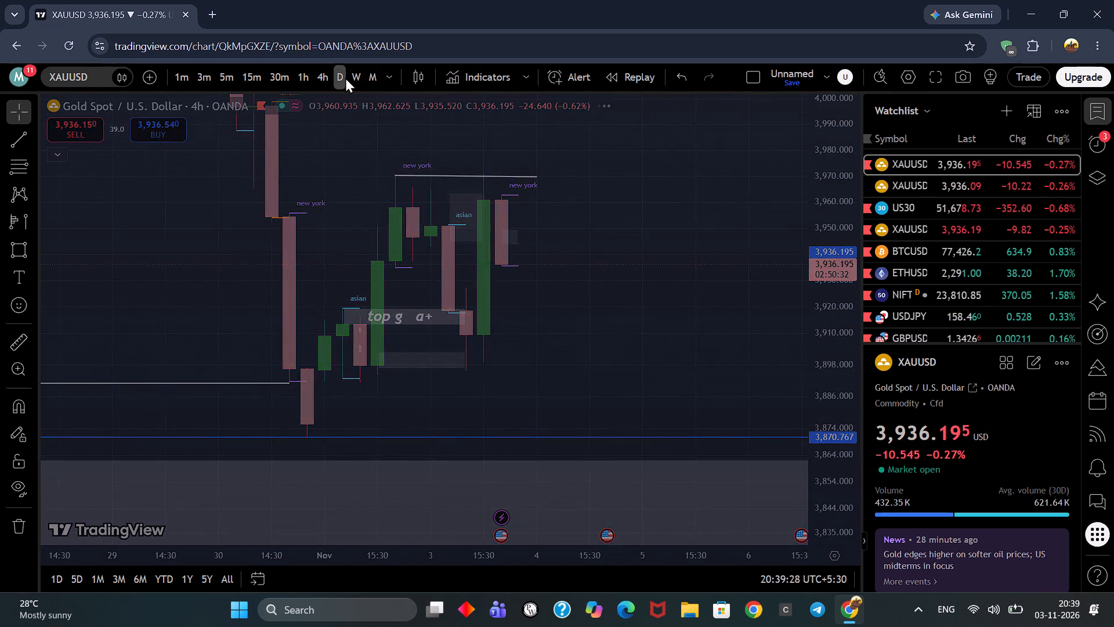
click(314, 76)
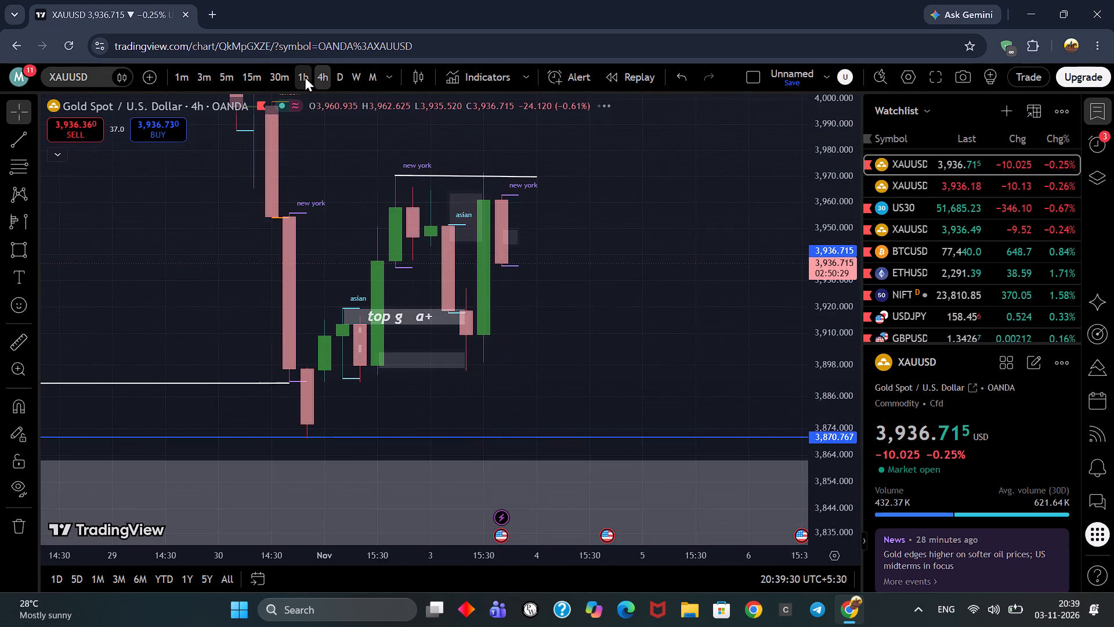
click(305, 76)
scroll(571, 286, down, 4)
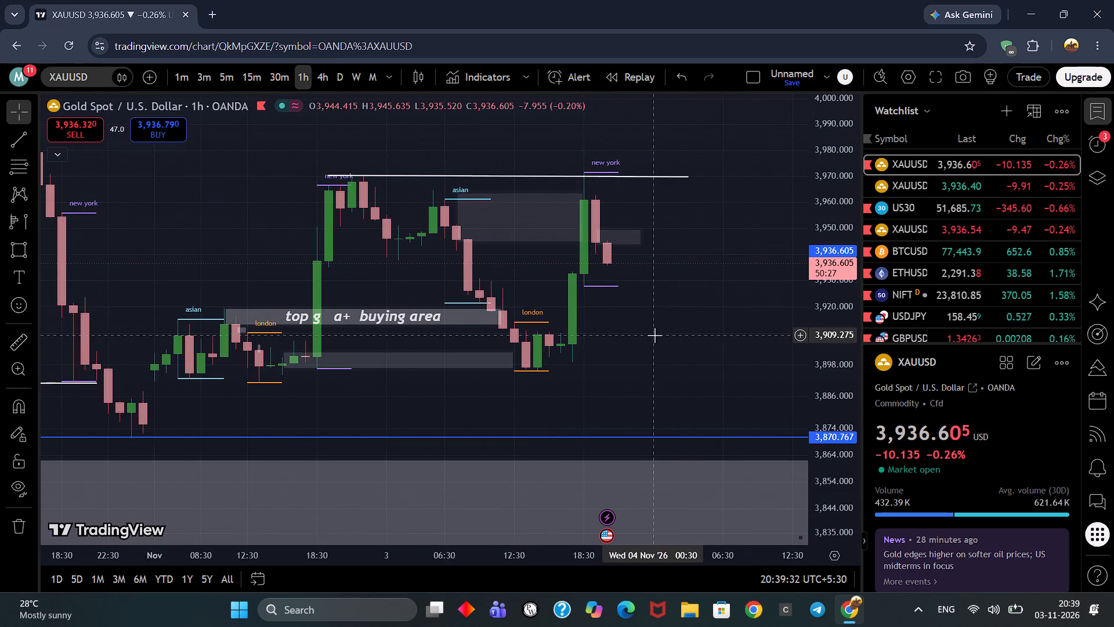
drag(656, 335, 535, 369)
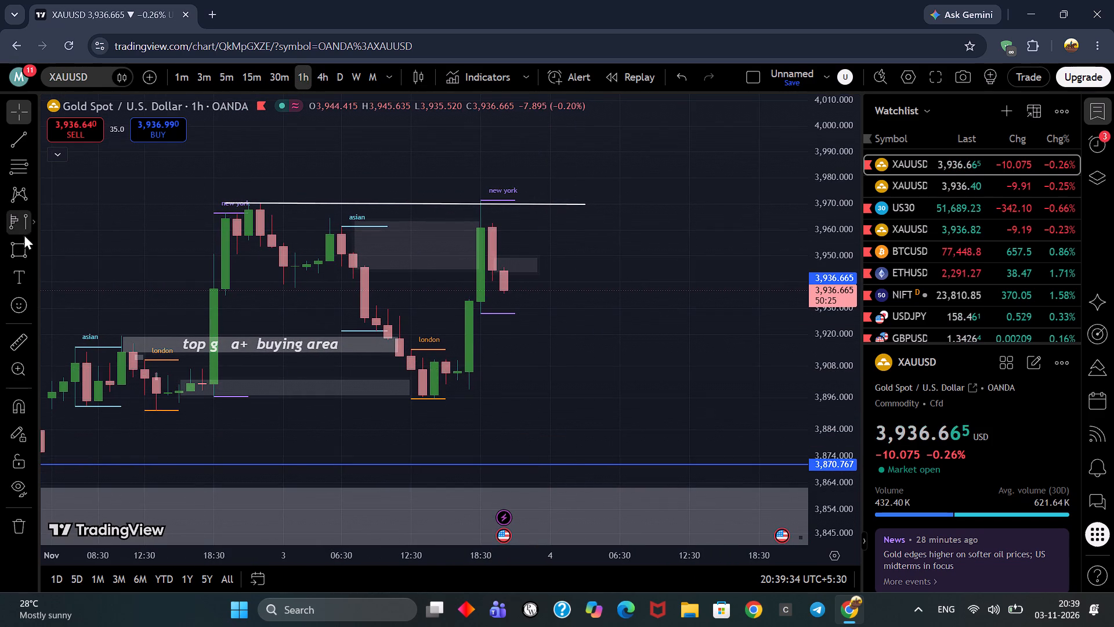
click(12, 251)
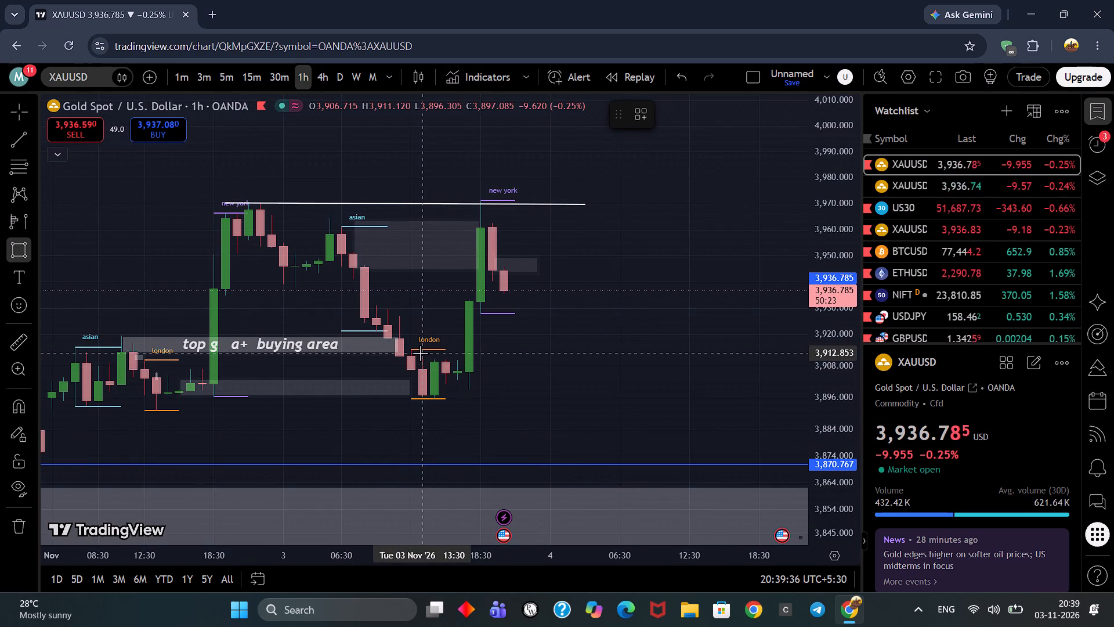
click(422, 354)
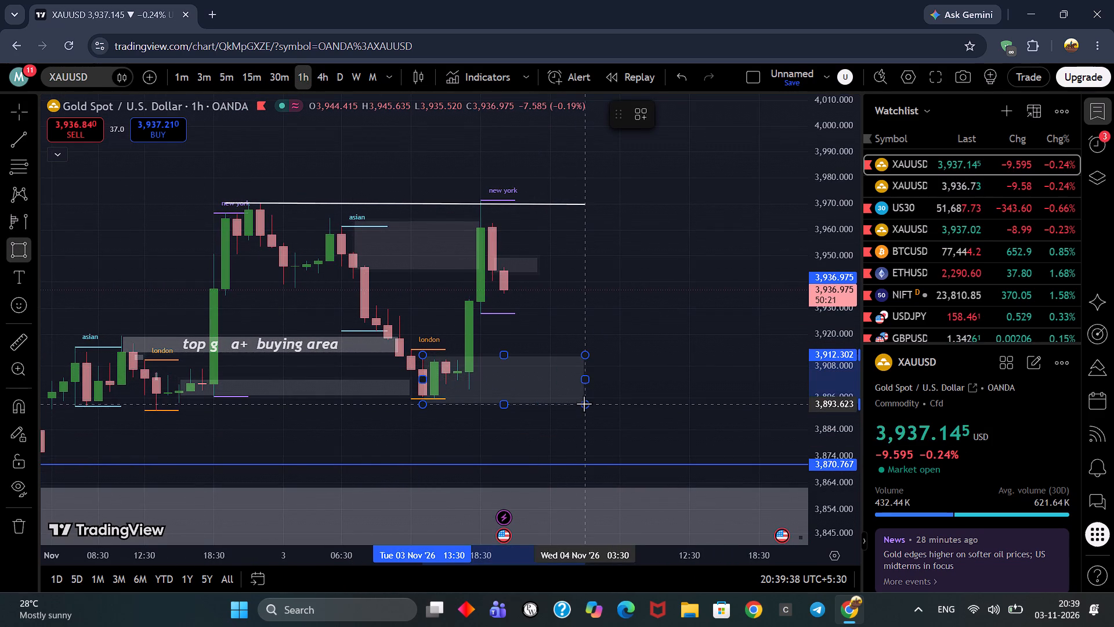
click(584, 402)
click(675, 333)
Switch to the 15-minute timeframe and examine price against the Asian, London and New York session levels and the shaded zones.
drag(685, 307, 672, 395)
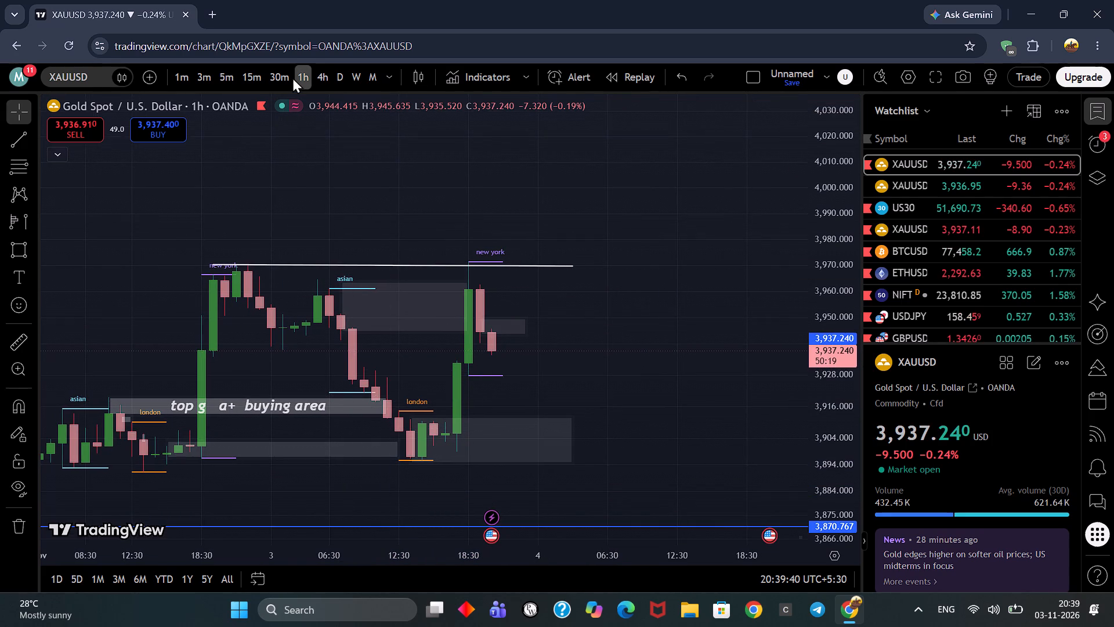
click(288, 77)
click(251, 75)
drag(681, 375, 475, 372)
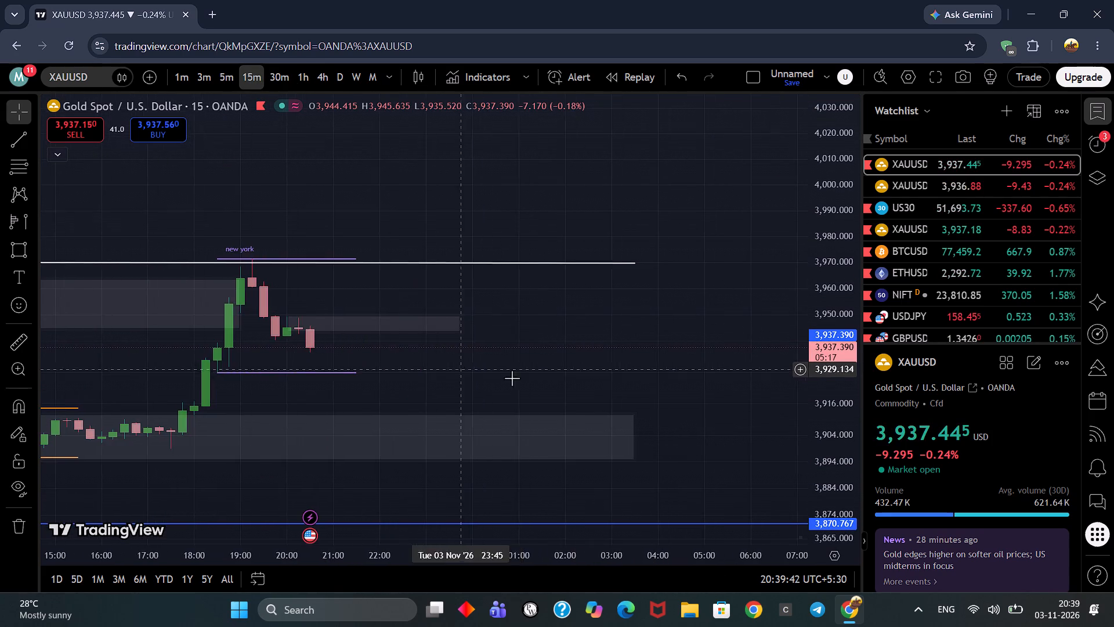
scroll(569, 378, down, 3)
drag(663, 370, 599, 384)
scroll(643, 356, down, 5)
drag(755, 384, 606, 374)
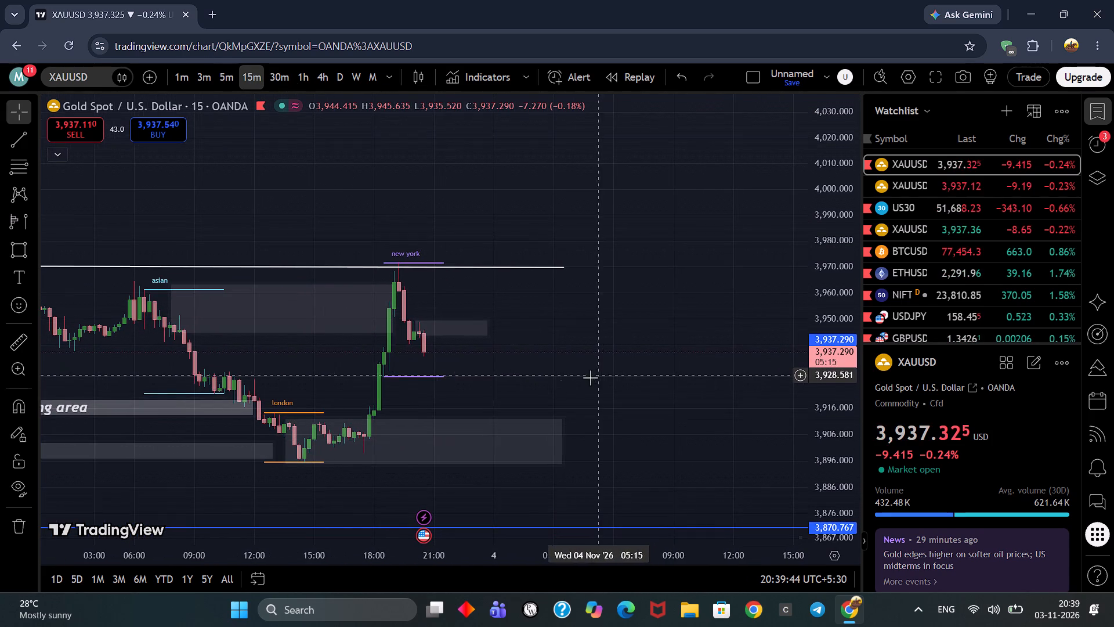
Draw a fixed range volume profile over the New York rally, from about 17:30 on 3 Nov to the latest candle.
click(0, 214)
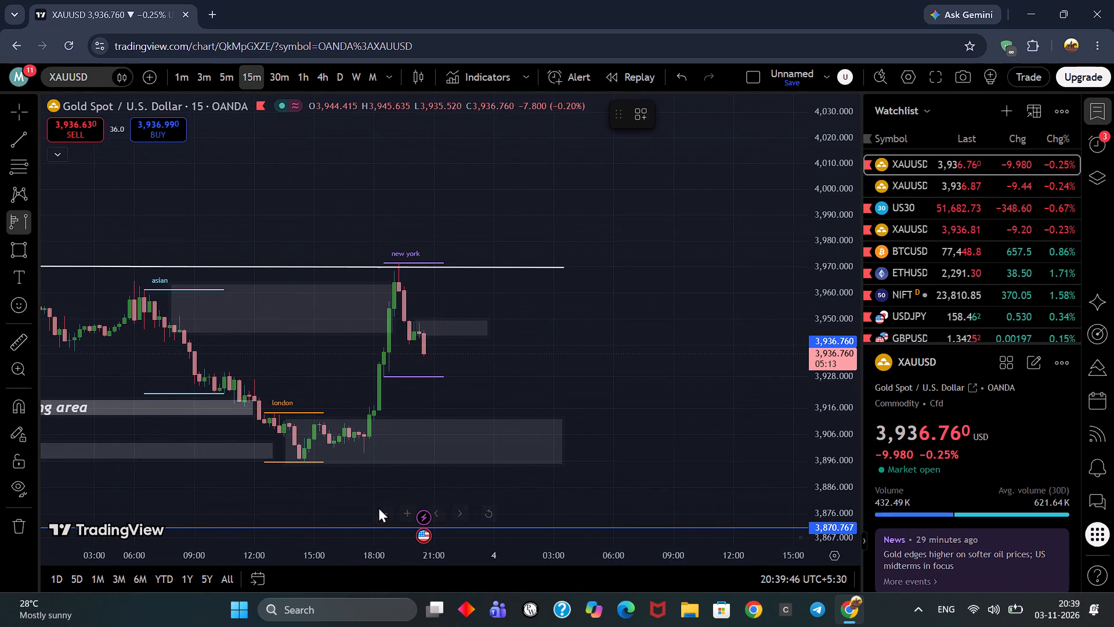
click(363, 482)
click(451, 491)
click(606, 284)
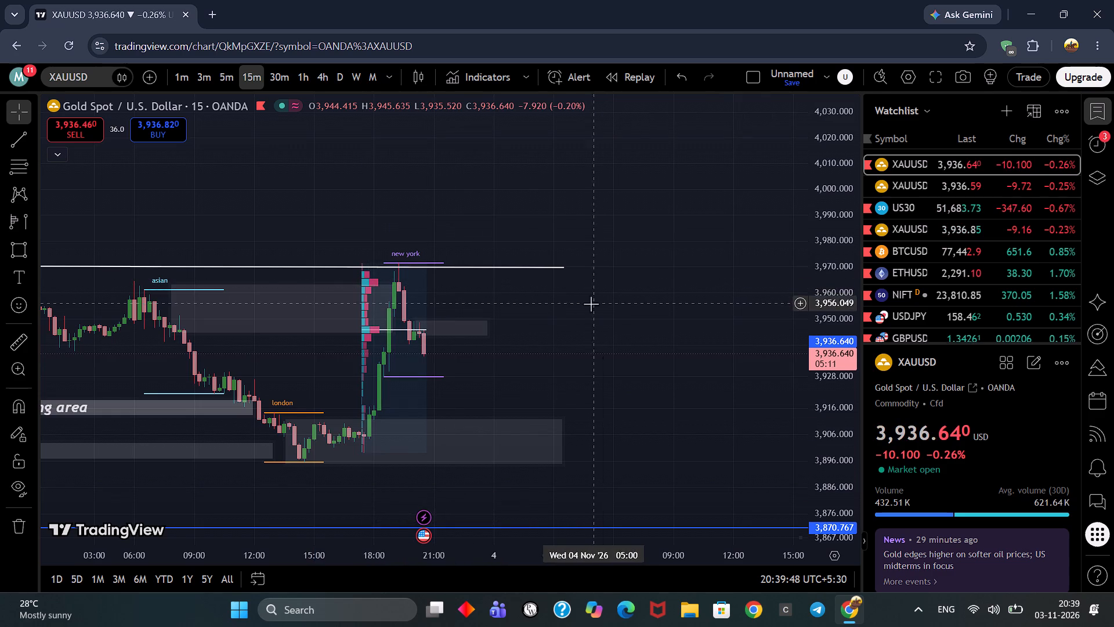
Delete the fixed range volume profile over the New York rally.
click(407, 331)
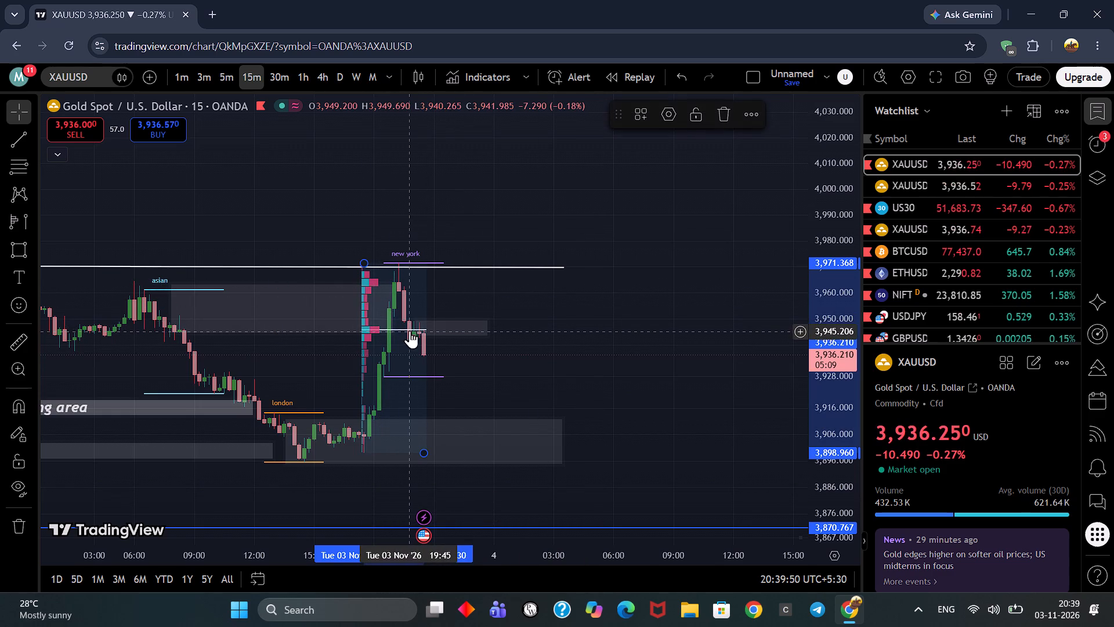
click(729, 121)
Switch to the 1-minute timeframe and examine recent price action between the New York session high and low and the surrounding zones.
click(193, 81)
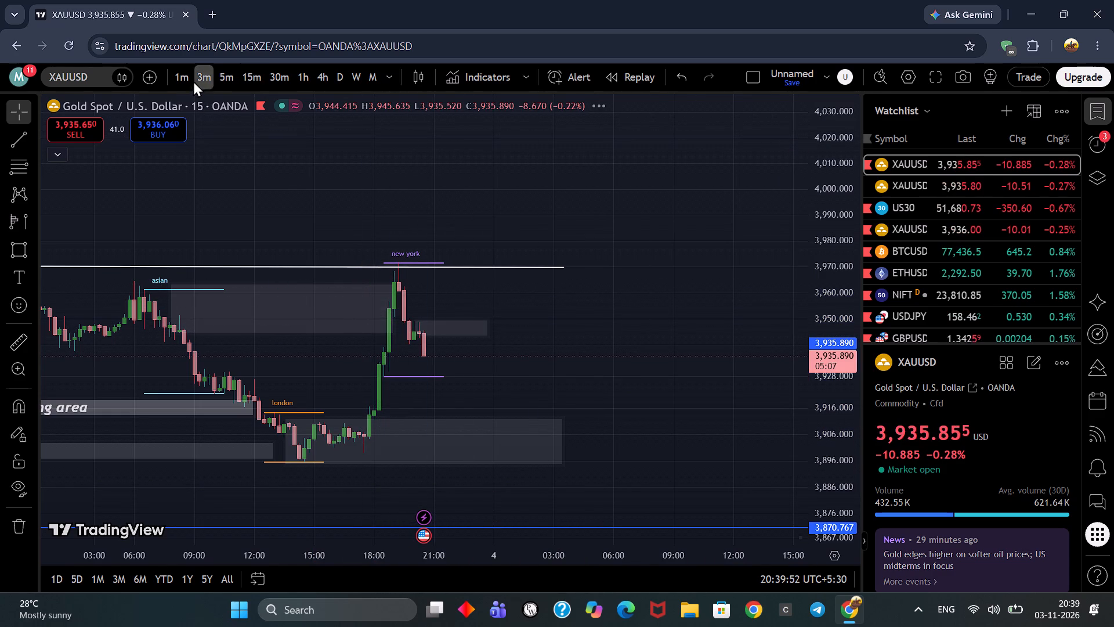
click(190, 78)
scroll(845, 305, up, 9)
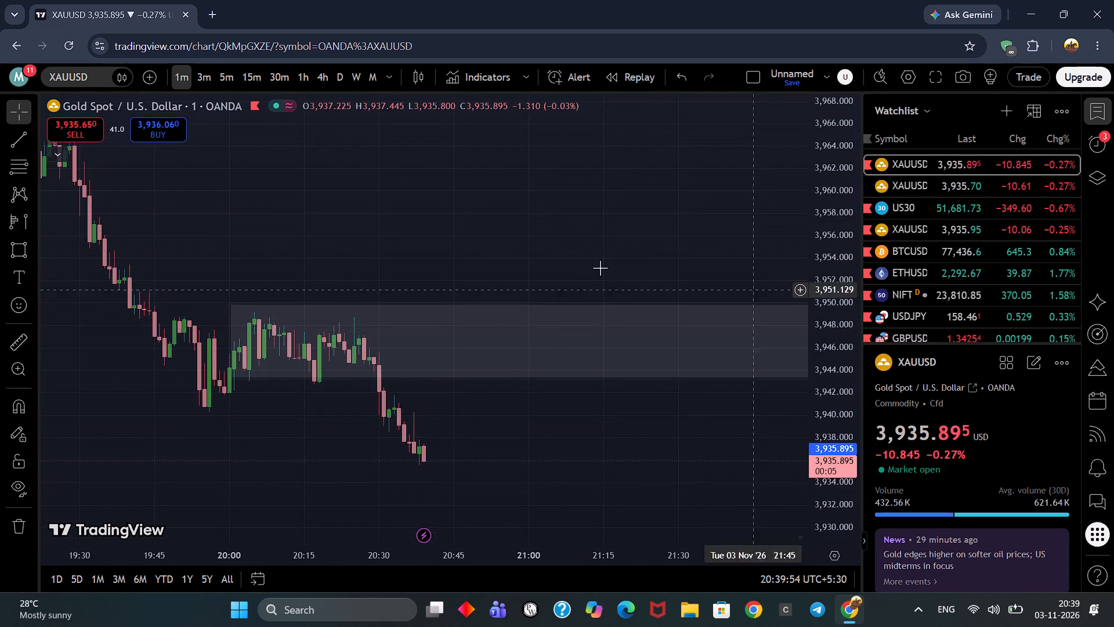
drag(559, 254, 452, 212)
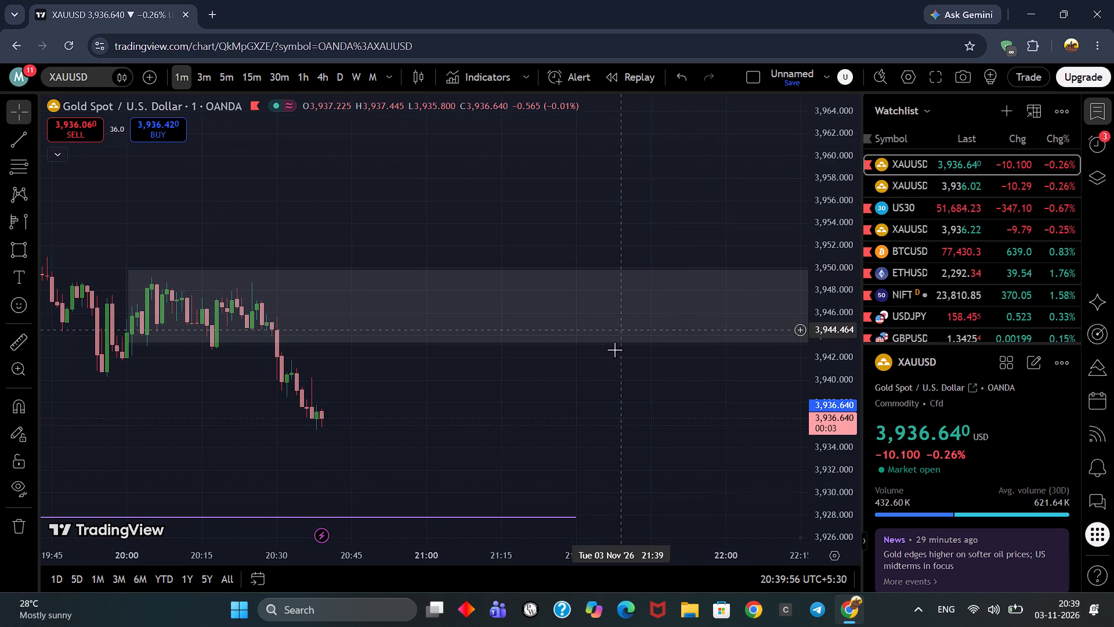
drag(599, 475, 560, 123)
scroll(595, 200, down, 6)
drag(646, 205, 608, 420)
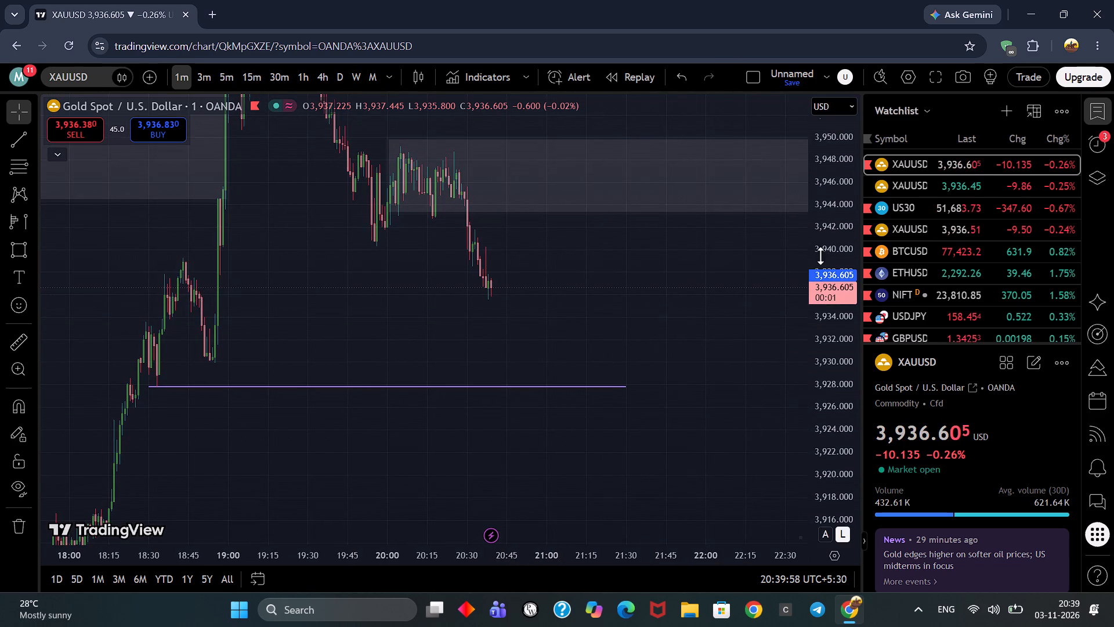
scroll(823, 261, down, 5)
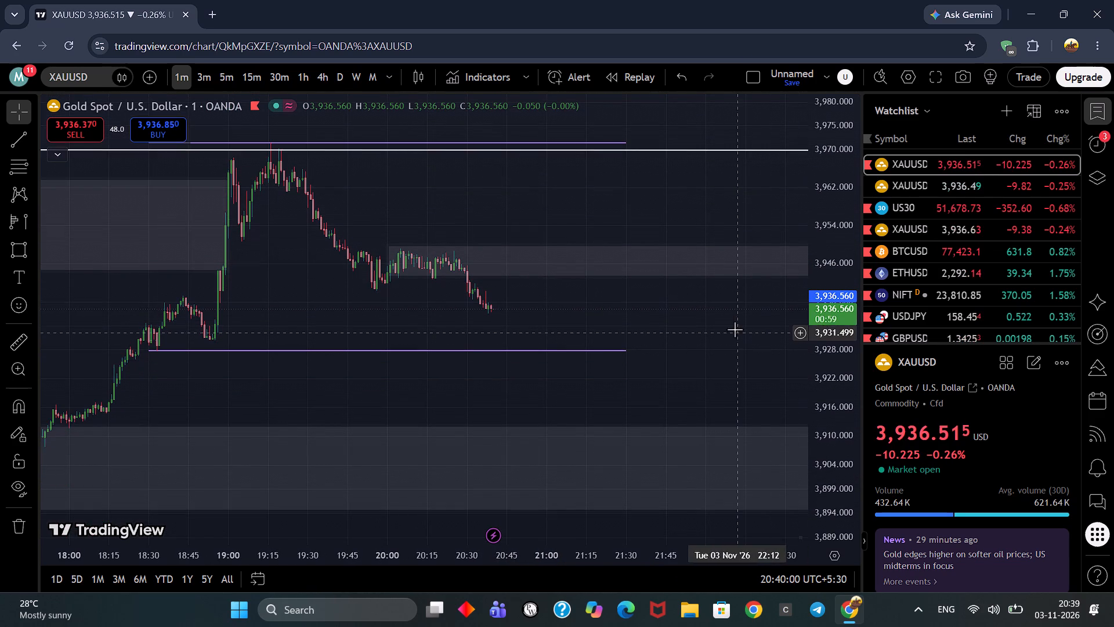
drag(727, 322, 544, 321)
scroll(674, 313, down, 2)
drag(675, 313, 598, 342)
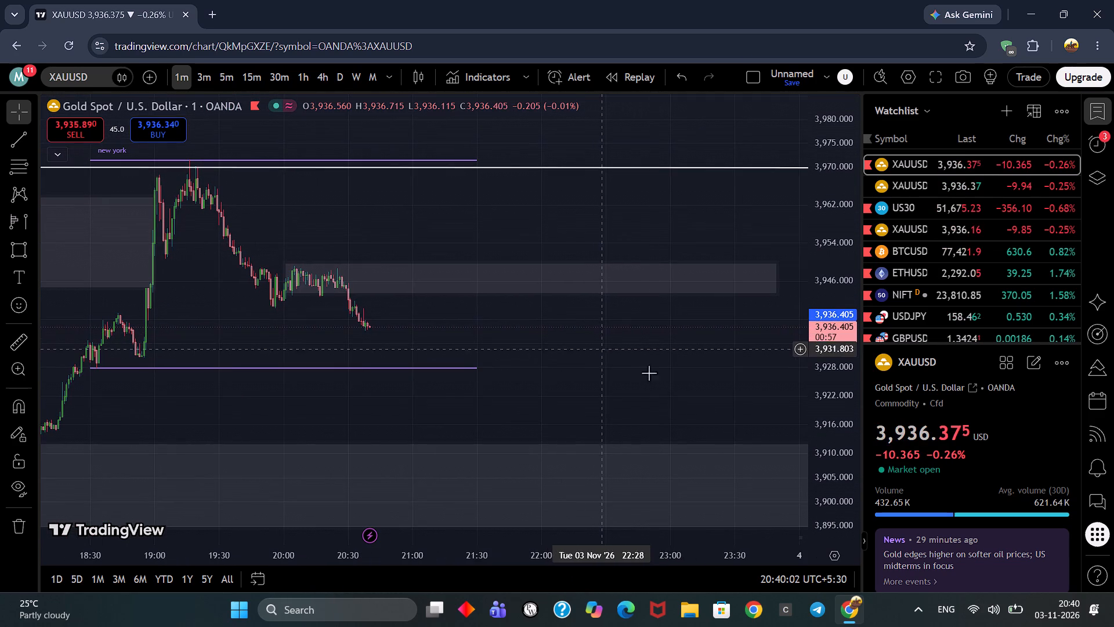
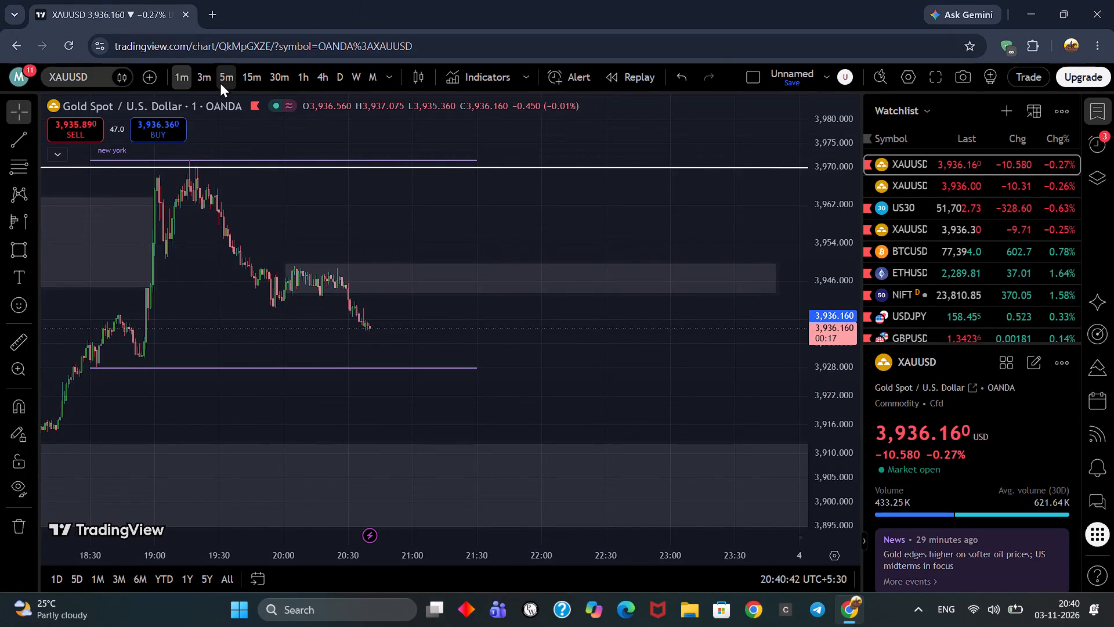
Switch to the 5-minute timeframe and examine gold's price against the session levels, the shaded zones and the horizontal line below.
click(219, 81)
scroll(874, 224, down, 2)
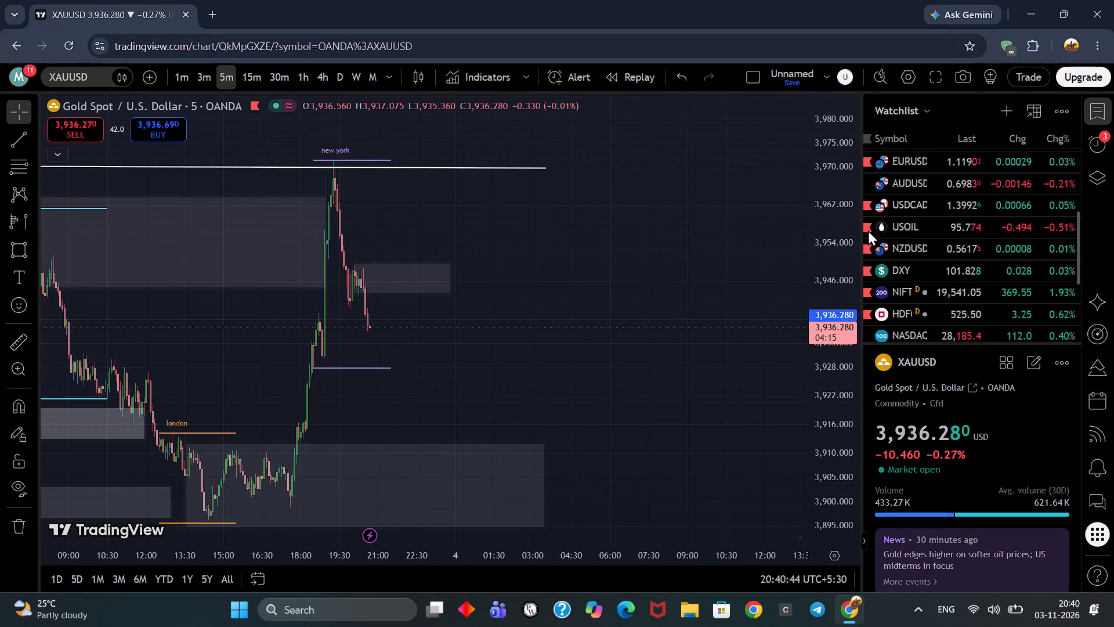
scroll(868, 230, down, 6)
scroll(635, 221, up, 3)
drag(651, 282, 717, 116)
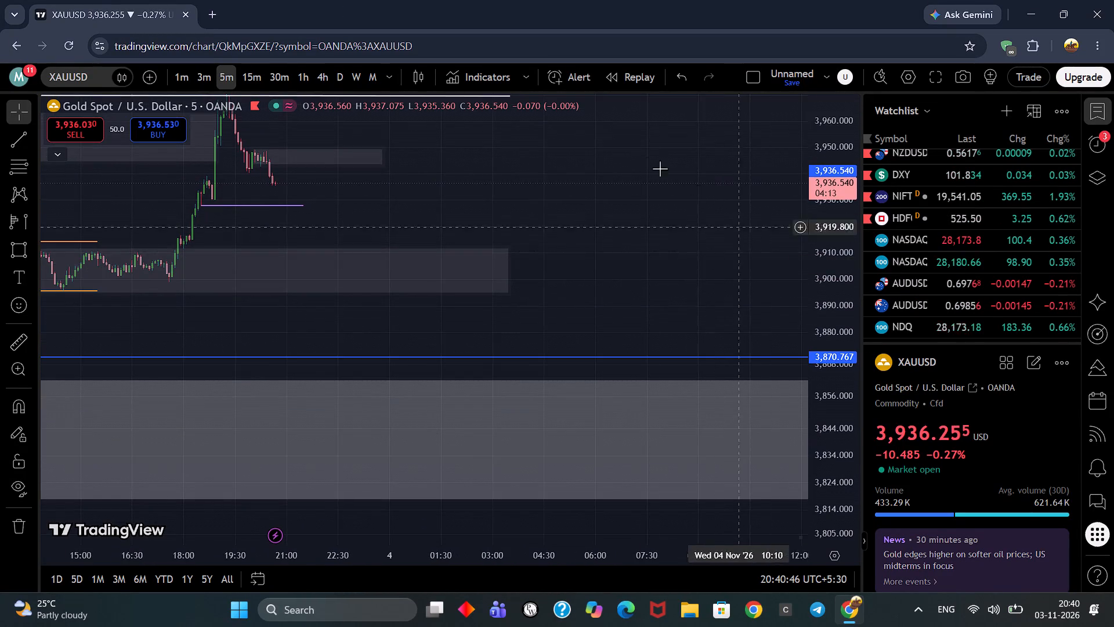
drag(656, 173, 720, 240)
scroll(610, 262, up, 2)
drag(618, 264, 660, 271)
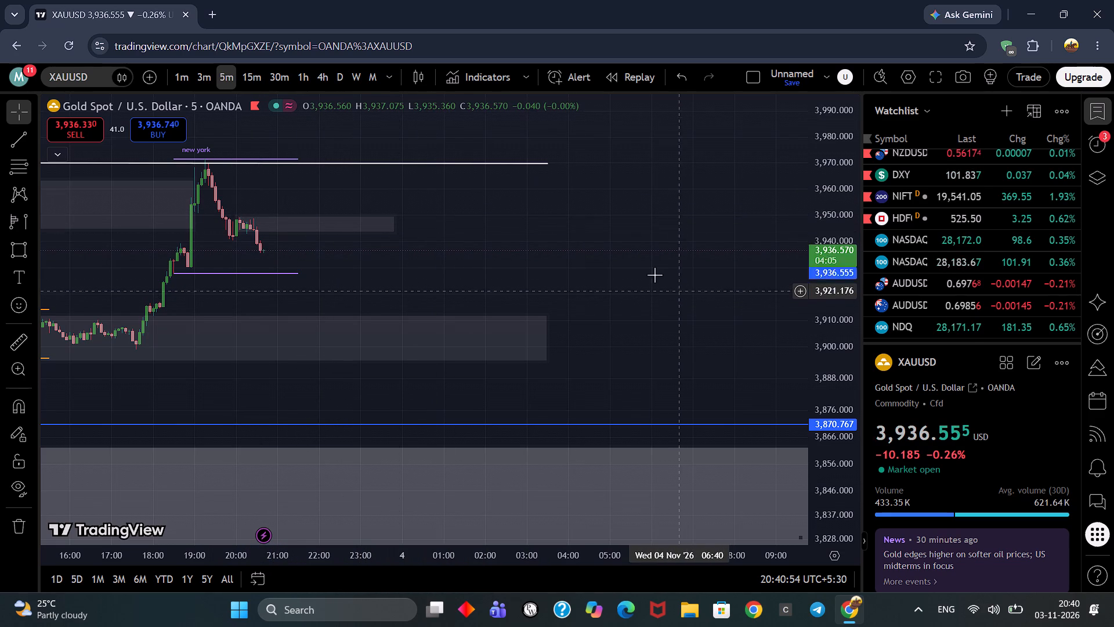
drag(607, 265, 665, 271)
scroll(642, 271, down, 4)
drag(650, 275, 634, 275)
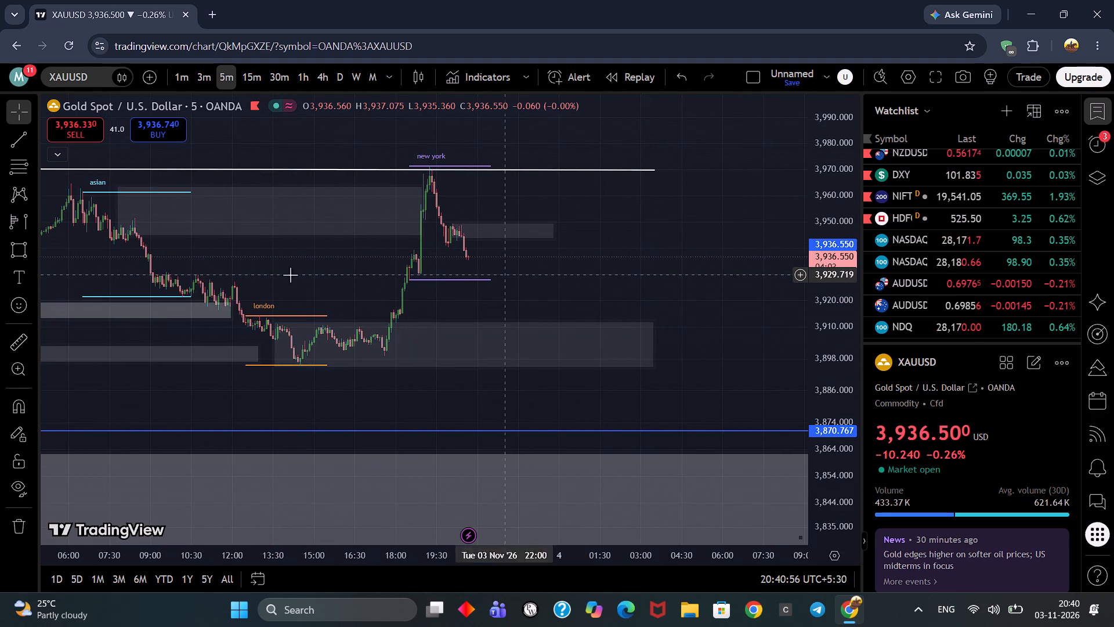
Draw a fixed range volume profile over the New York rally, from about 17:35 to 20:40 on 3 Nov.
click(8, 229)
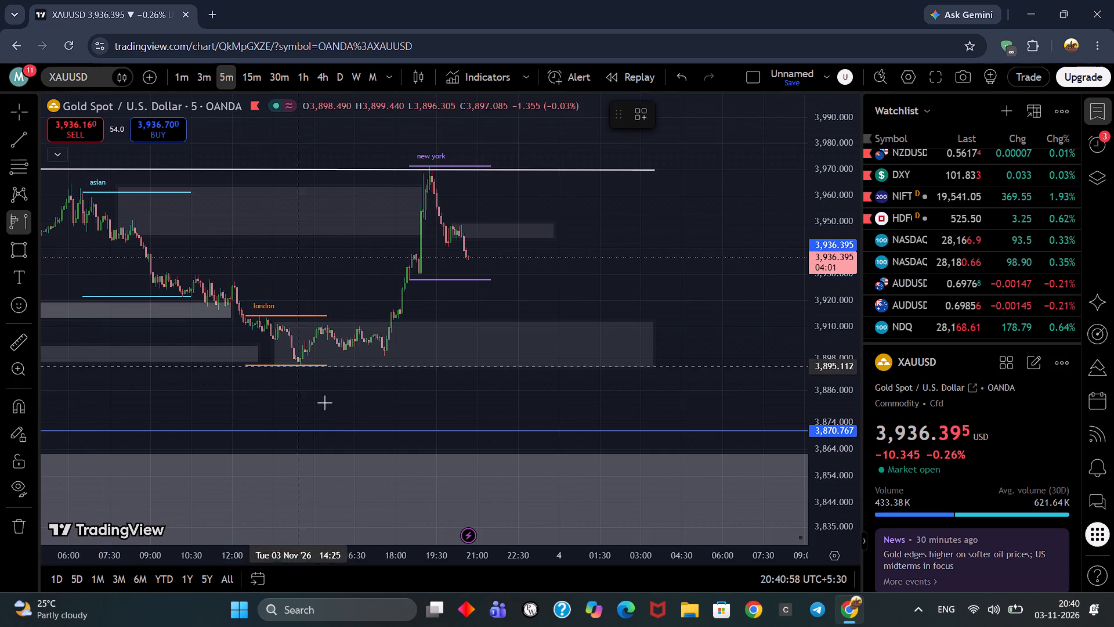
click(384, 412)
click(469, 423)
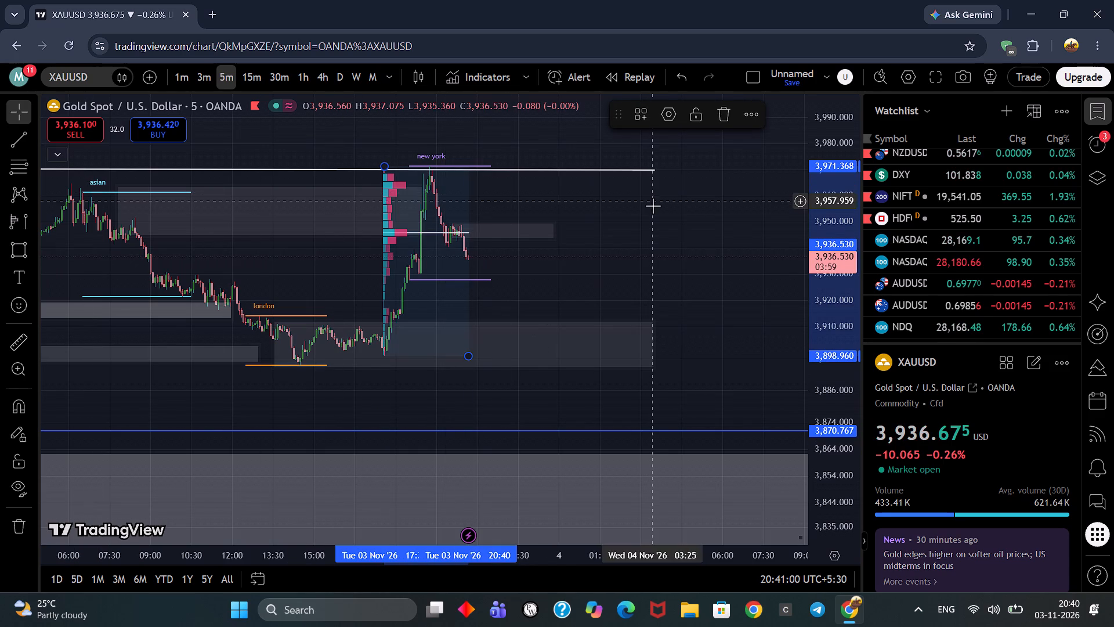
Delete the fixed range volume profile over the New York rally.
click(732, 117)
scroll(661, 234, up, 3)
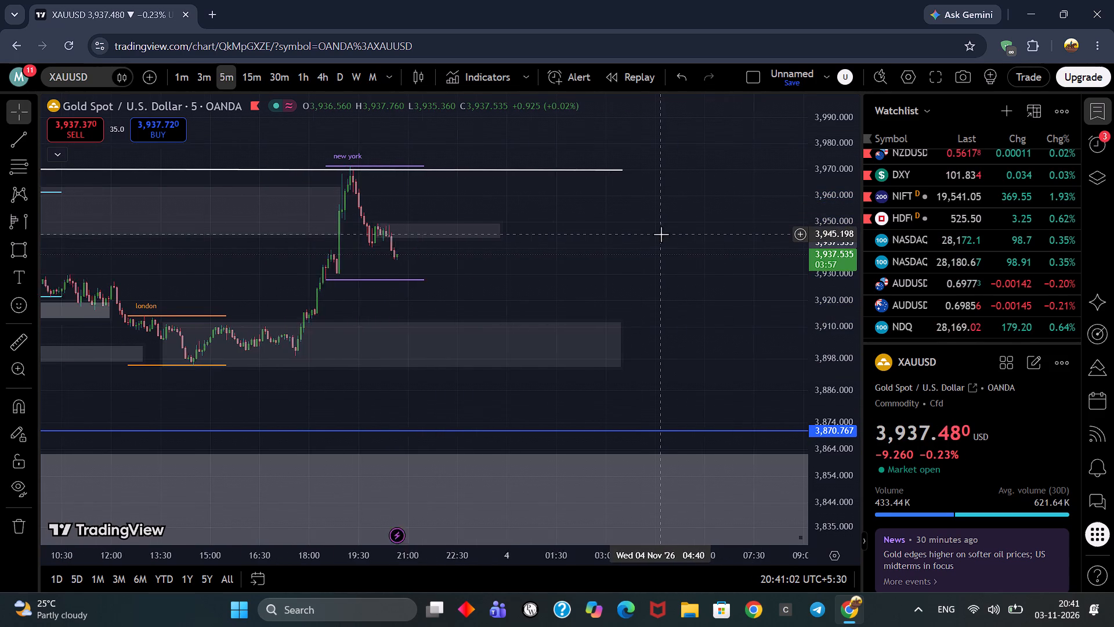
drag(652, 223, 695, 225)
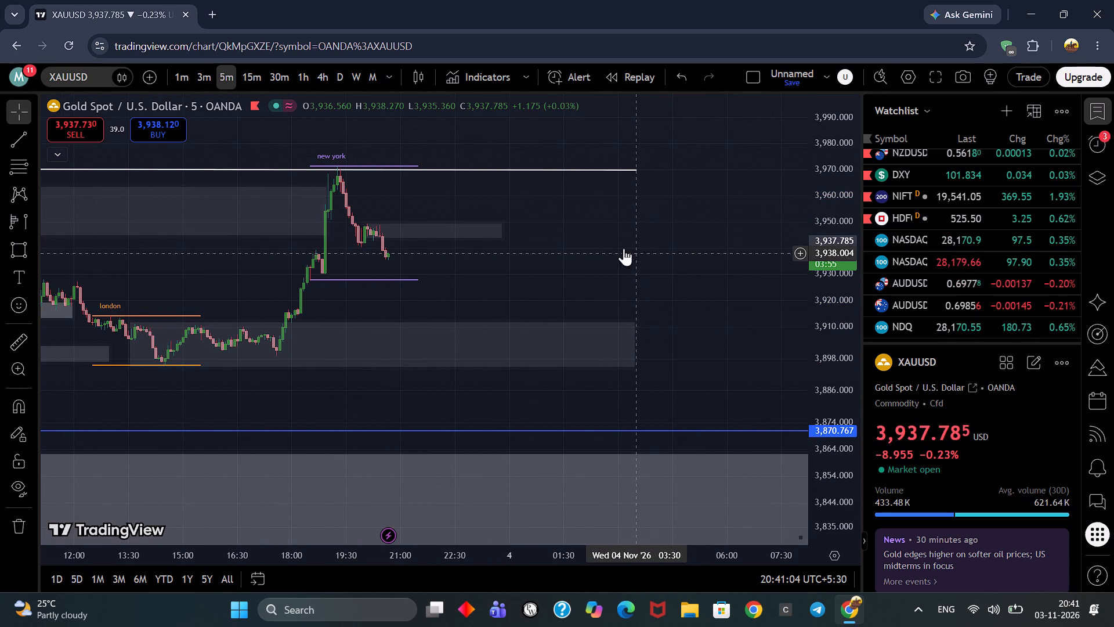
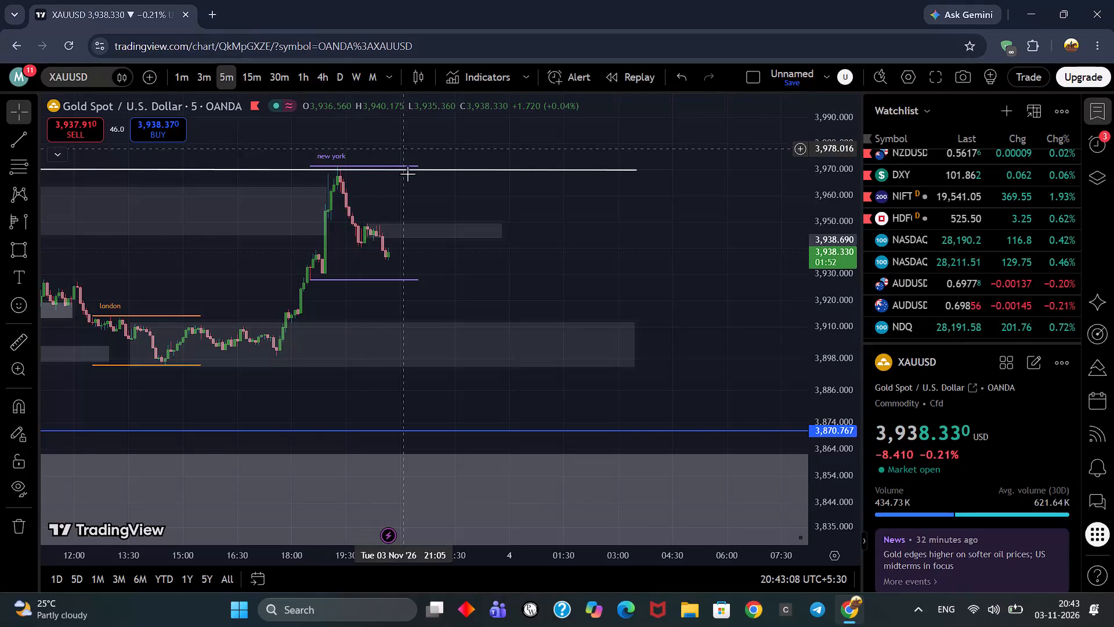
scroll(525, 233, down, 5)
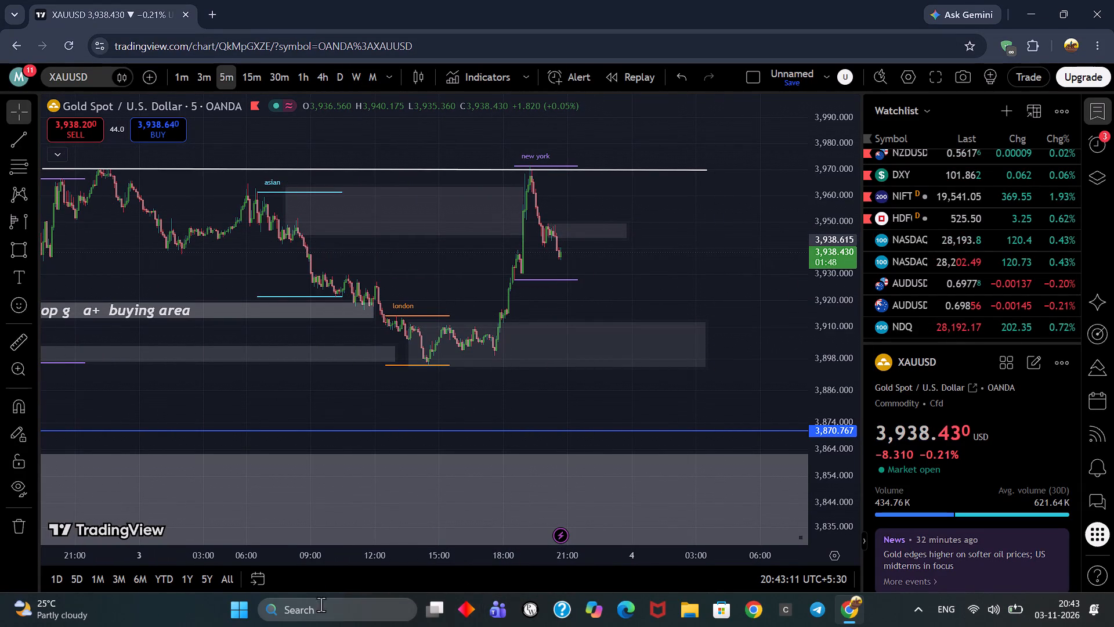
Look through the computer's installed apps, search for "kuro" and launch the Kuro app.
click(241, 616)
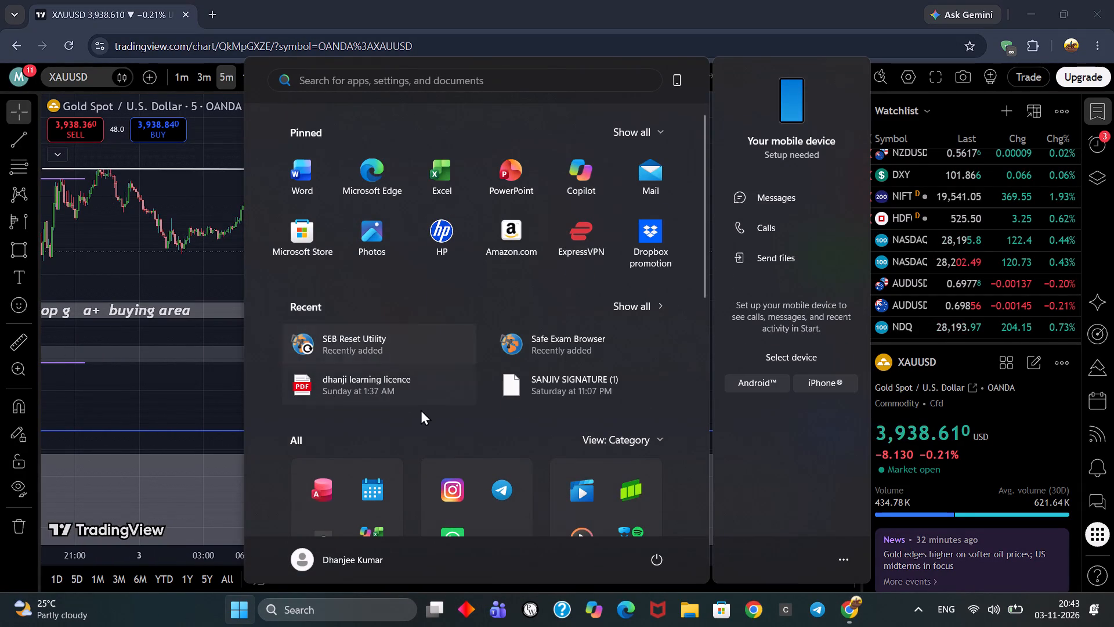
scroll(421, 395, down, 8)
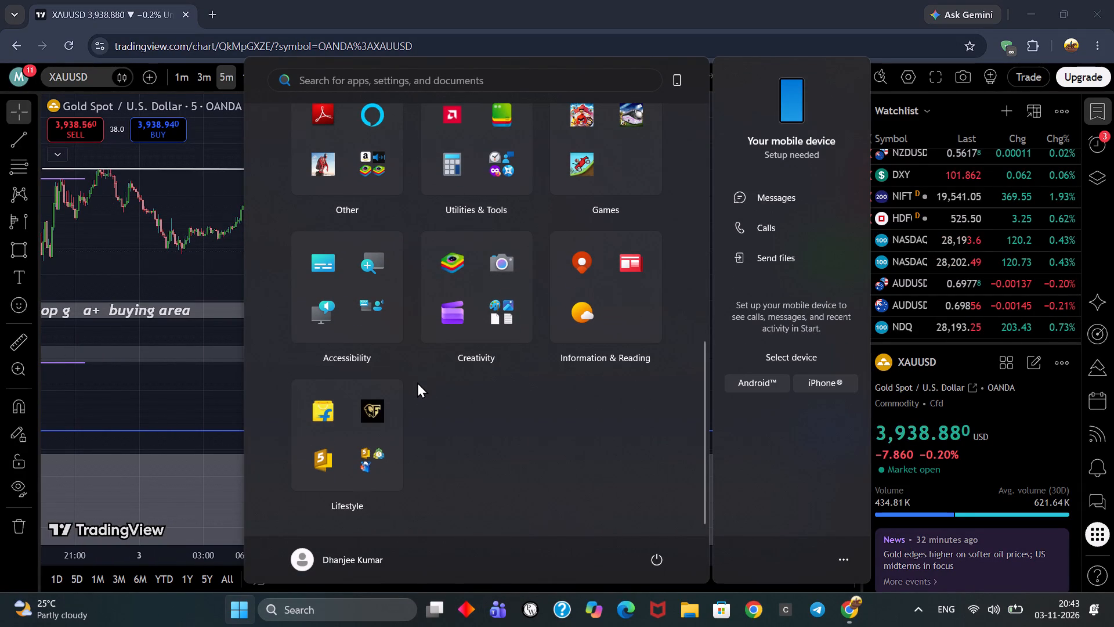
scroll(417, 382, up, 8)
scroll(422, 373, down, 2)
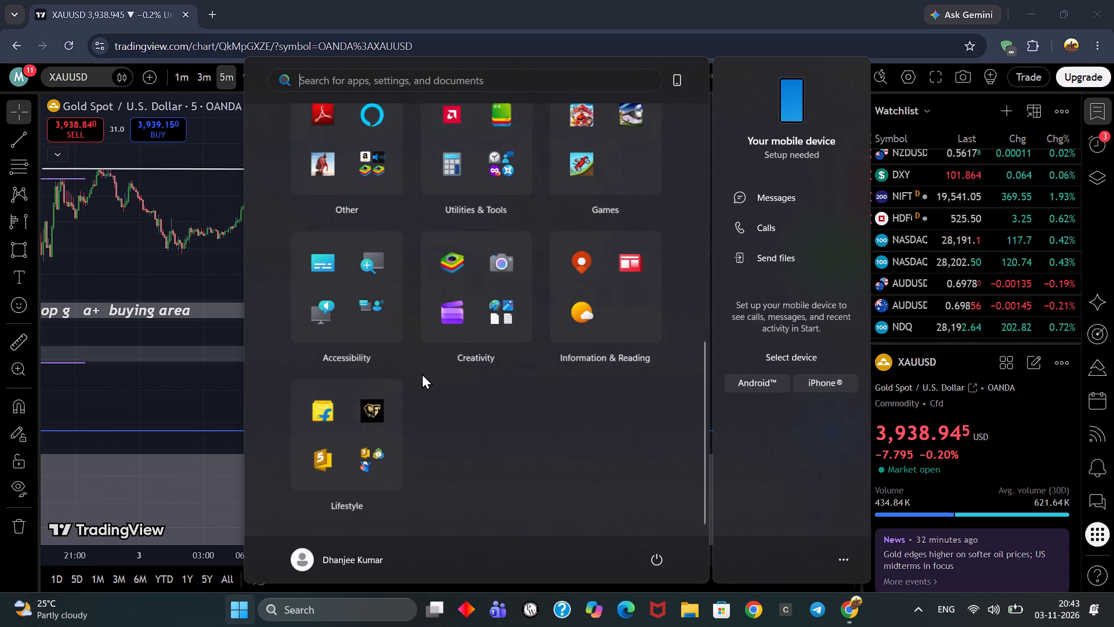
scroll(422, 373, up, 4)
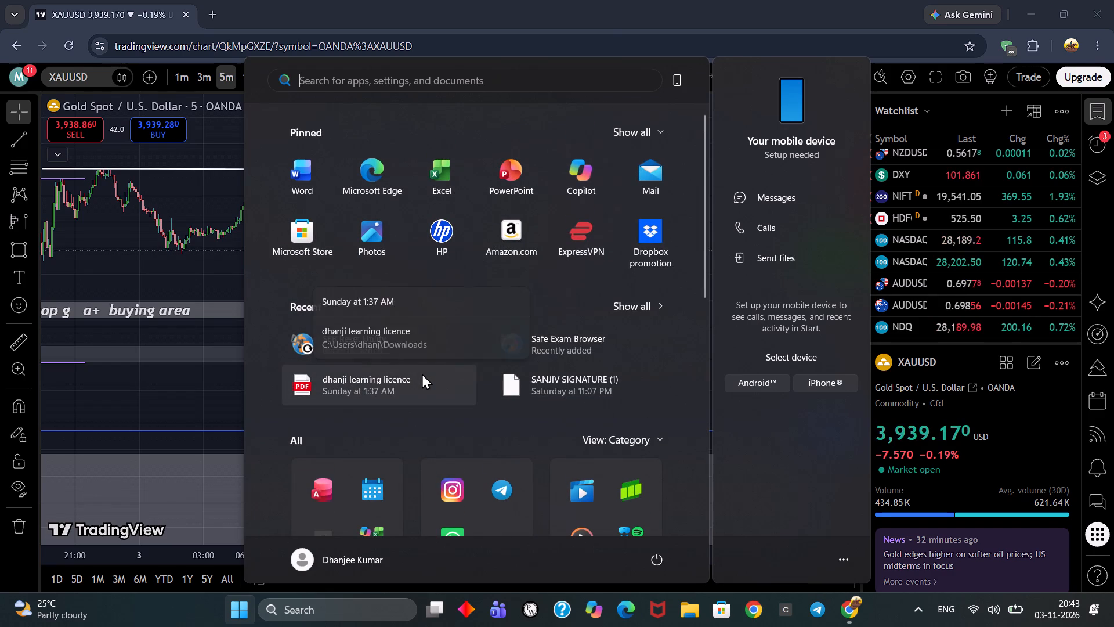
scroll(615, 369, down, 4)
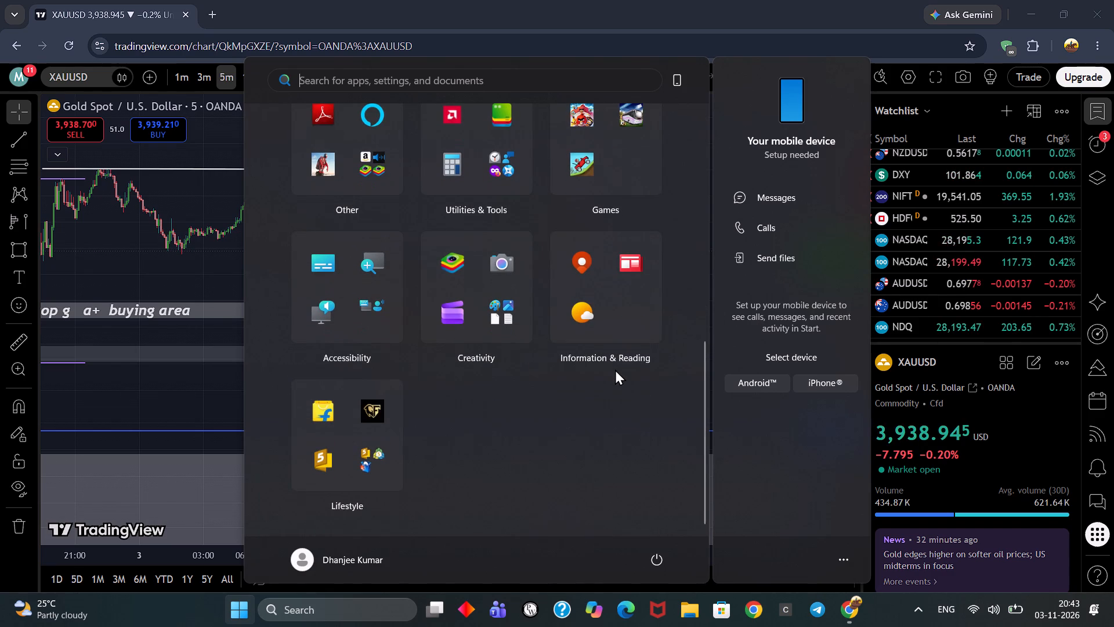
scroll(614, 369, up, 2)
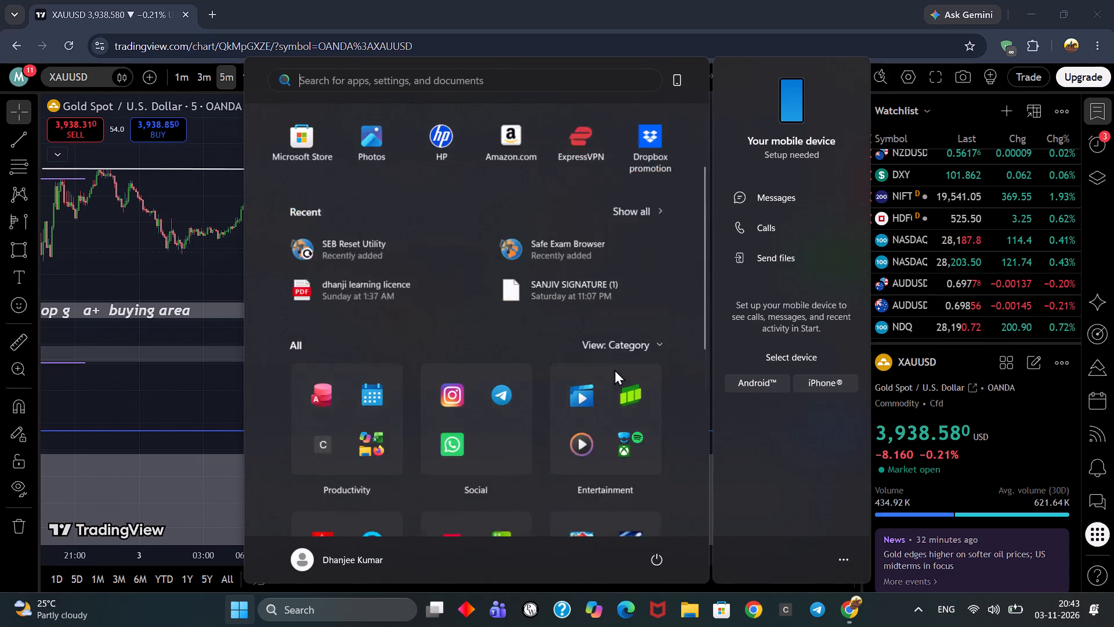
scroll(614, 369, up, 2)
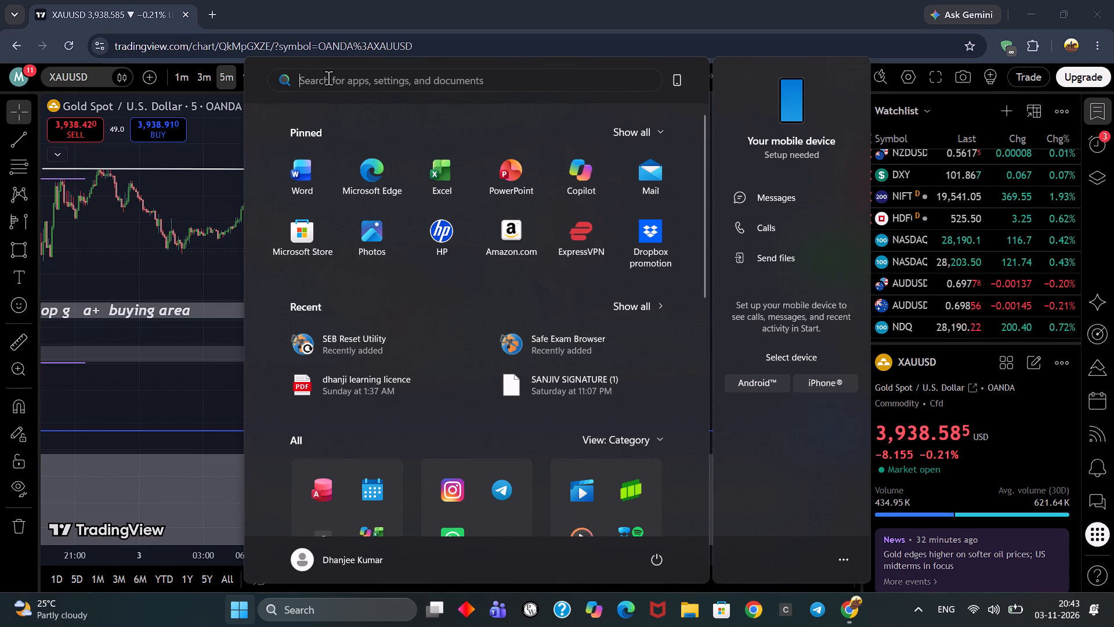
key(k)
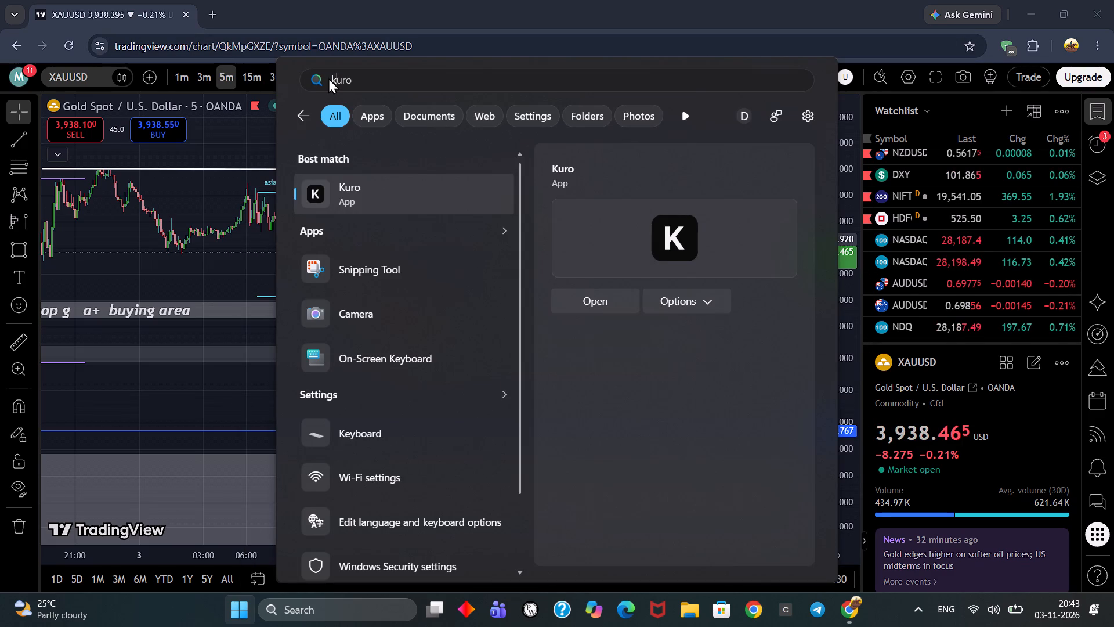
click(595, 291)
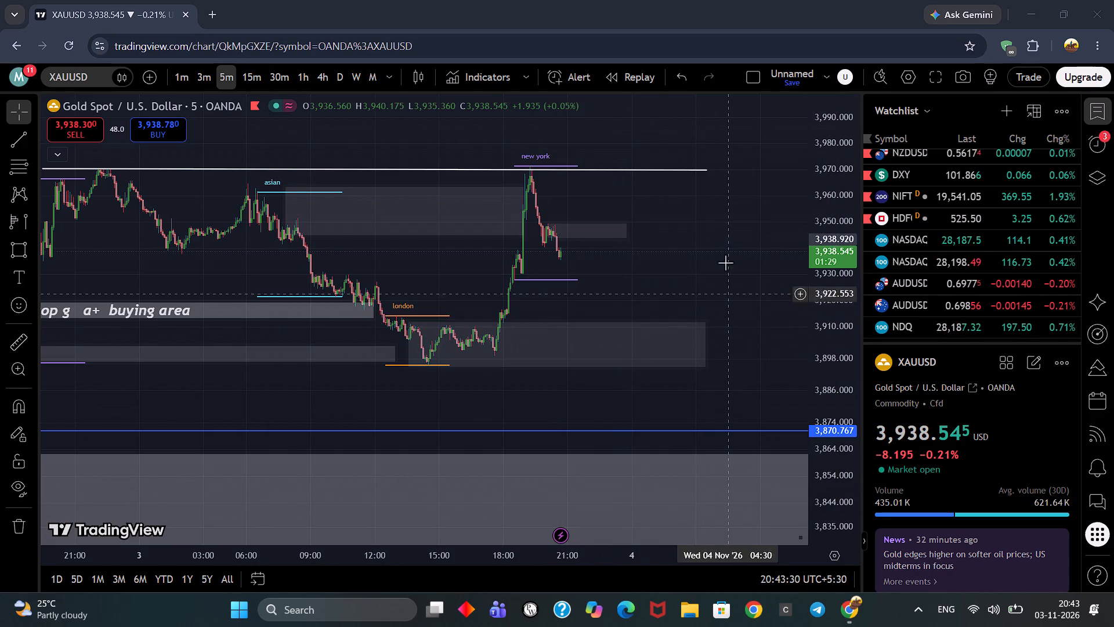
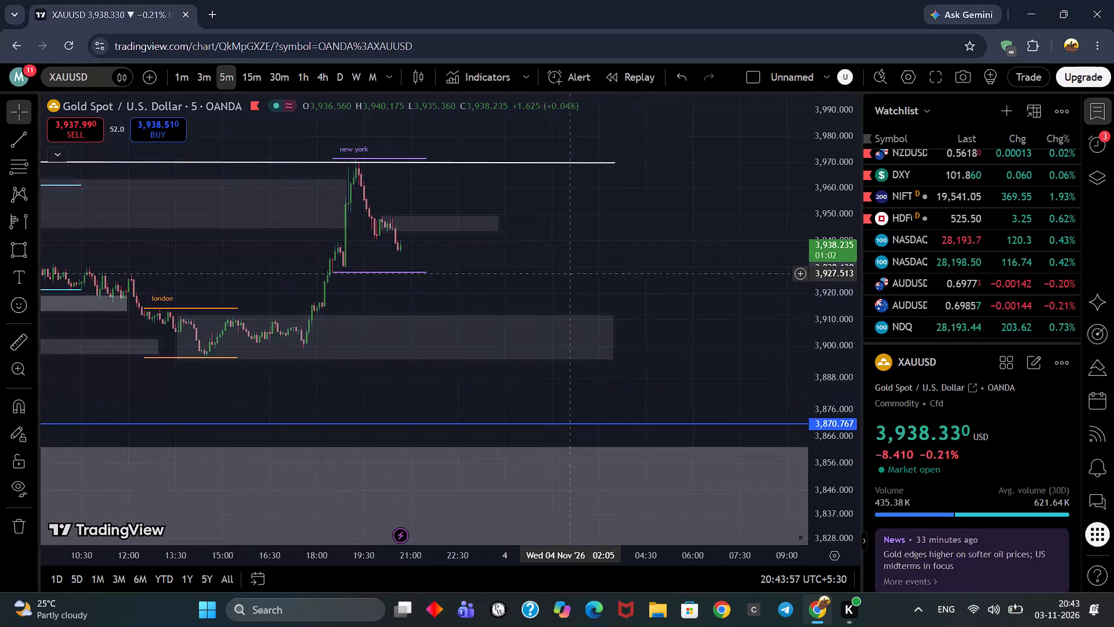
Remove all drawings from the XAUUSD chart while keeping the session indicator.
scroll(577, 297, down, 7)
scroll(833, 228, down, 3)
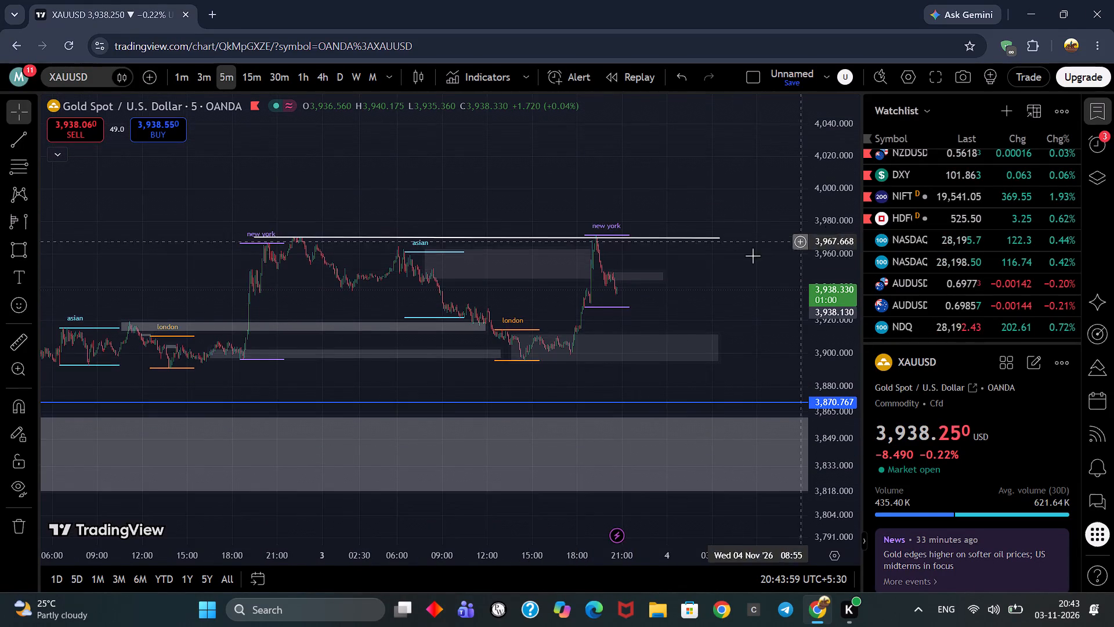
scroll(719, 268, down, 11)
scroll(384, 242, down, 6)
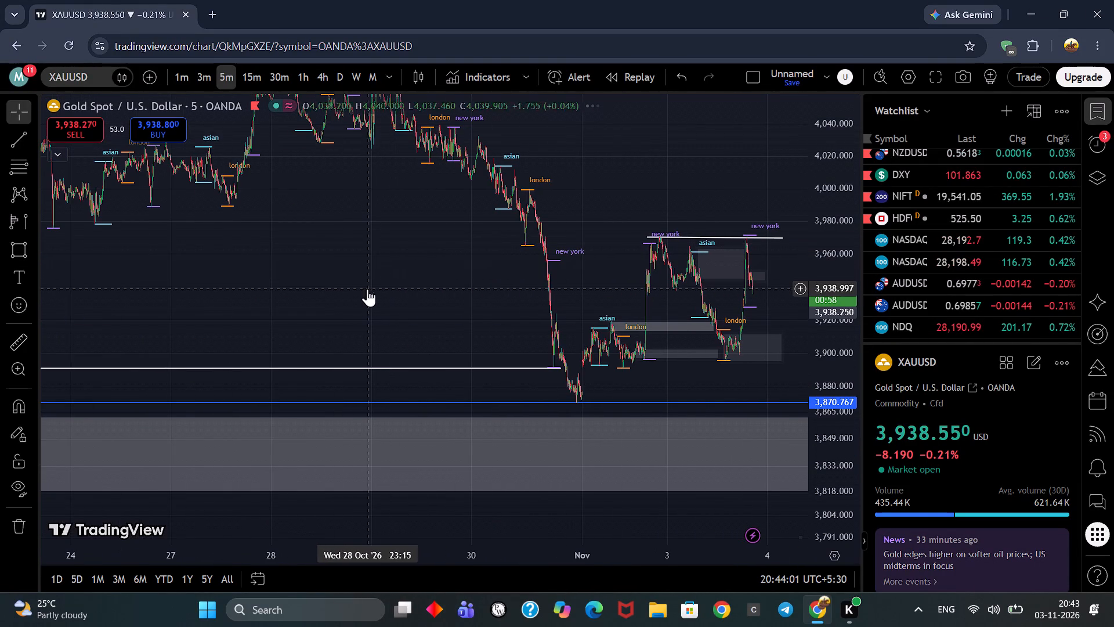
scroll(372, 284, down, 4)
drag(395, 271, 433, 278)
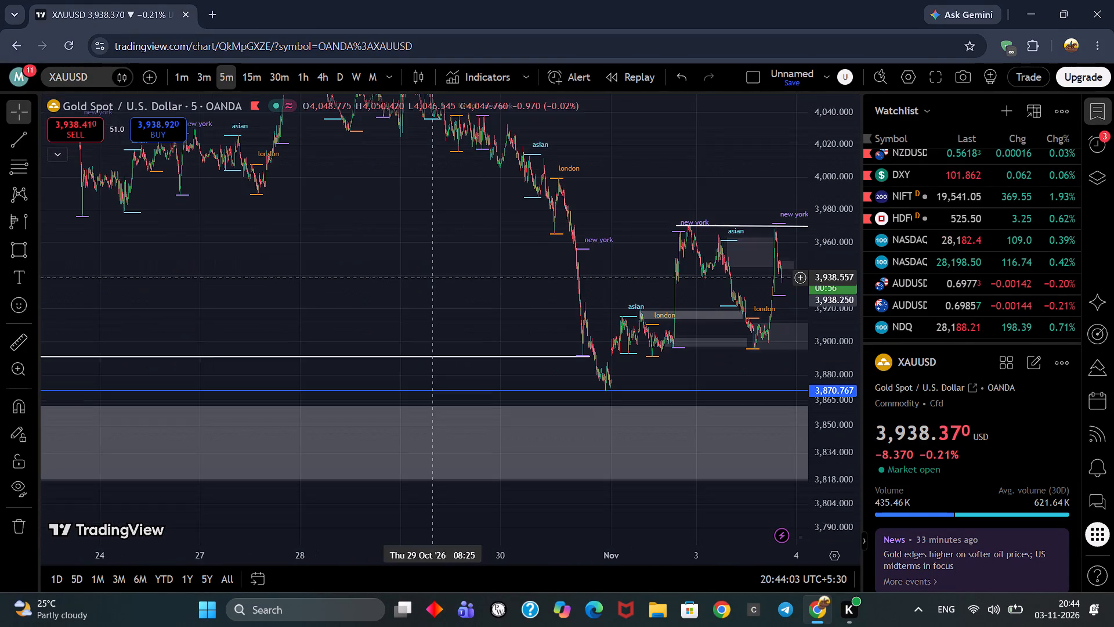
drag(433, 278, 433, 276)
click(20, 520)
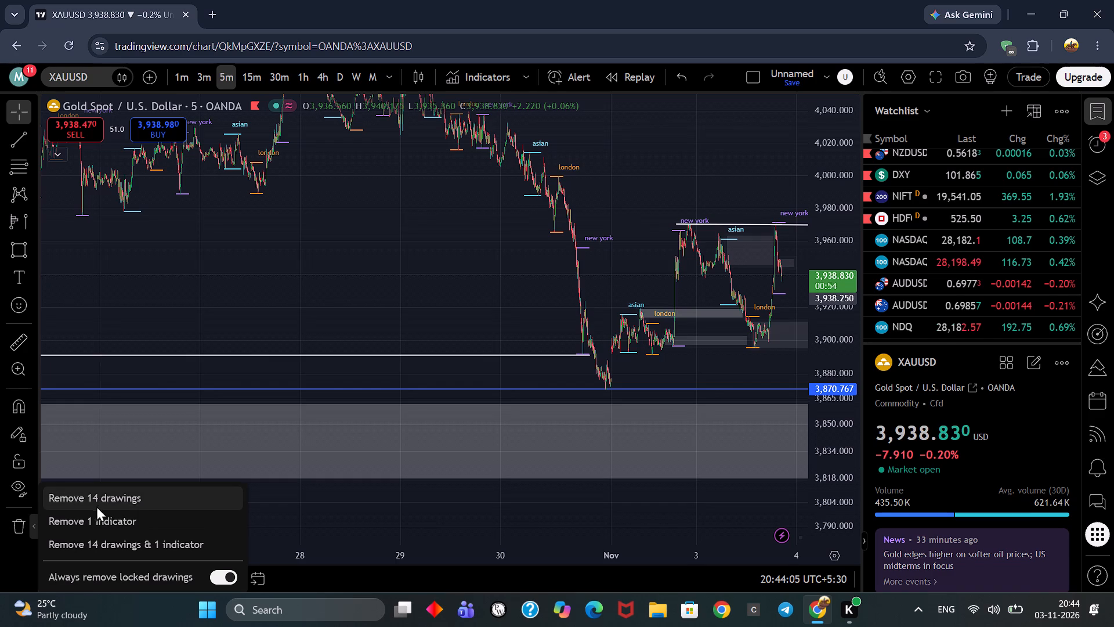
click(103, 502)
Hide the session indicator that marks the Asian, London and New York ranges on the chart.
drag(233, 251, 219, 455)
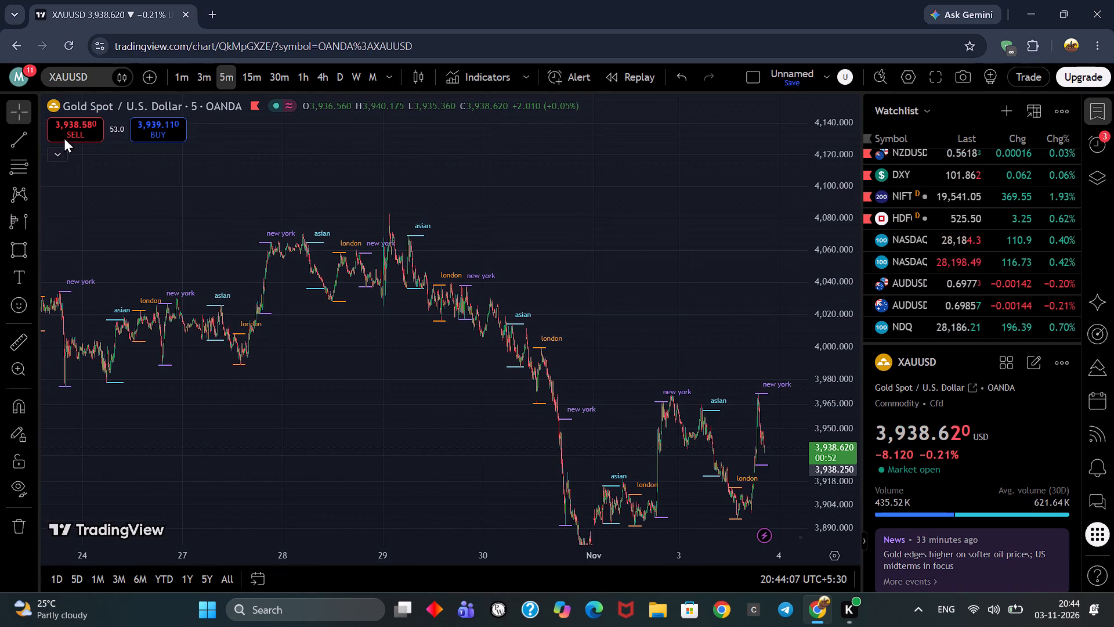
click(57, 154)
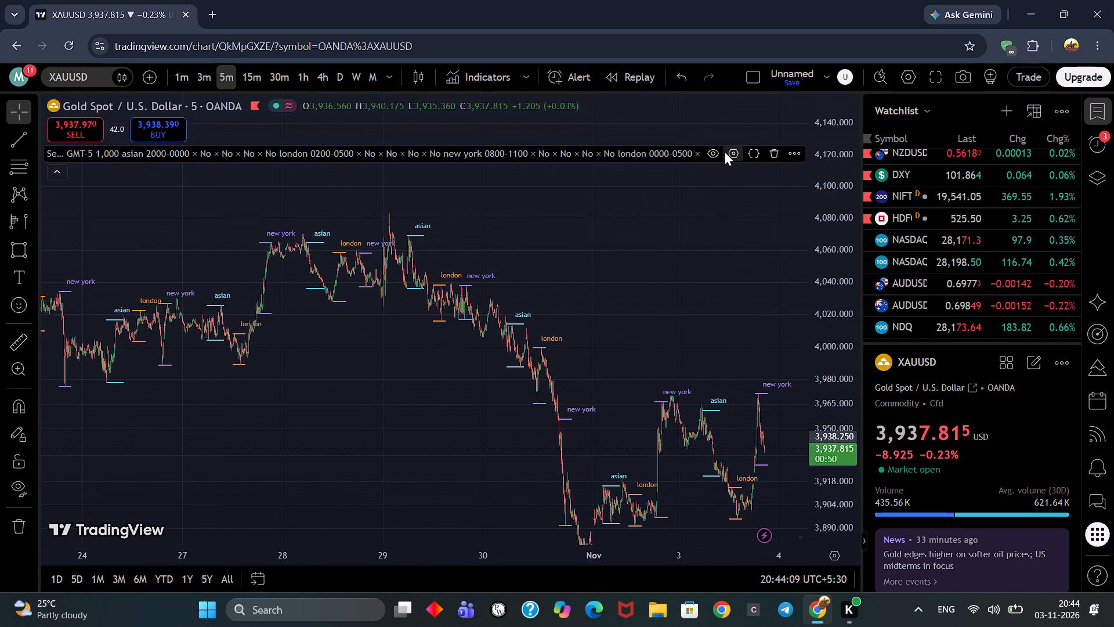
click(709, 150)
click(51, 178)
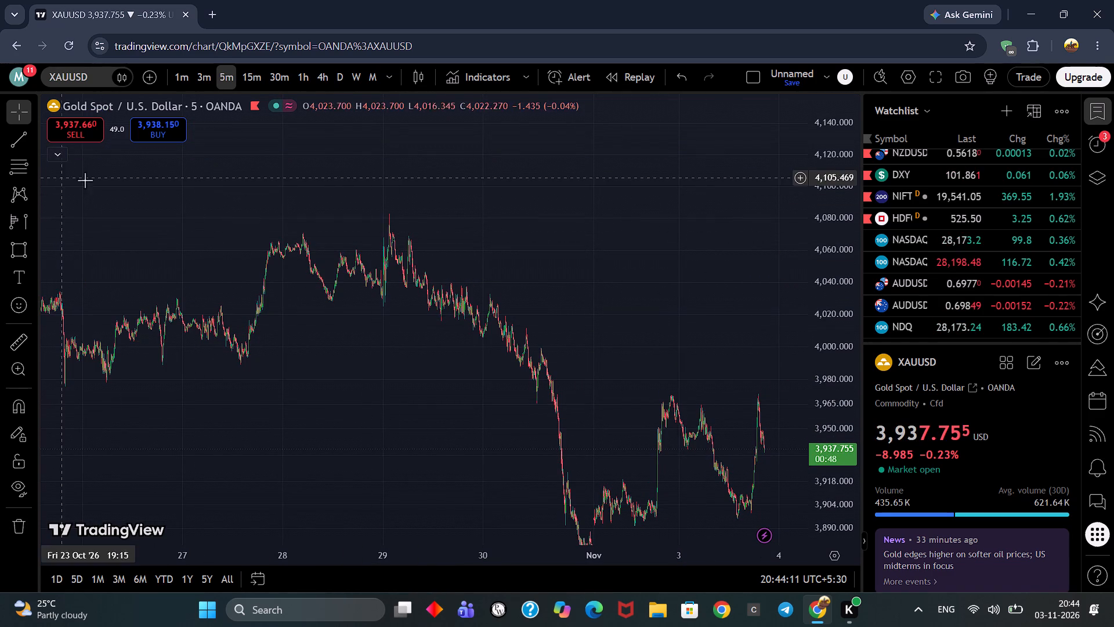
Switch the XAUUSD chart from the 5-minute to the monthly timeframe.
scroll(235, 254, up, 9)
drag(373, 327, 314, 232)
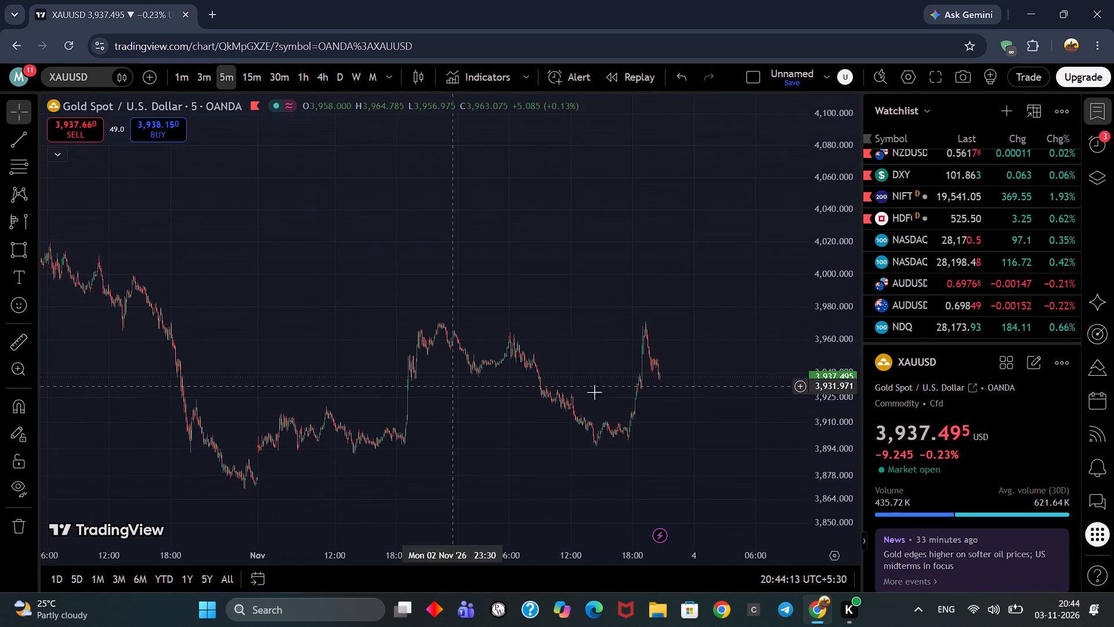
scroll(845, 237, down, 4)
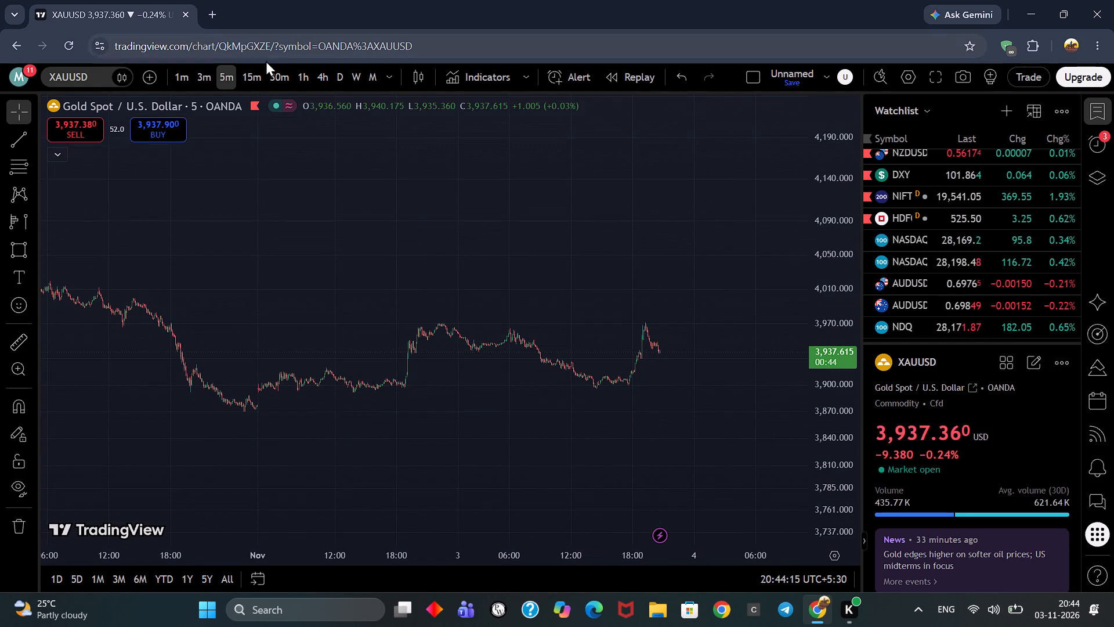
click(371, 87)
Examine the monthly gold candles, from the 2025 rally and early 2026 peak through the decline to the current month.
scroll(515, 275, up, 12)
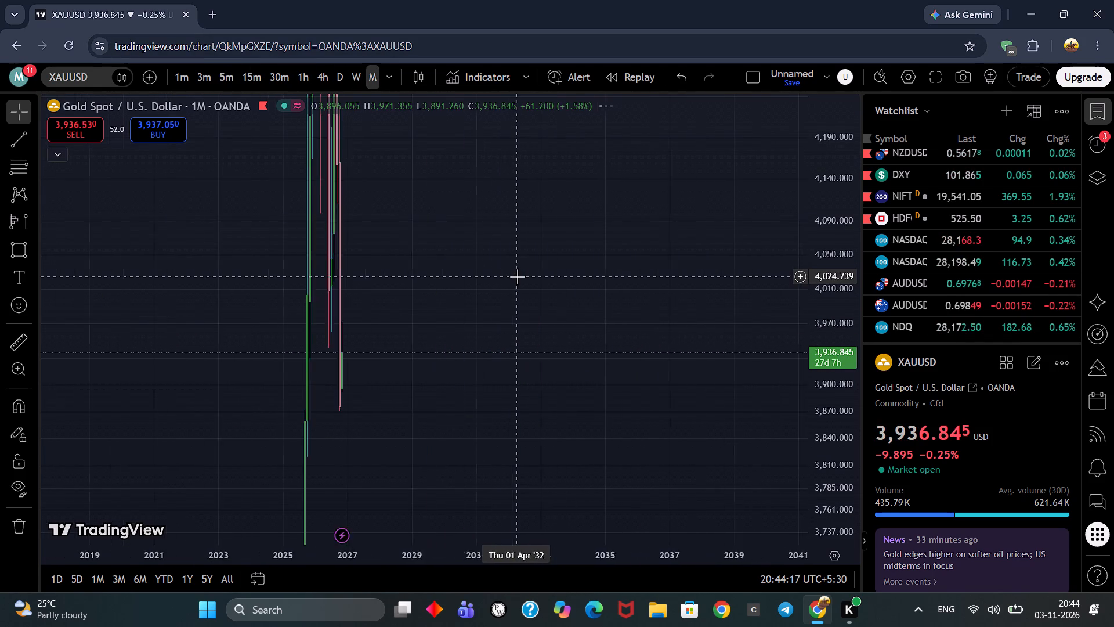
scroll(517, 276, up, 20)
scroll(517, 276, up, 5)
drag(355, 262, 614, 300)
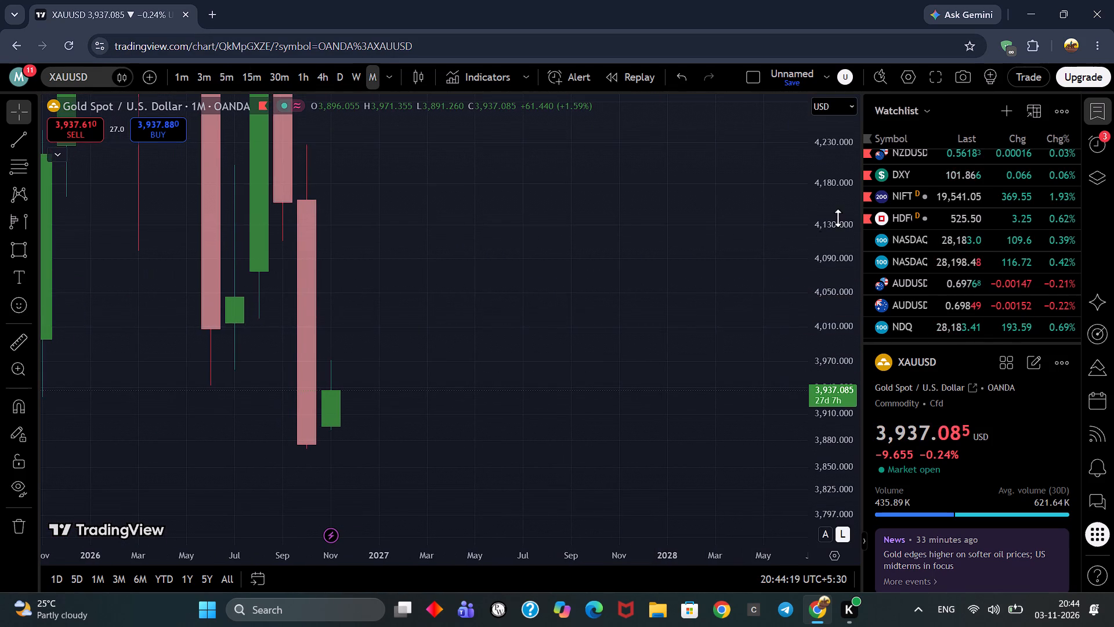
scroll(835, 240, down, 11)
scroll(469, 253, down, 10)
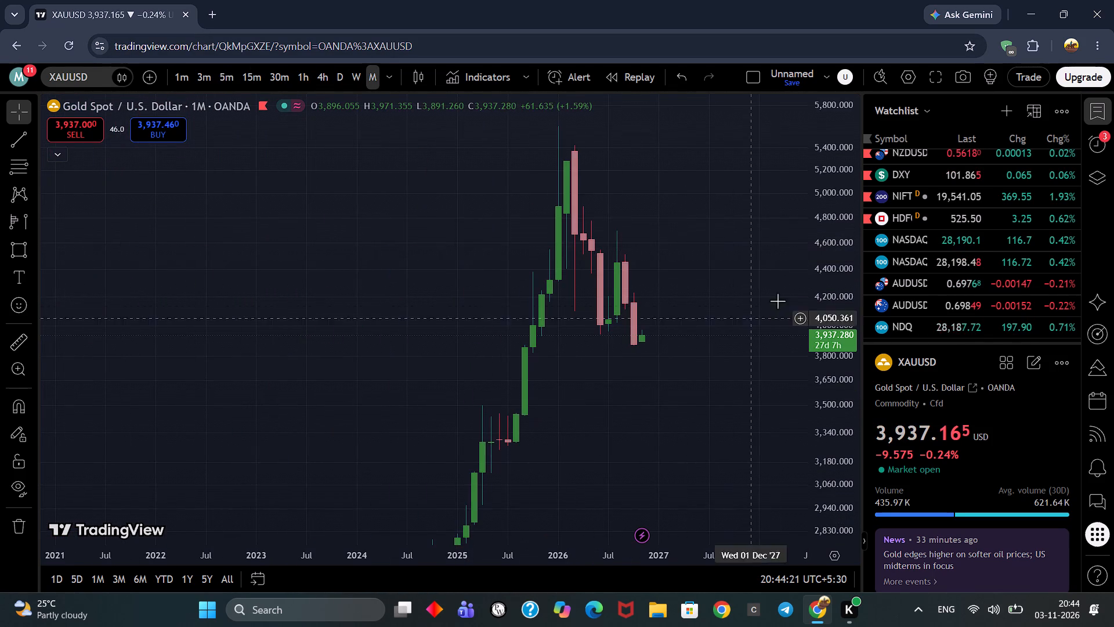
scroll(838, 247, down, 5)
scroll(712, 251, up, 3)
drag(709, 251, 528, 251)
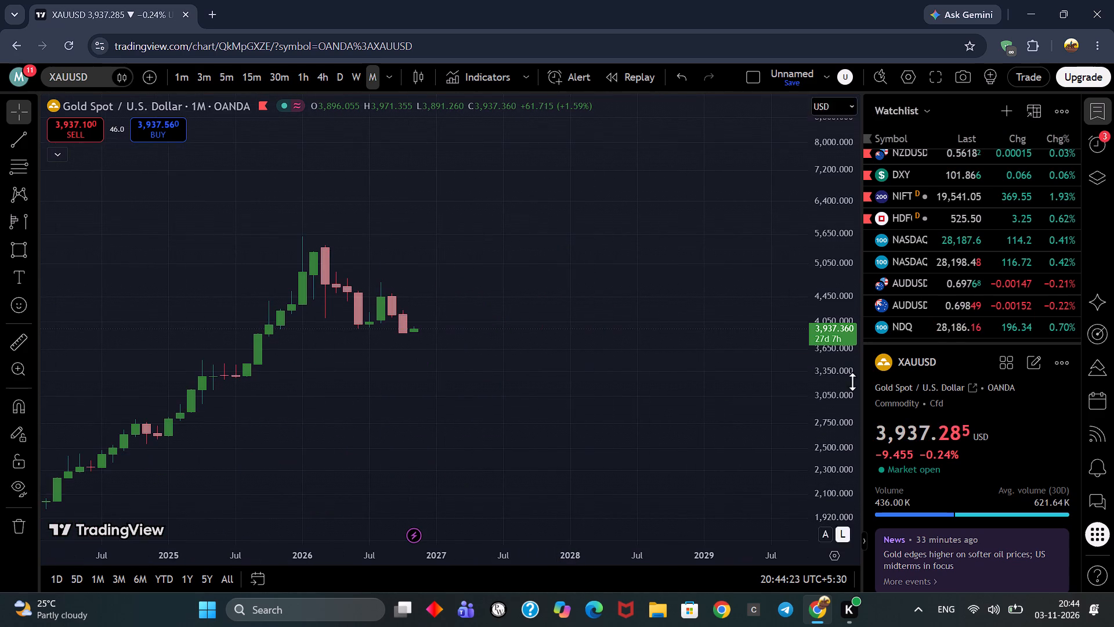
scroll(835, 321, up, 4)
scroll(580, 301, up, 4)
drag(476, 264, 660, 258)
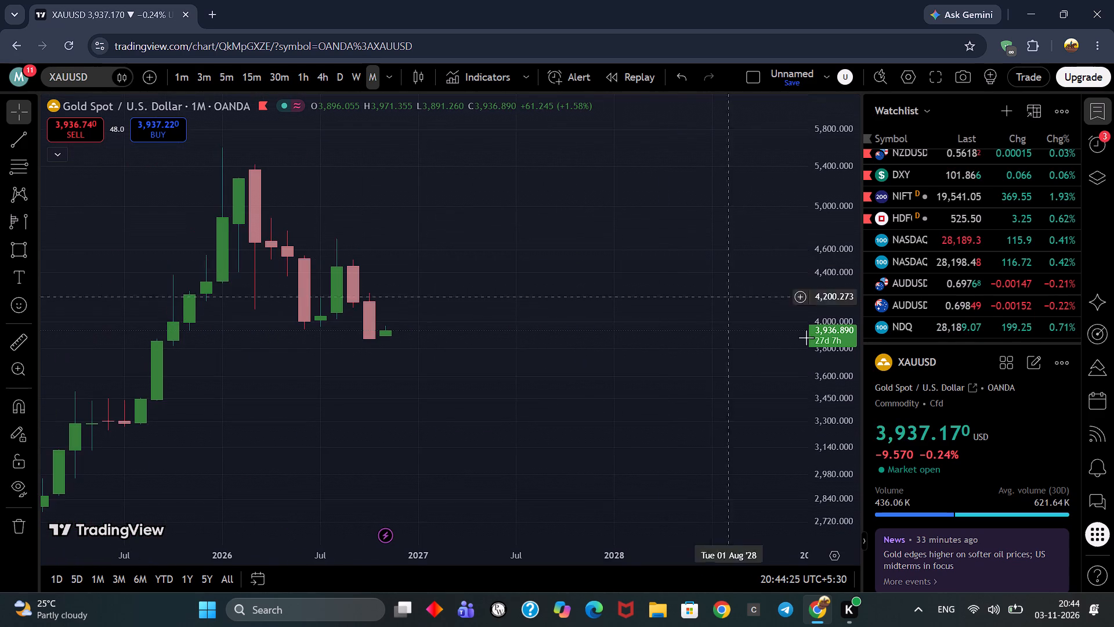
scroll(844, 316, up, 2)
scroll(587, 301, up, 3)
drag(513, 293, 772, 300)
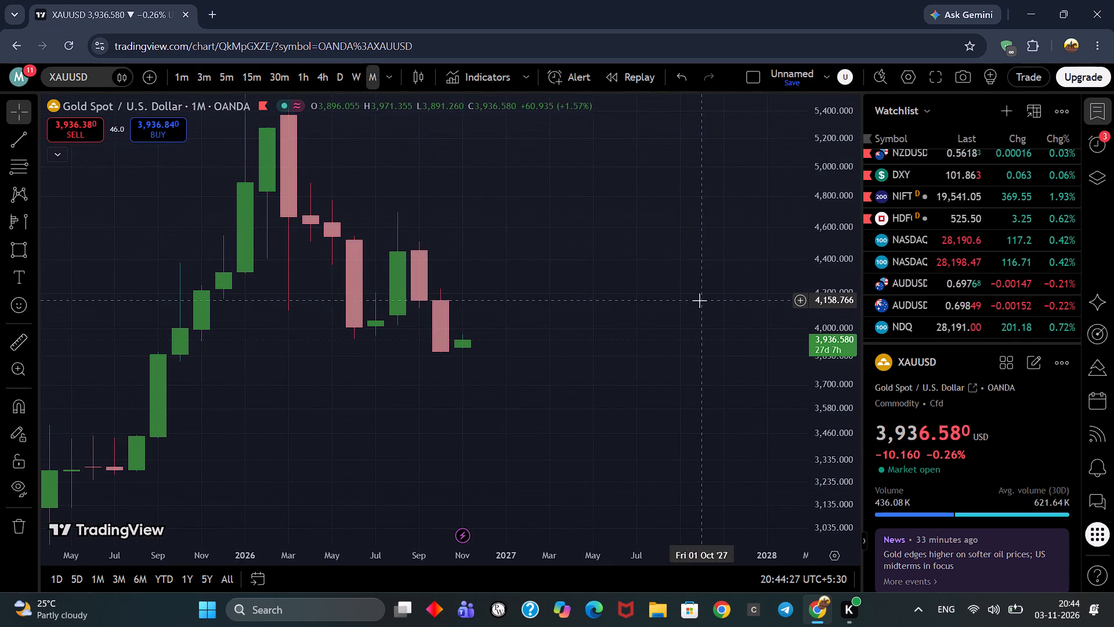
drag(687, 294, 697, 243)
scroll(839, 306, down, 1)
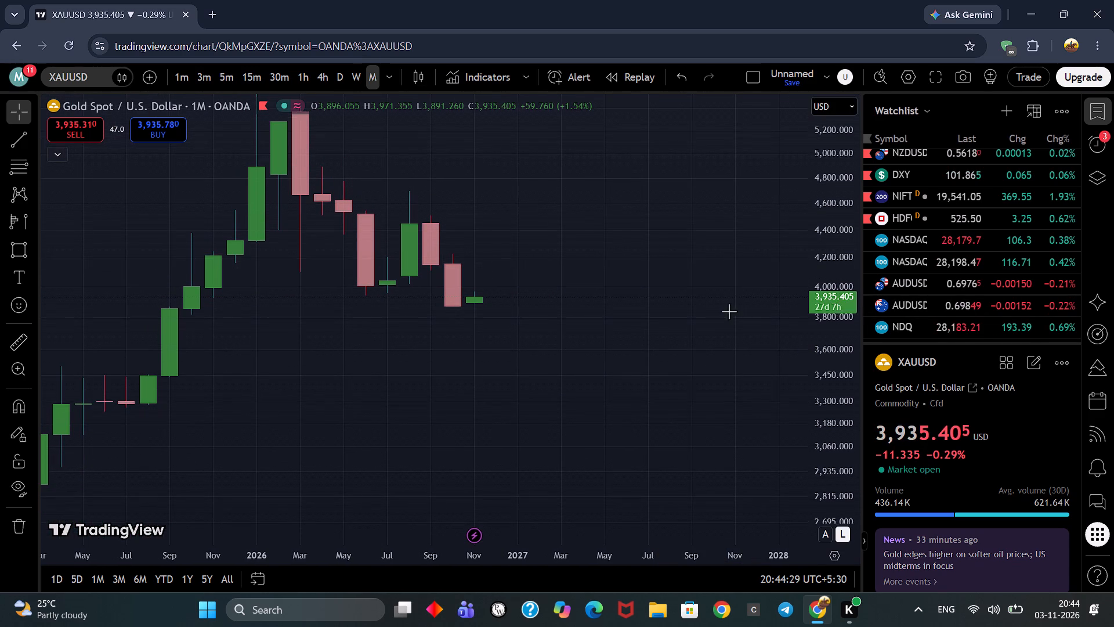
scroll(622, 312, down, 2)
drag(677, 330, 665, 338)
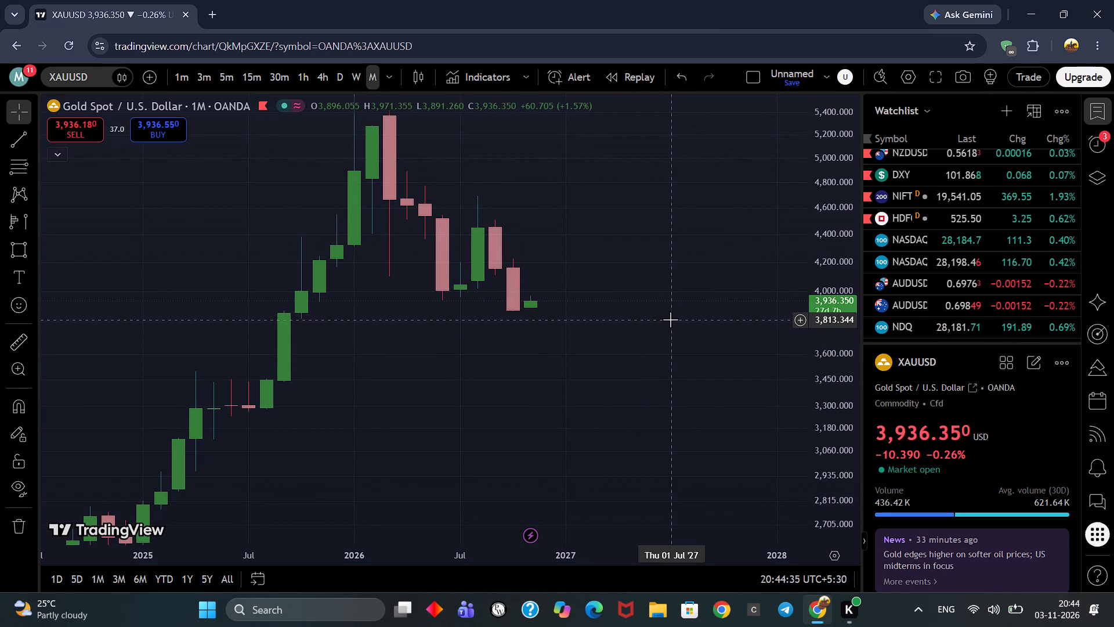
Draw a rectangle zone below the current monthly price, from about 3,494 to 3,813, spanning February 2025 to May 2027.
click(21, 259)
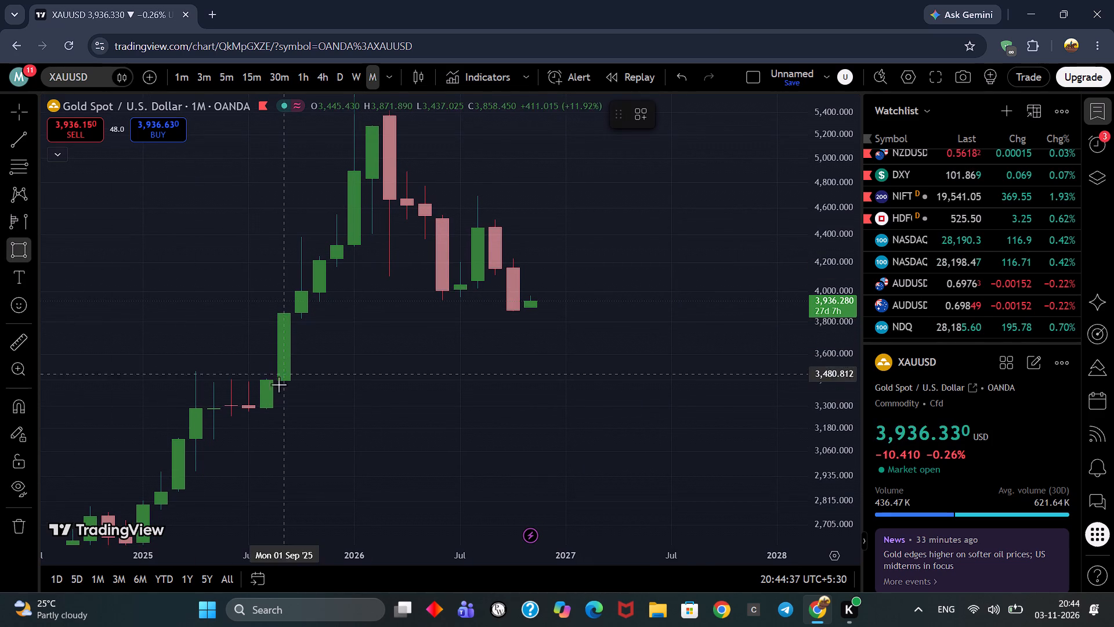
click(168, 372)
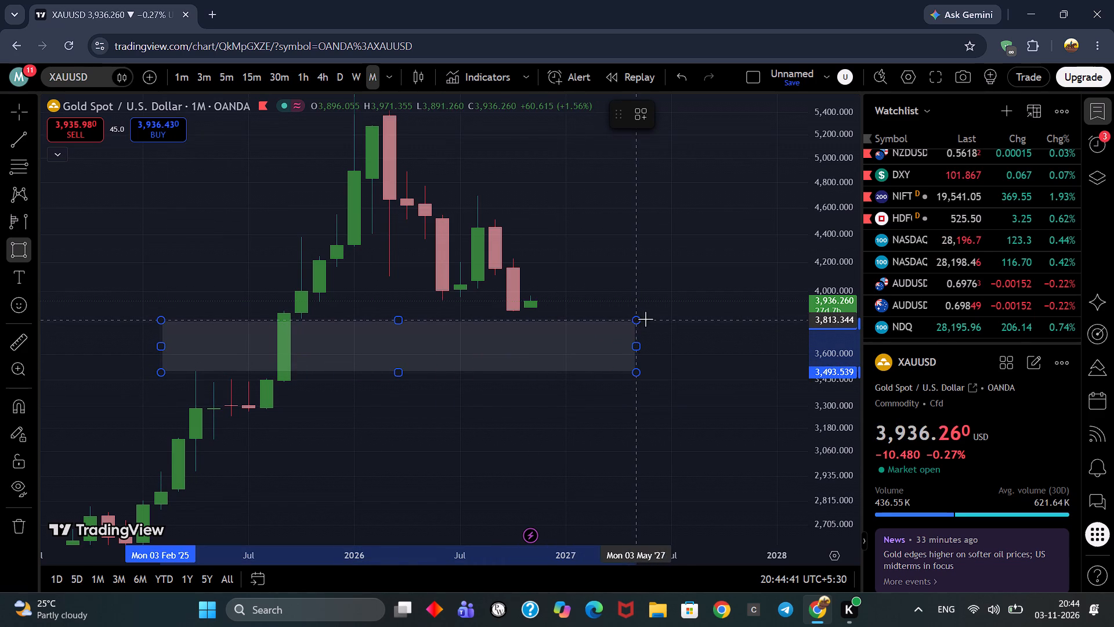
click(646, 318)
click(700, 257)
Place a horizontal ray at about 4,239 starting from the high of the October 2026 monthly candle.
drag(700, 256, 641, 380)
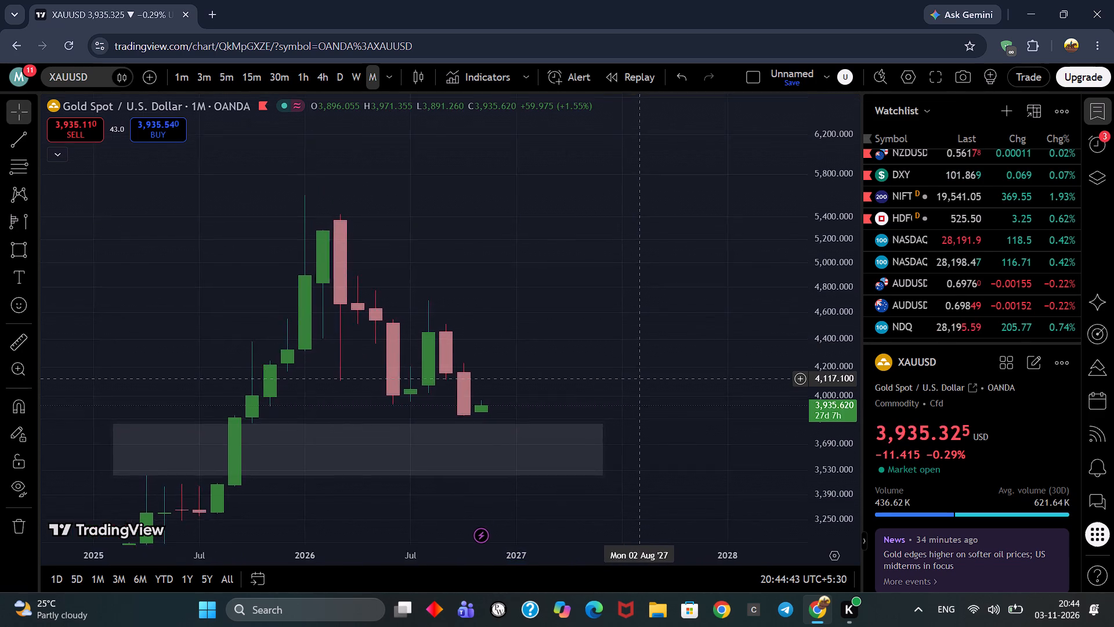
drag(641, 380, 554, 371)
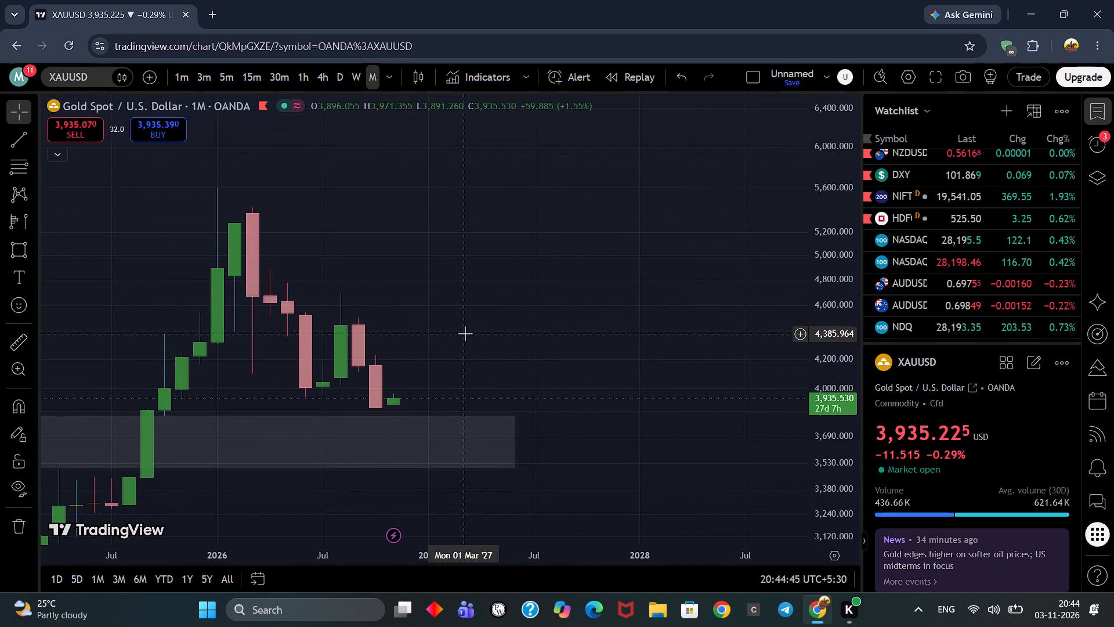
drag(540, 318, 543, 318)
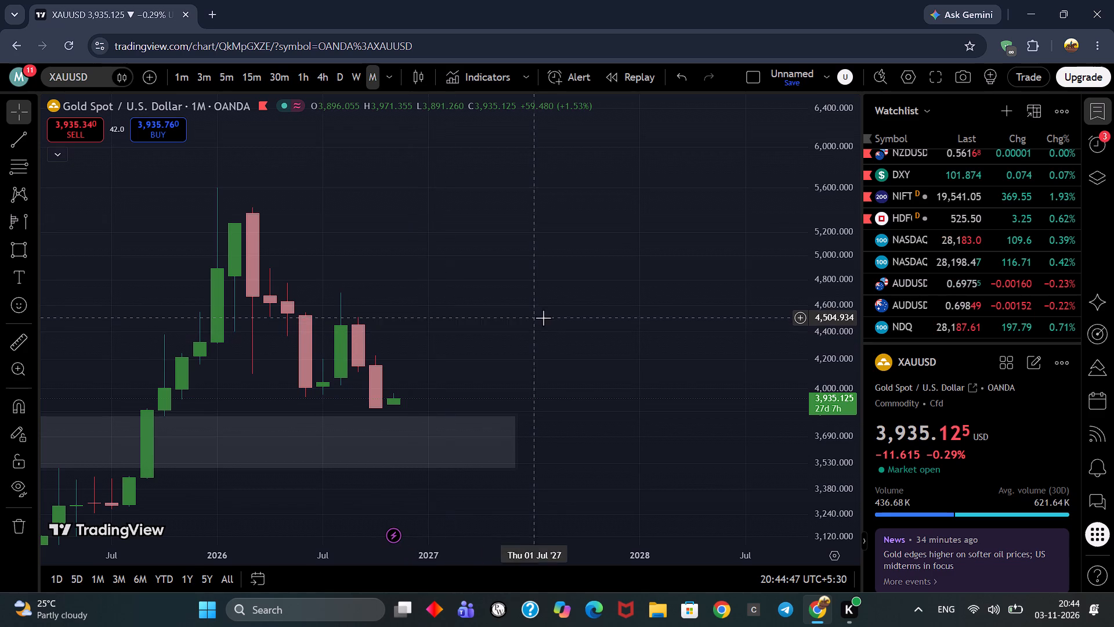
drag(543, 318, 550, 318)
scroll(462, 265, up, 2)
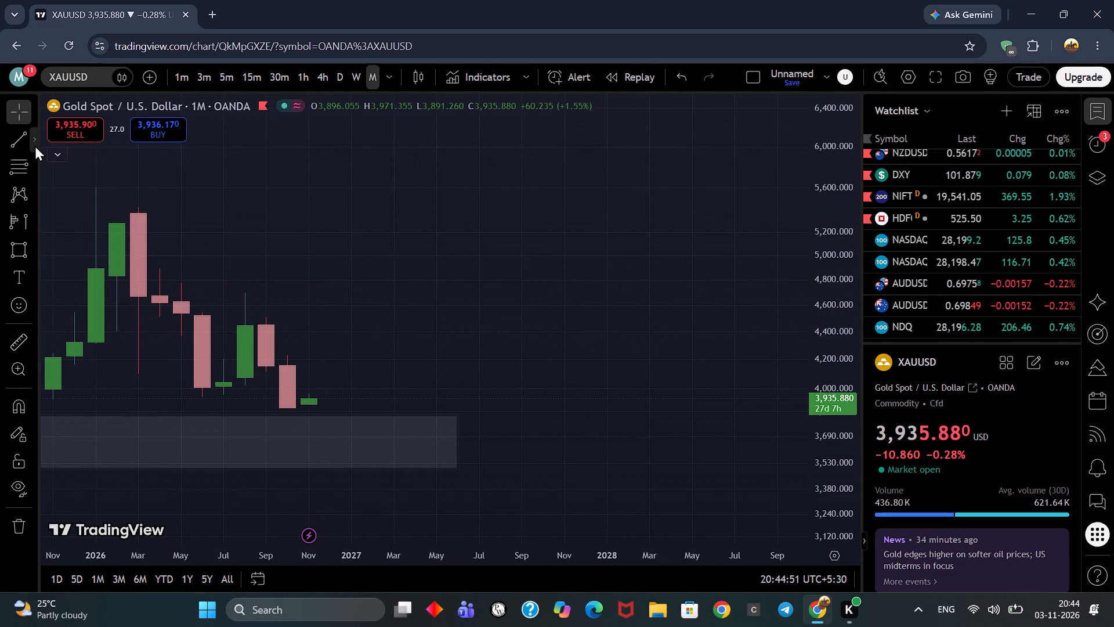
click(35, 145)
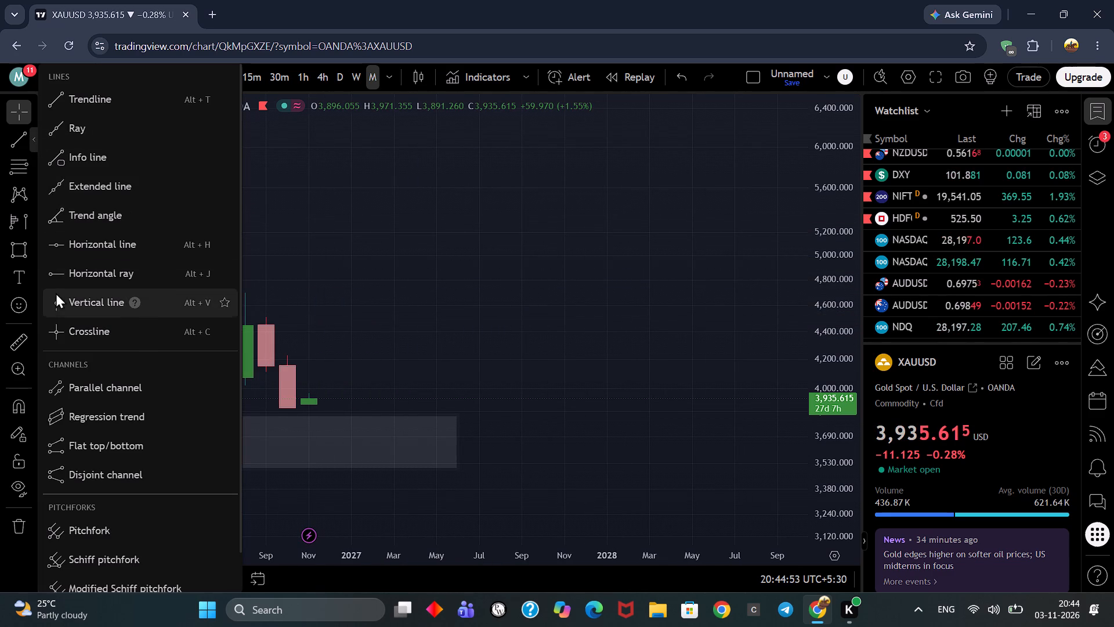
click(56, 276)
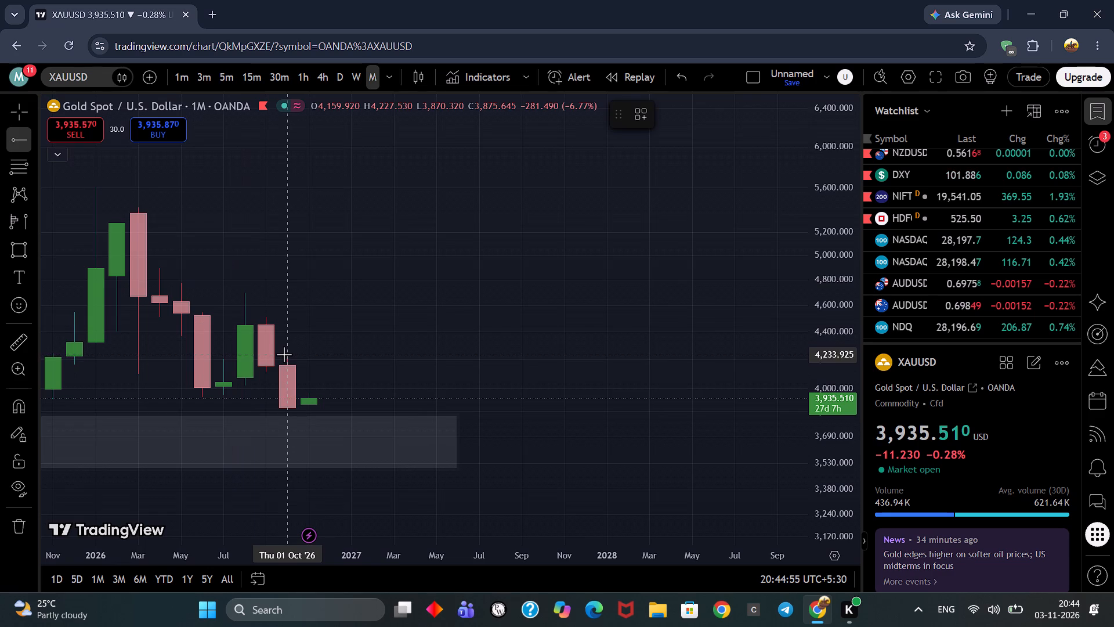
click(284, 354)
click(475, 294)
Place a second horizontal ray at about 3,869 starting from the low of the October 2026 monthly candle.
click(18, 147)
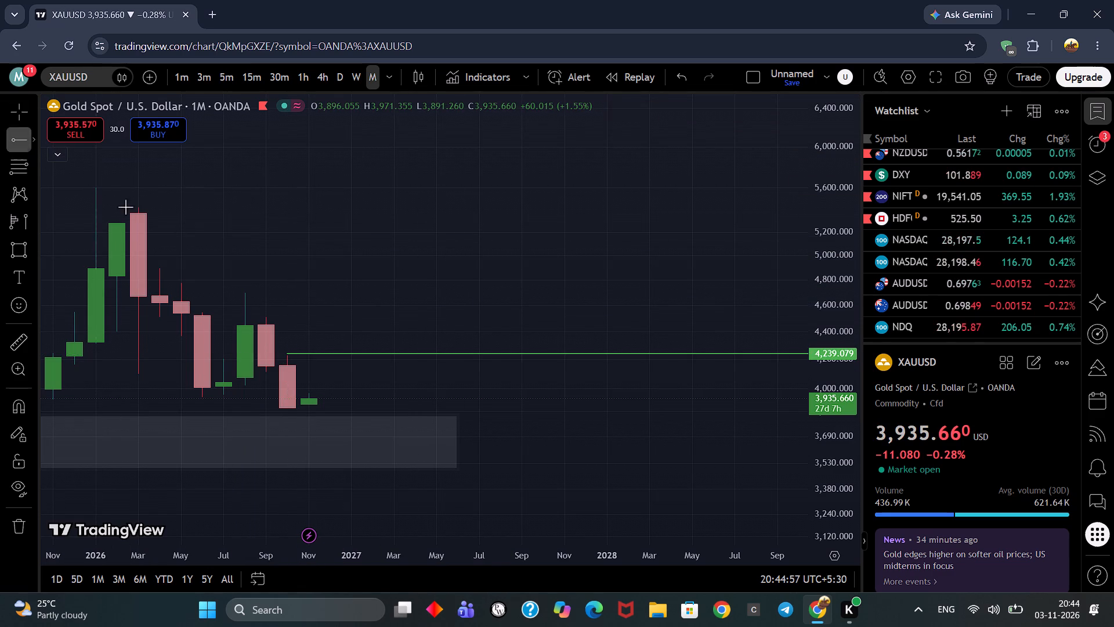
click(281, 408)
drag(389, 344, 395, 331)
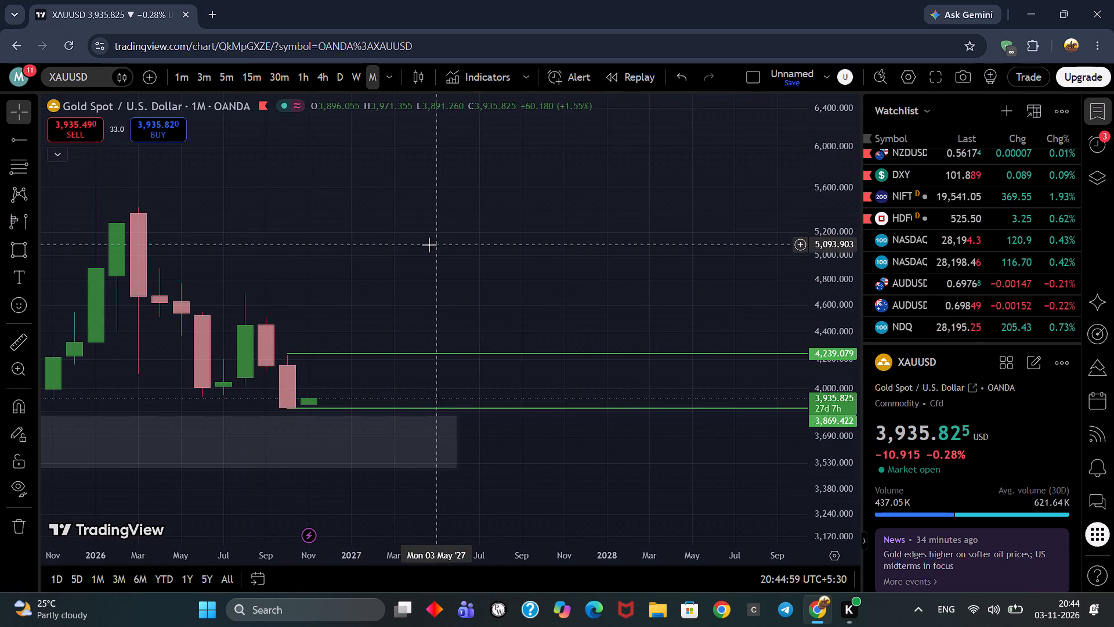
Switch to the weekly timeframe and lower the upper horizontal ray to about 4,219, starting at the 5 October 2026 candle.
click(356, 73)
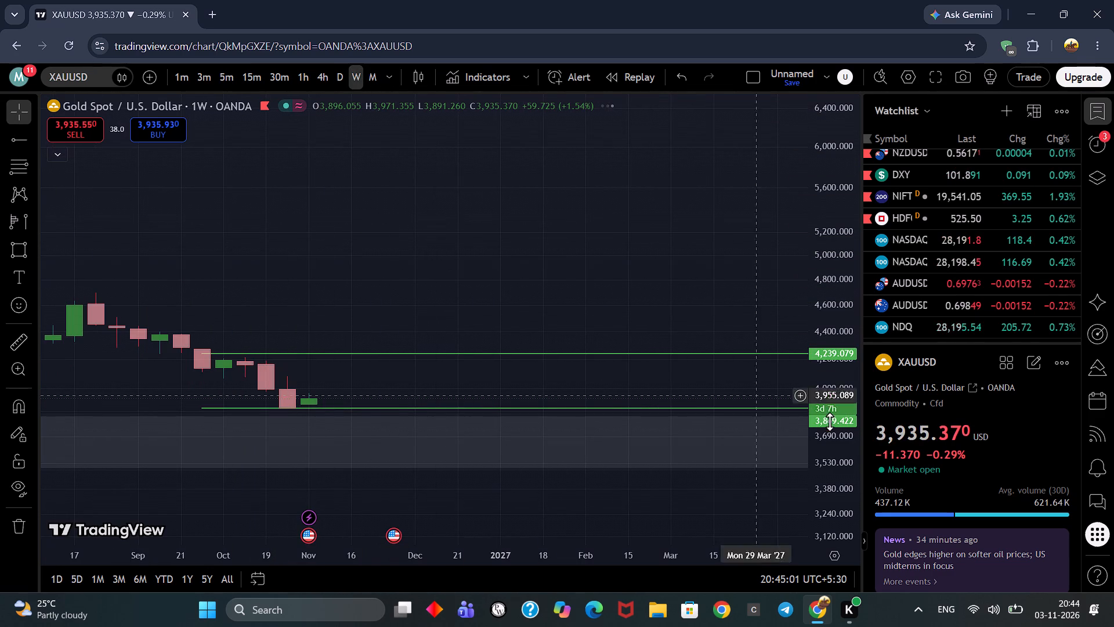
scroll(824, 390, up, 5)
drag(553, 315, 517, 172)
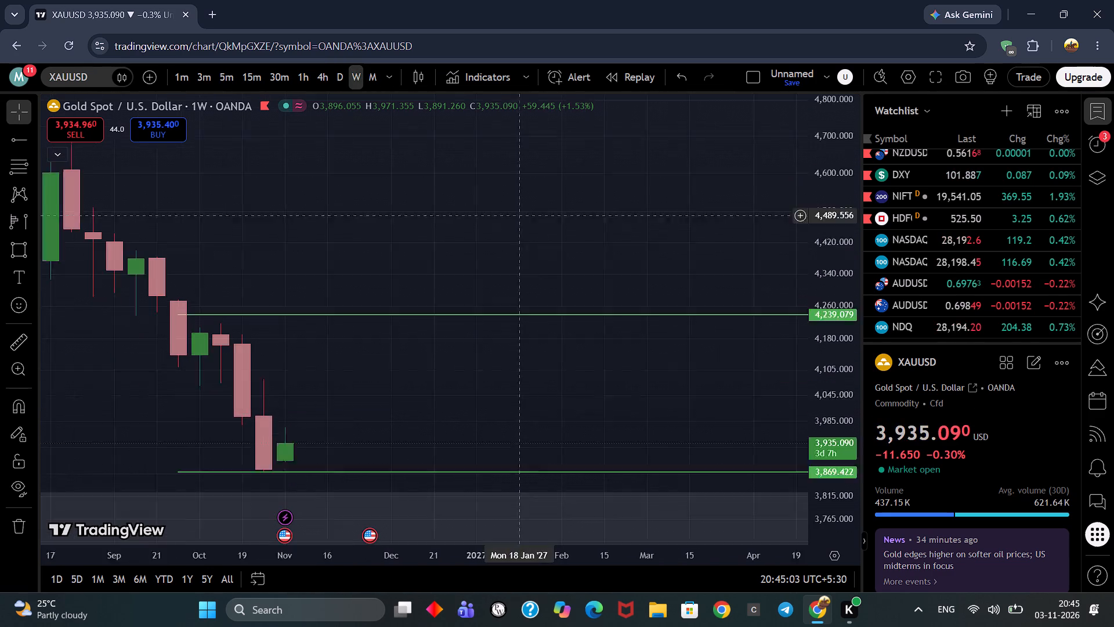
drag(517, 172, 511, 157)
drag(300, 255, 325, 262)
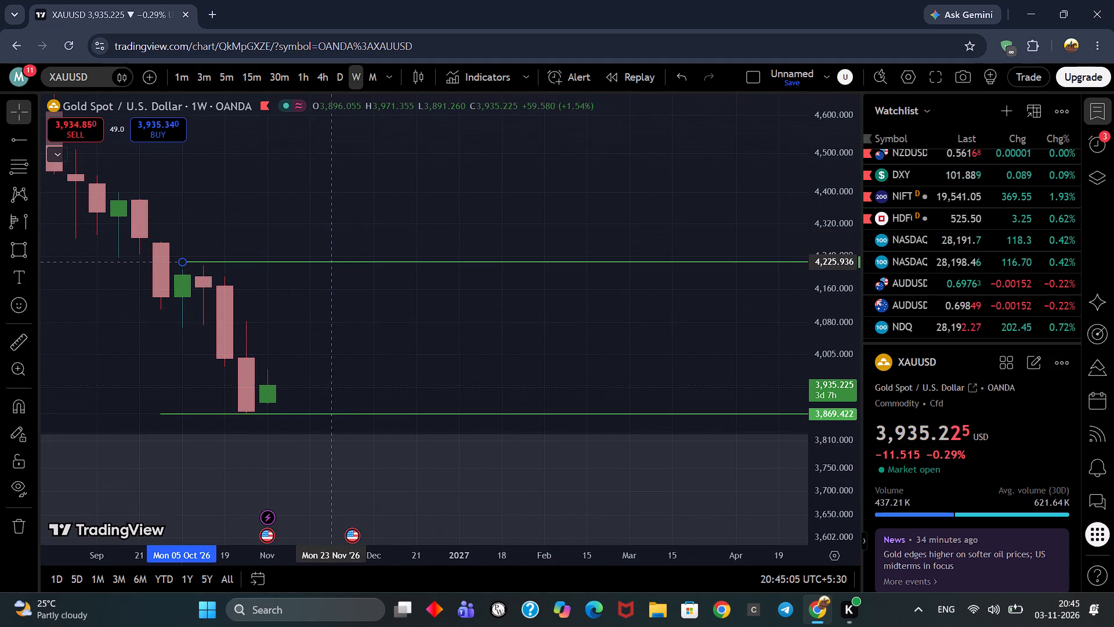
drag(325, 262, 331, 264)
click(335, 242)
Draw a level trendline at about 4,080 from the high of the 26 October 2026 weekly candle to about the start of December.
drag(334, 232, 338, 184)
drag(497, 318, 497, 317)
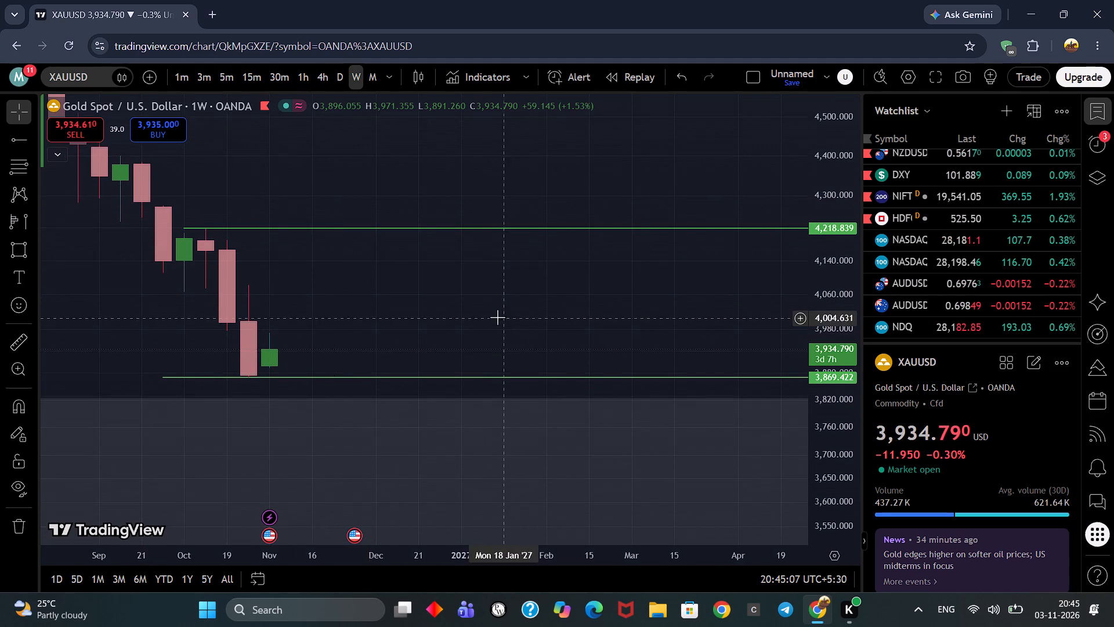
drag(497, 317, 515, 315)
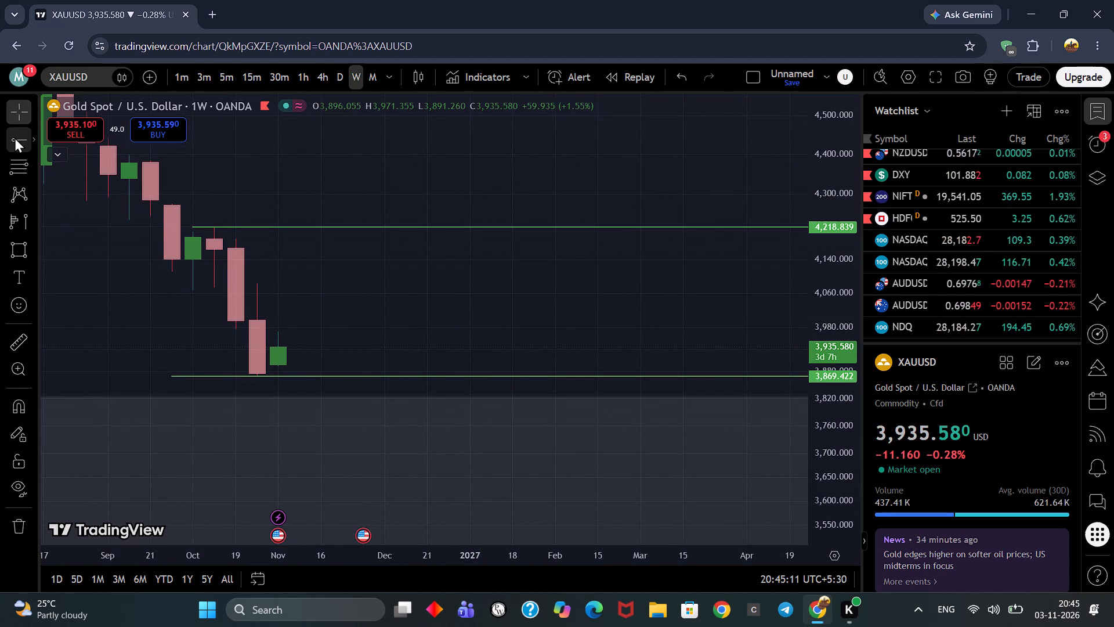
click(31, 142)
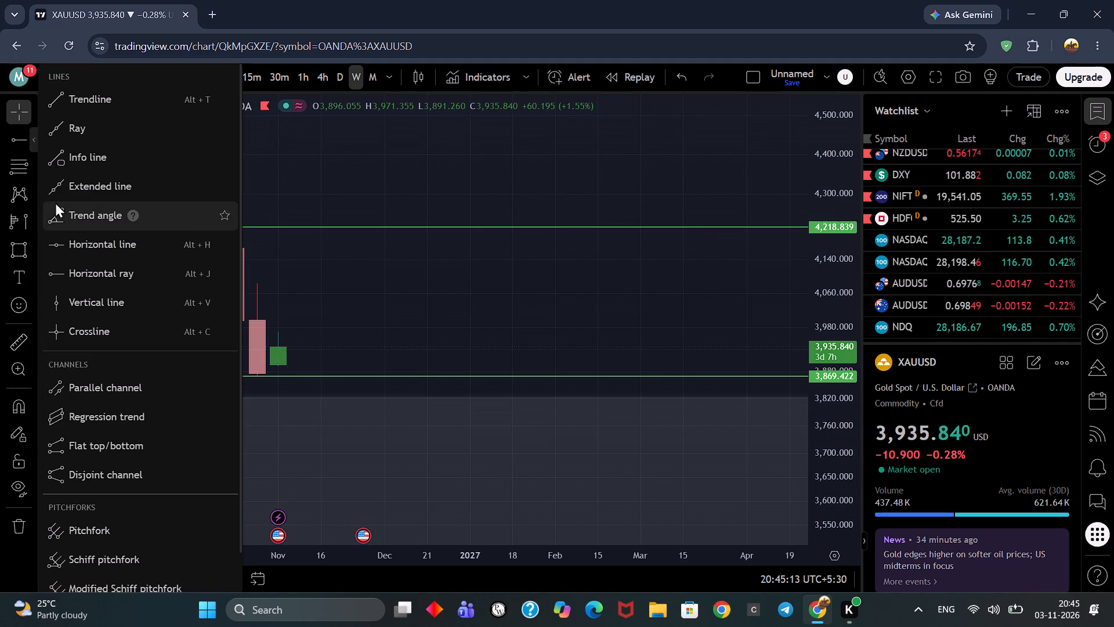
click(50, 98)
click(255, 284)
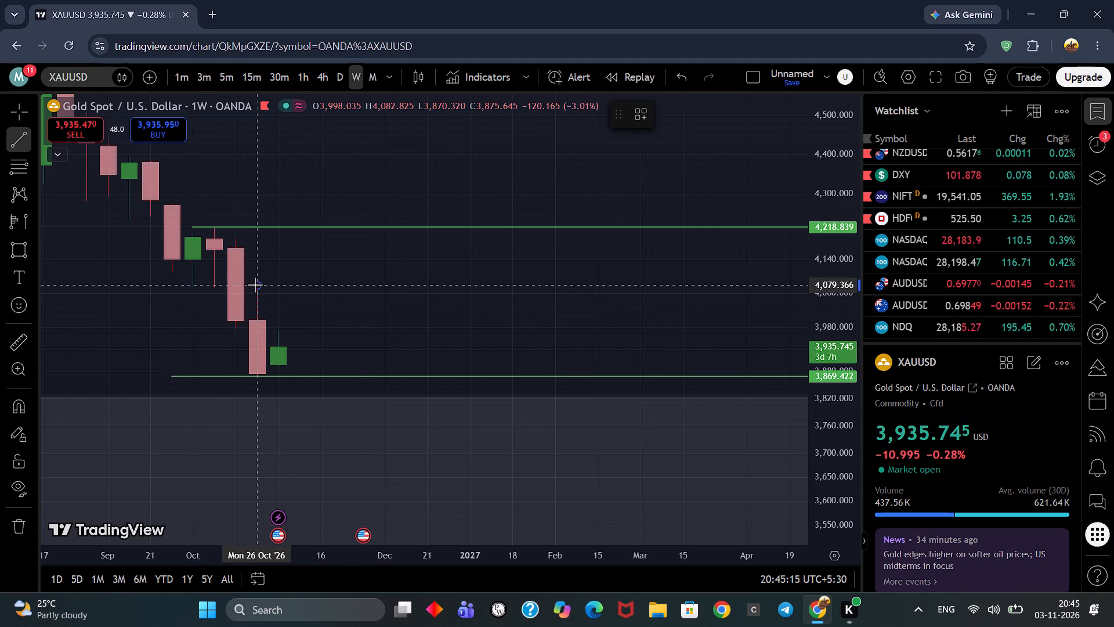
click(384, 284)
click(531, 339)
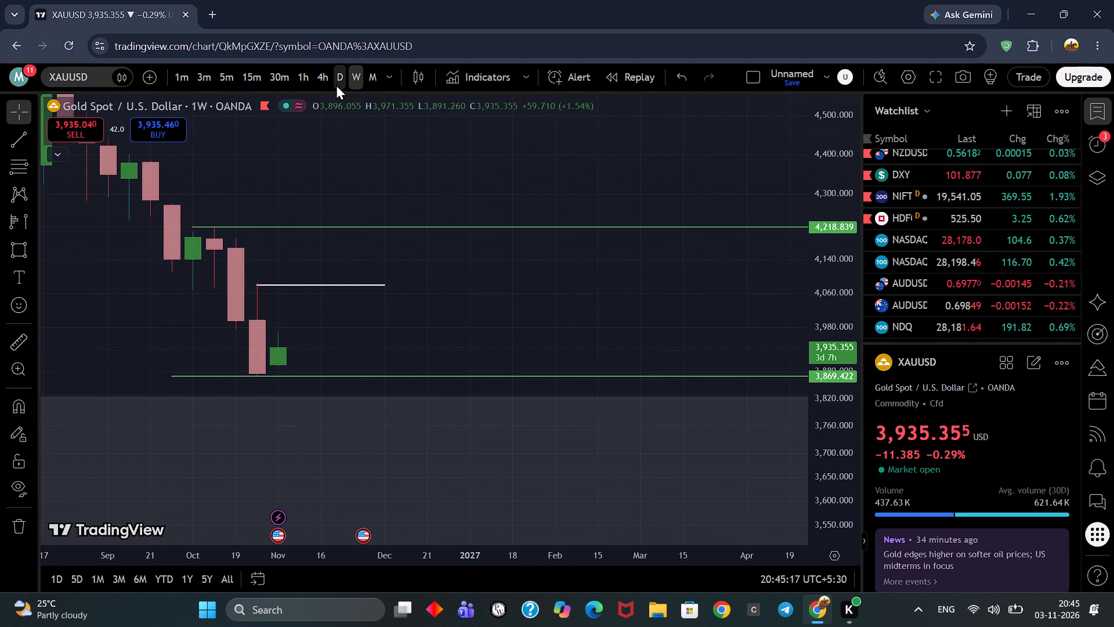
Switch to the daily timeframe and draw a level trendline at about 3,971 from the 2 November 2026 candle's high to 4 November.
click(337, 84)
scroll(846, 347, up, 4)
scroll(845, 347, down, 1)
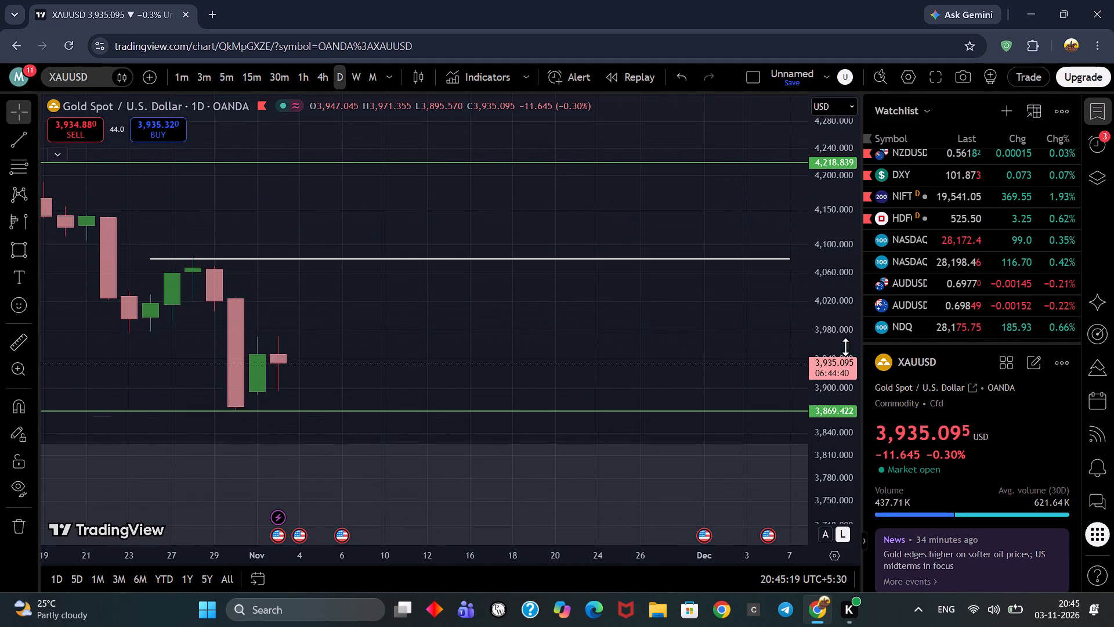
scroll(434, 338, up, 2)
drag(430, 341, 568, 353)
scroll(568, 353, down, 2)
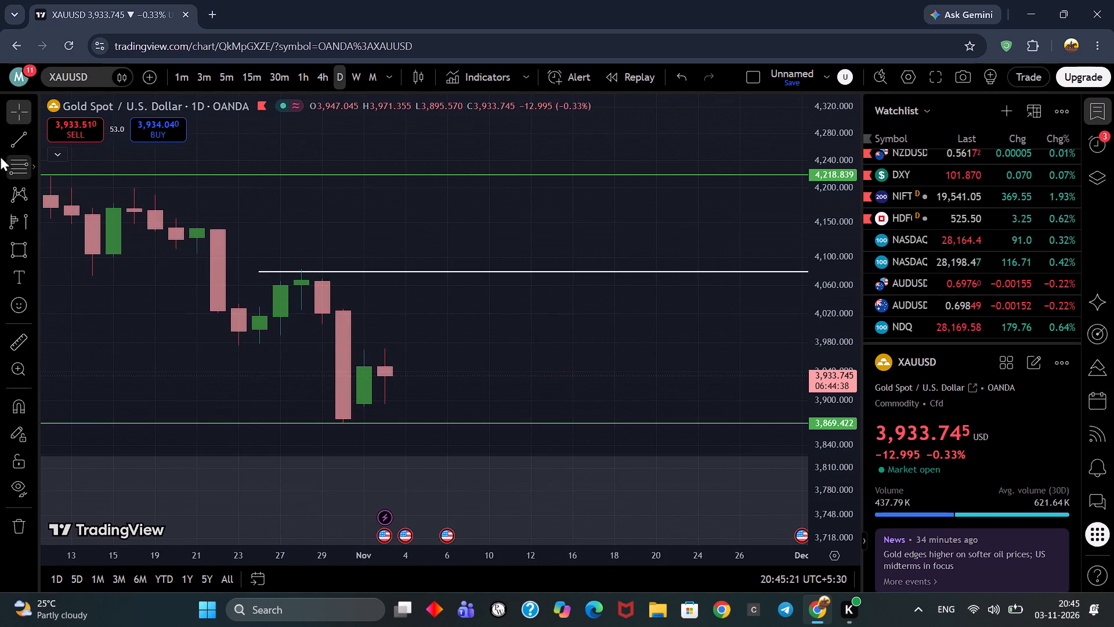
click(0, 147)
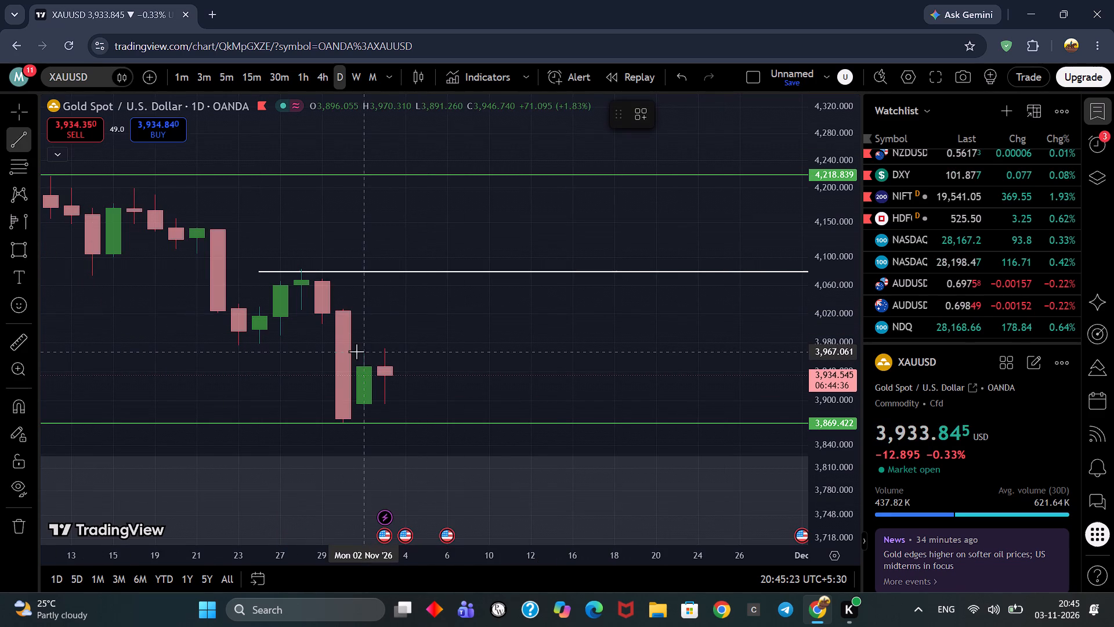
click(360, 349)
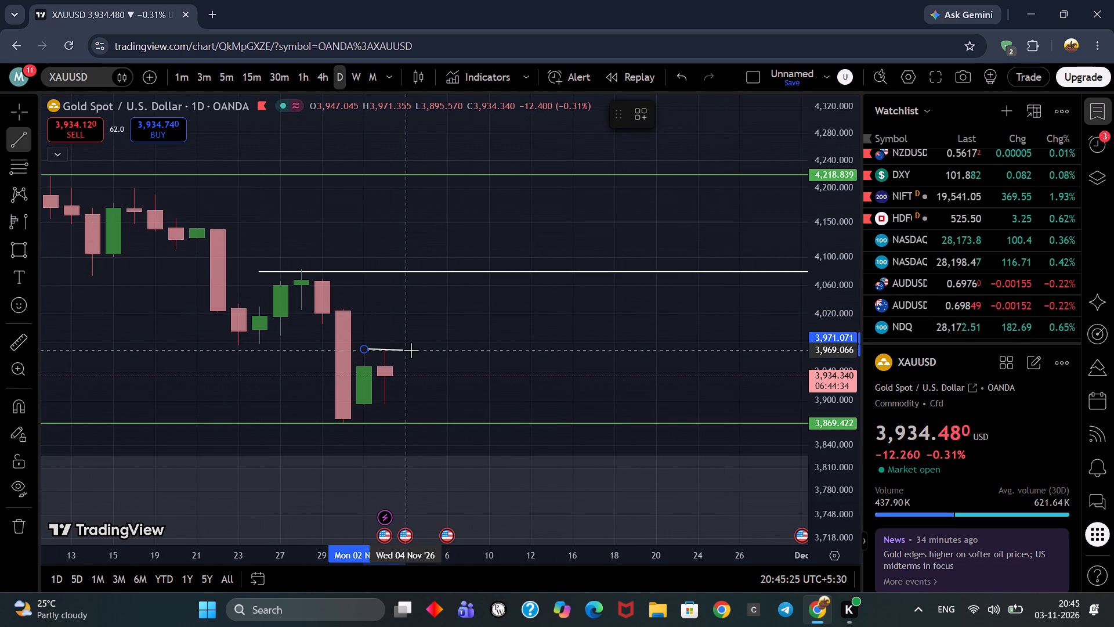
click(411, 349)
click(466, 343)
Draw a near-level trendline at about 3,892 from the low of the 2 November 2026 daily candle to 4 November.
drag(502, 329, 527, 323)
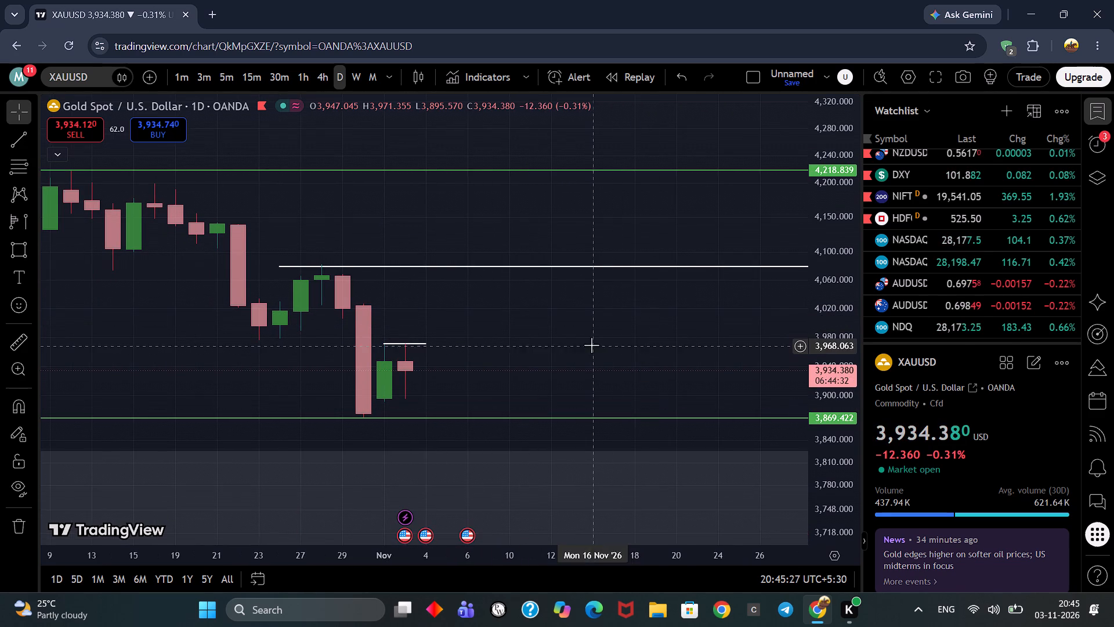
drag(591, 345, 619, 344)
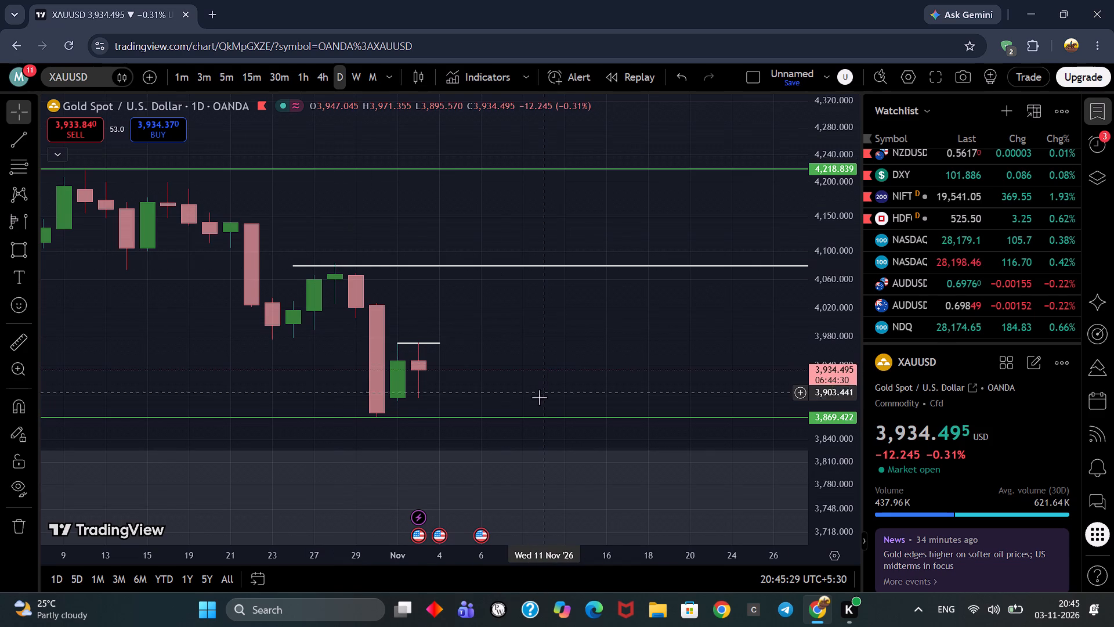
click(0, 140)
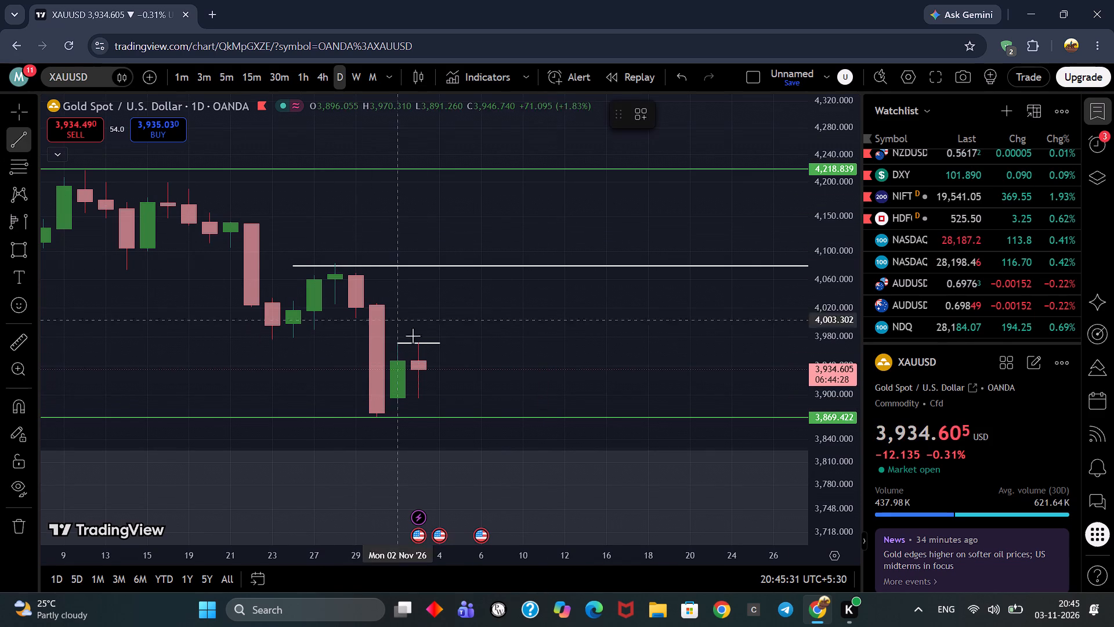
click(395, 400)
click(450, 401)
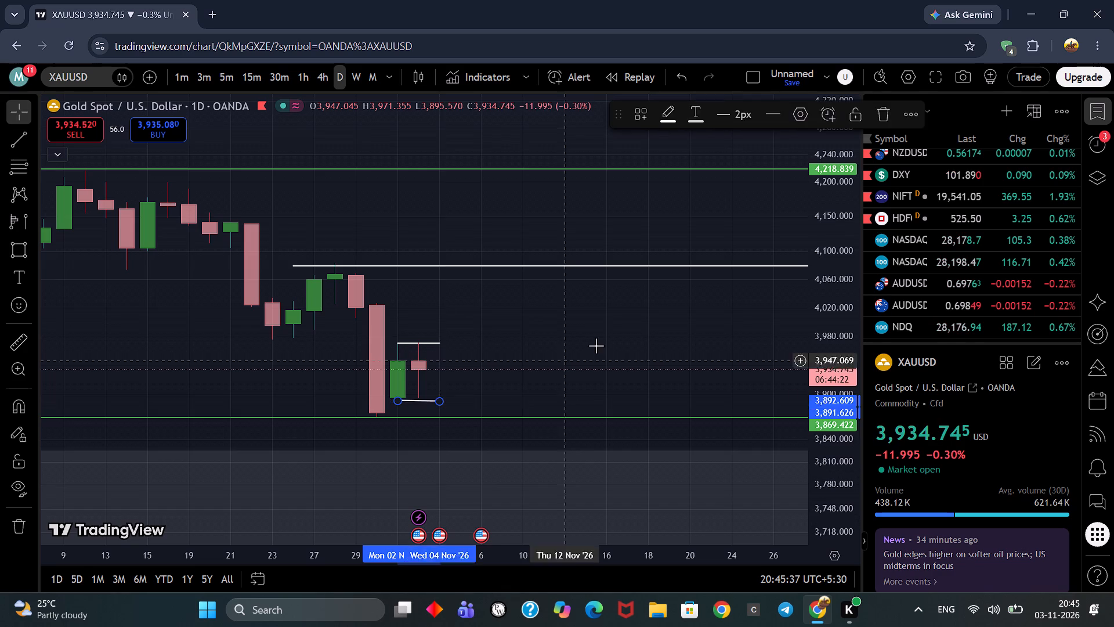
click(596, 345)
Switch to the 4-hour timeframe and move the lower short trendline to about 3,890, starting at 2 November 07:30.
click(324, 84)
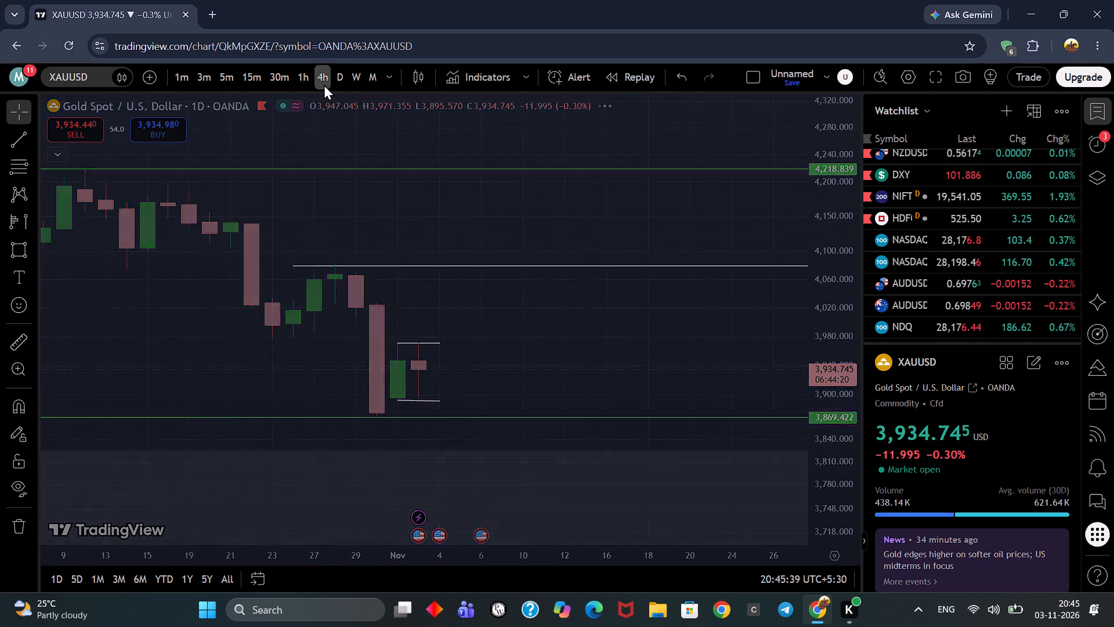
scroll(824, 373, up, 4)
drag(597, 420, 599, 184)
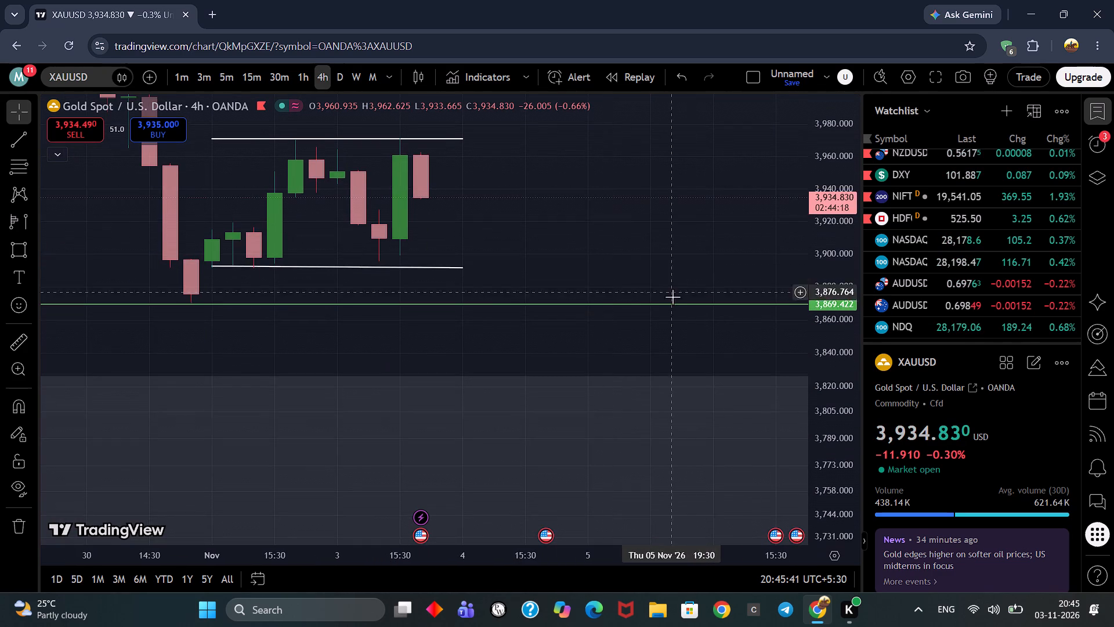
drag(635, 232, 635, 269)
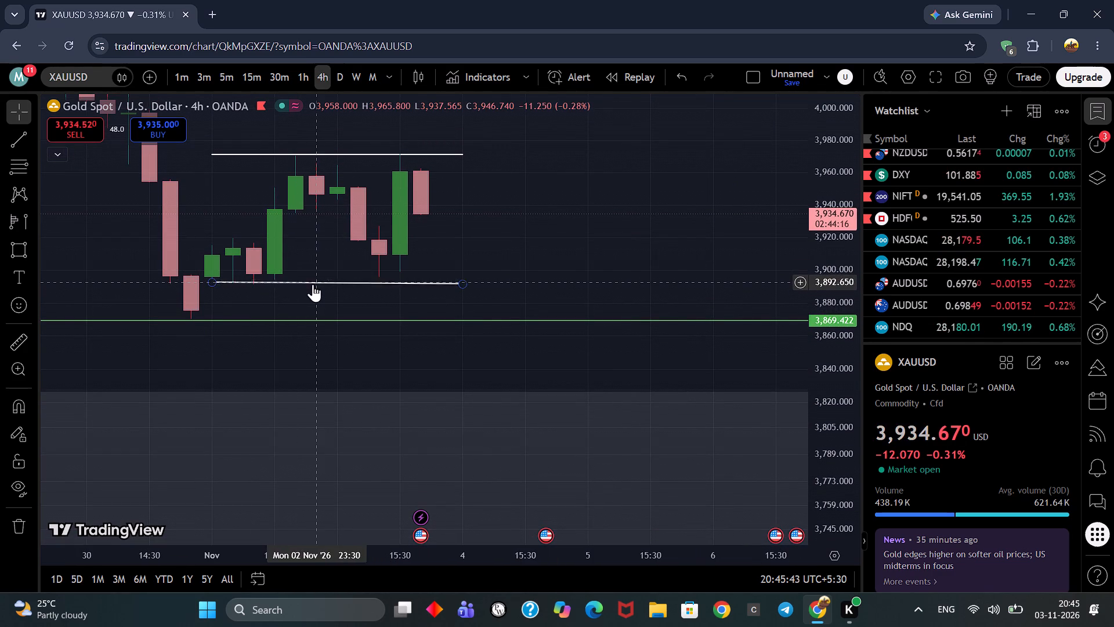
click(313, 284)
drag(313, 282, 325, 285)
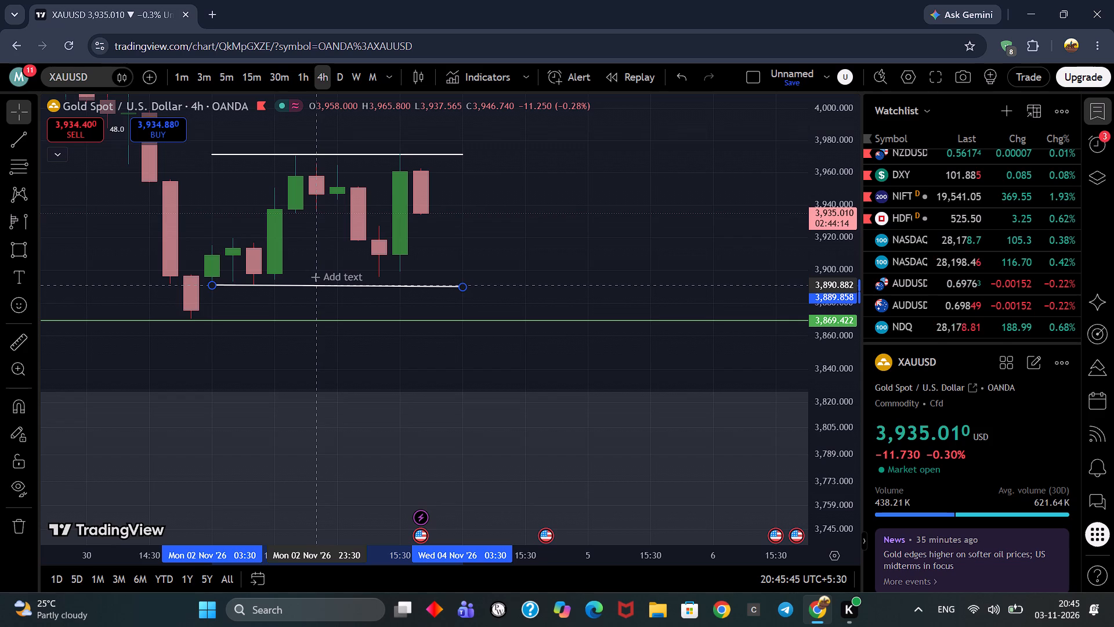
drag(325, 285, 327, 284)
click(508, 257)
drag(540, 244, 563, 265)
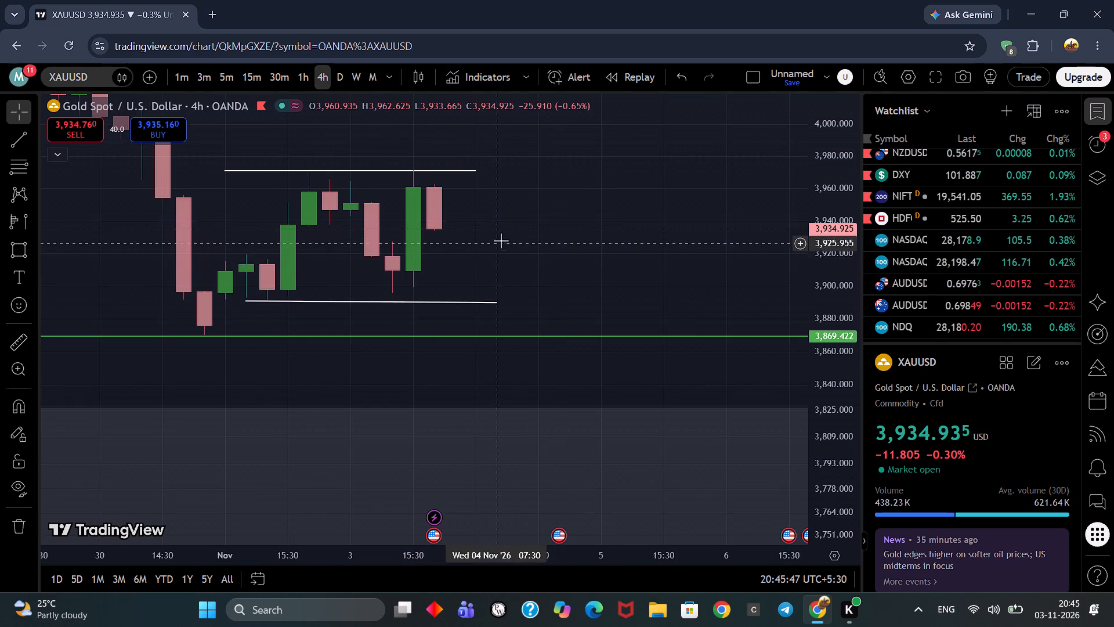
Shift the upper short trendline at about 3,971 to run from 2 November 07:30 to 4 November 07:30.
drag(356, 172, 379, 172)
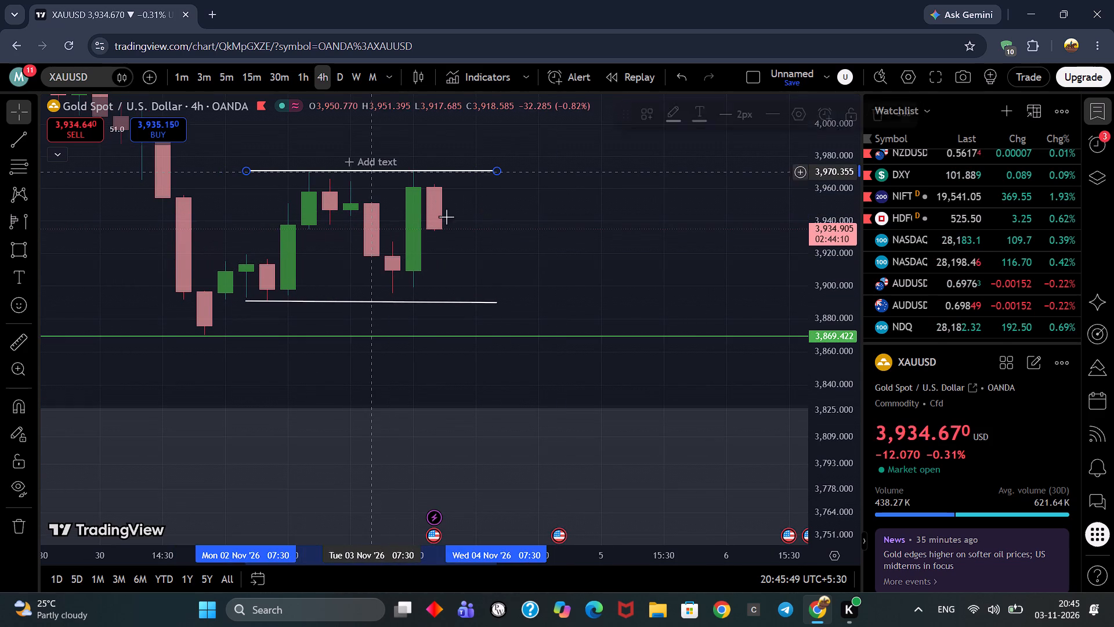
click(659, 272)
drag(662, 246, 657, 282)
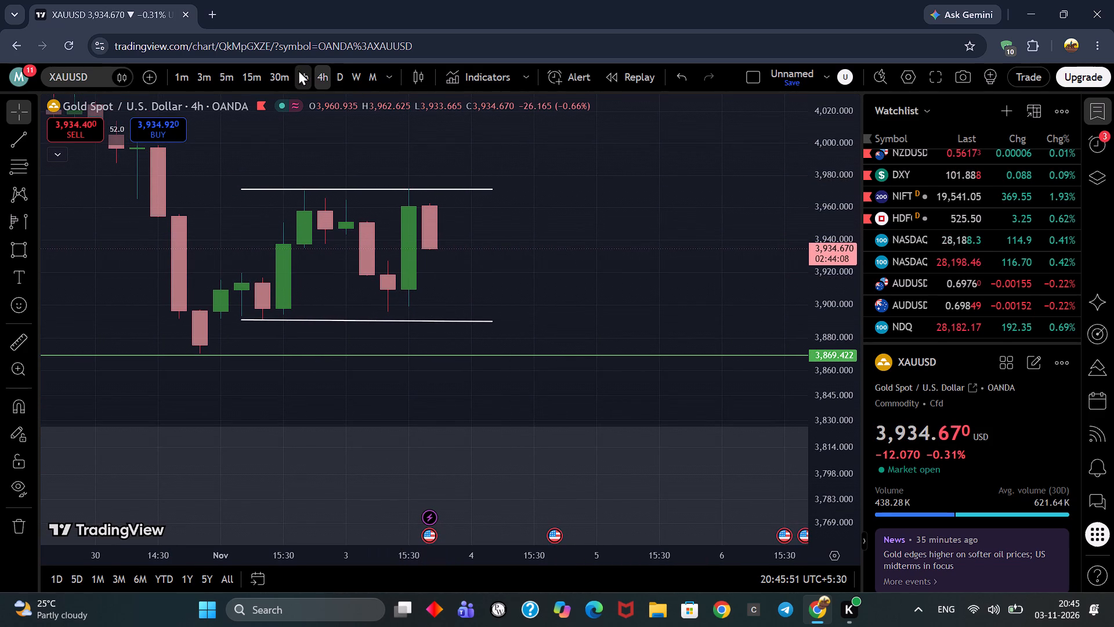
Examine the price action between the two short trendlines on the 1-hour and 30-minute timeframes.
click(301, 74)
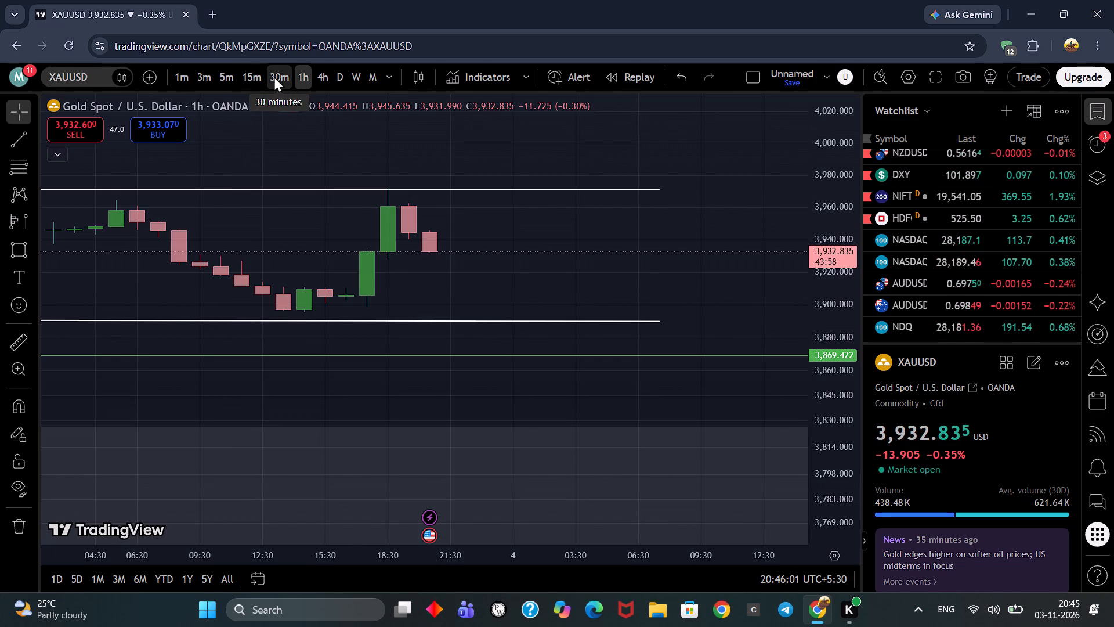
click(287, 81)
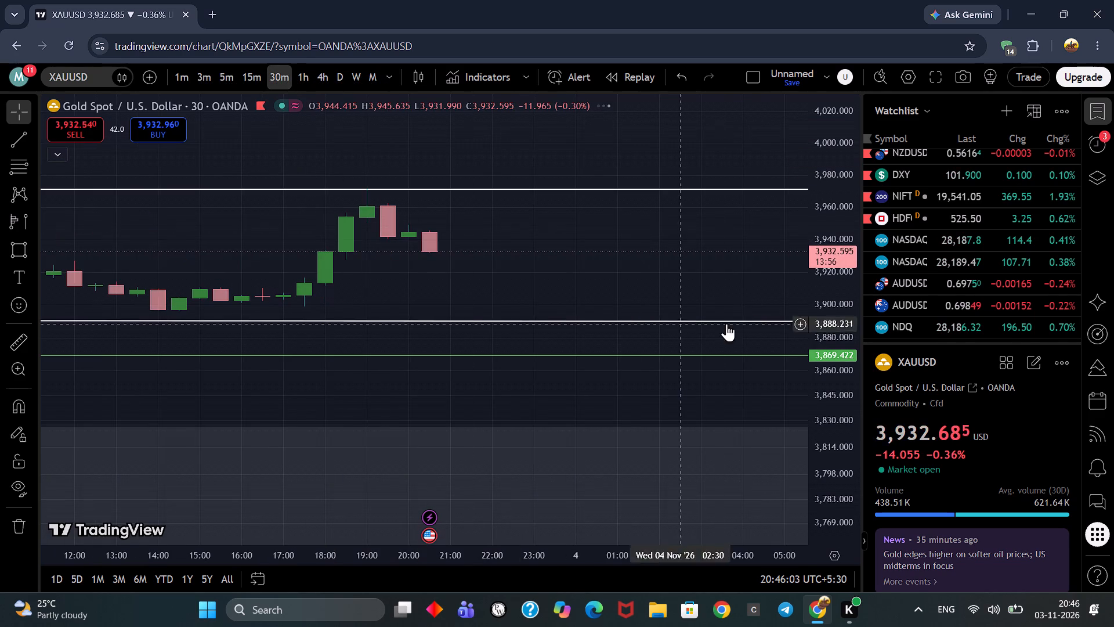
scroll(848, 274, up, 2)
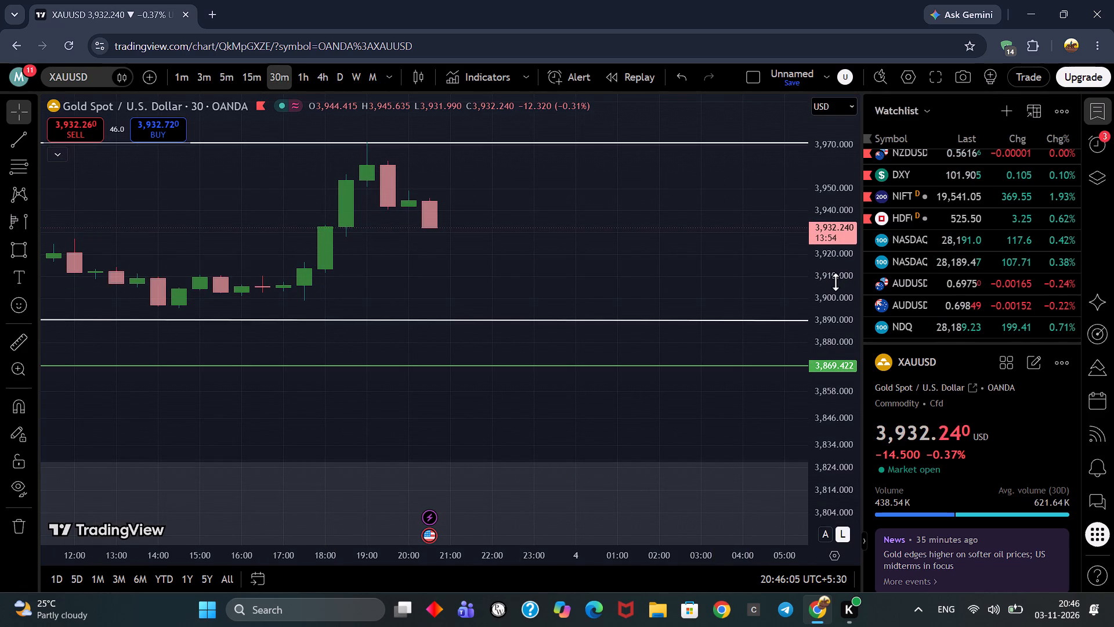
scroll(835, 282, up, 1)
drag(639, 225, 692, 226)
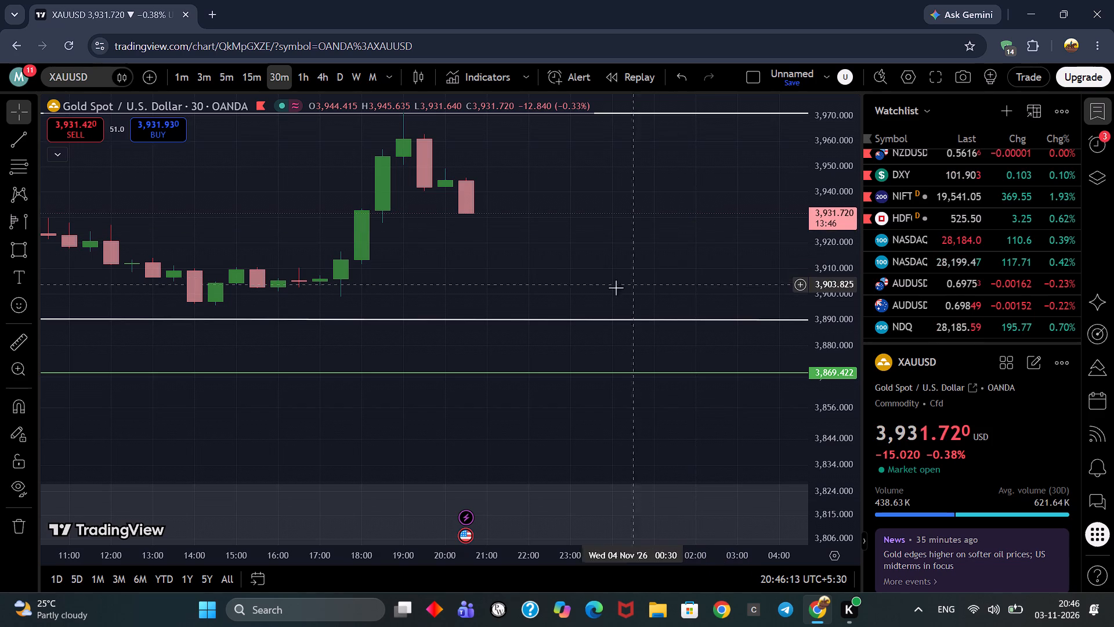
drag(610, 273, 648, 289)
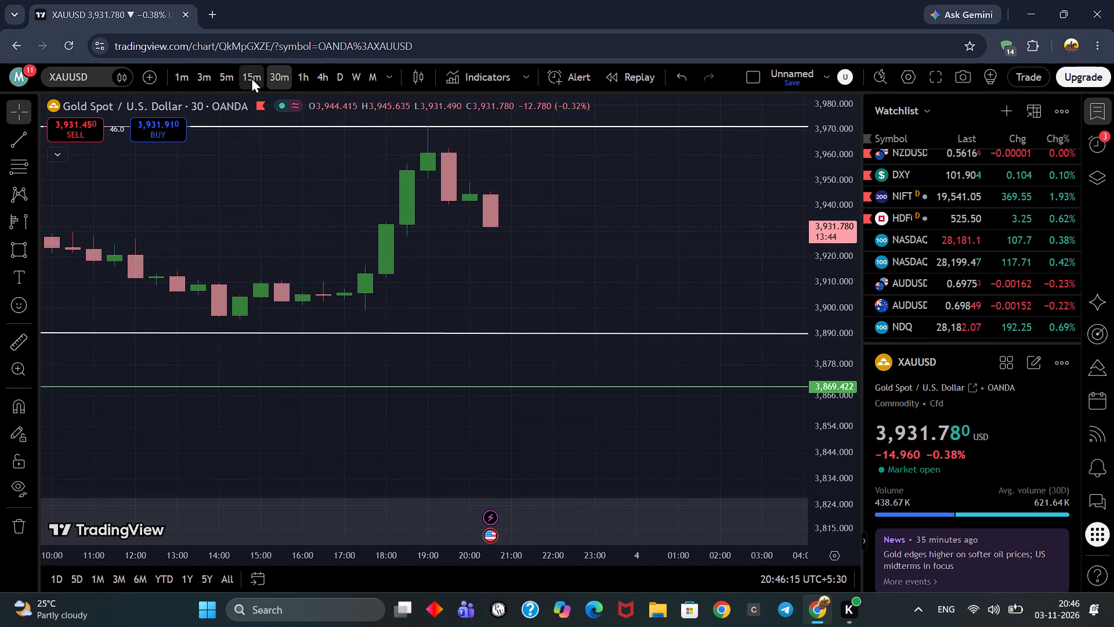
Examine the swings inside the range between the two white trendlines on the 15-minute timeframe, back to the start of November.
click(251, 77)
scroll(658, 266, down, 5)
scroll(845, 257, up, 3)
drag(699, 249, 594, 293)
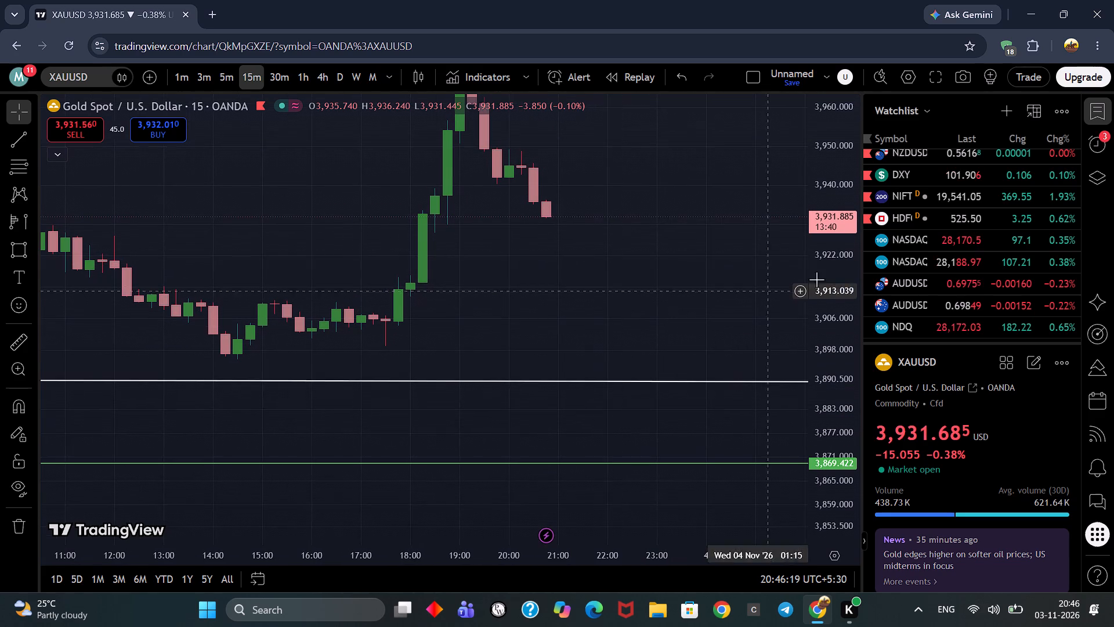
scroll(823, 242, down, 1)
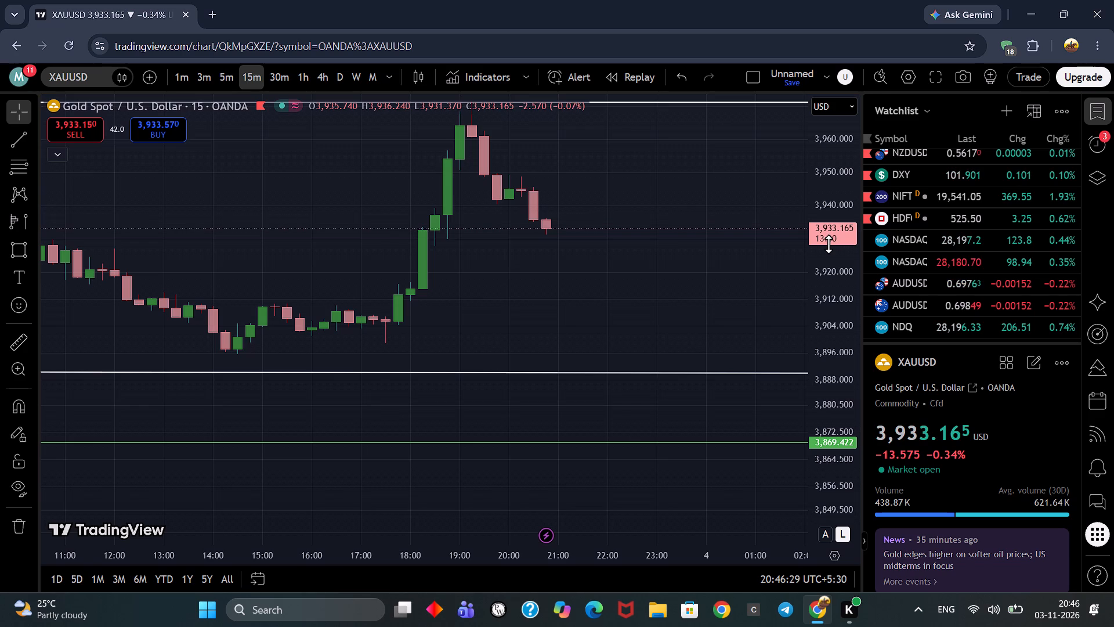
scroll(827, 235, down, 2)
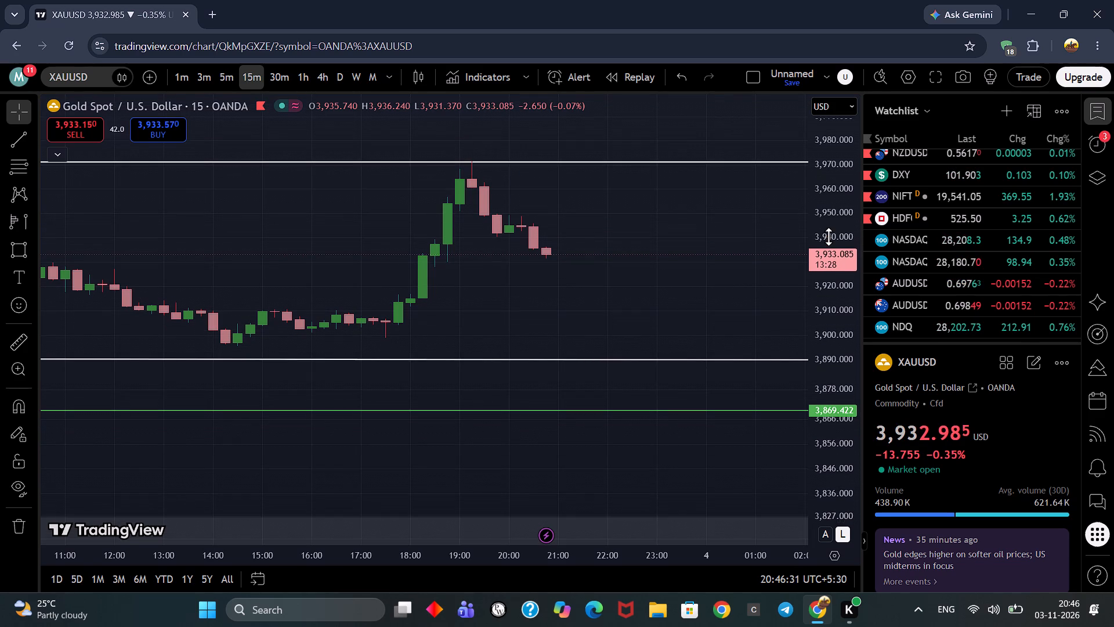
scroll(758, 214, down, 2)
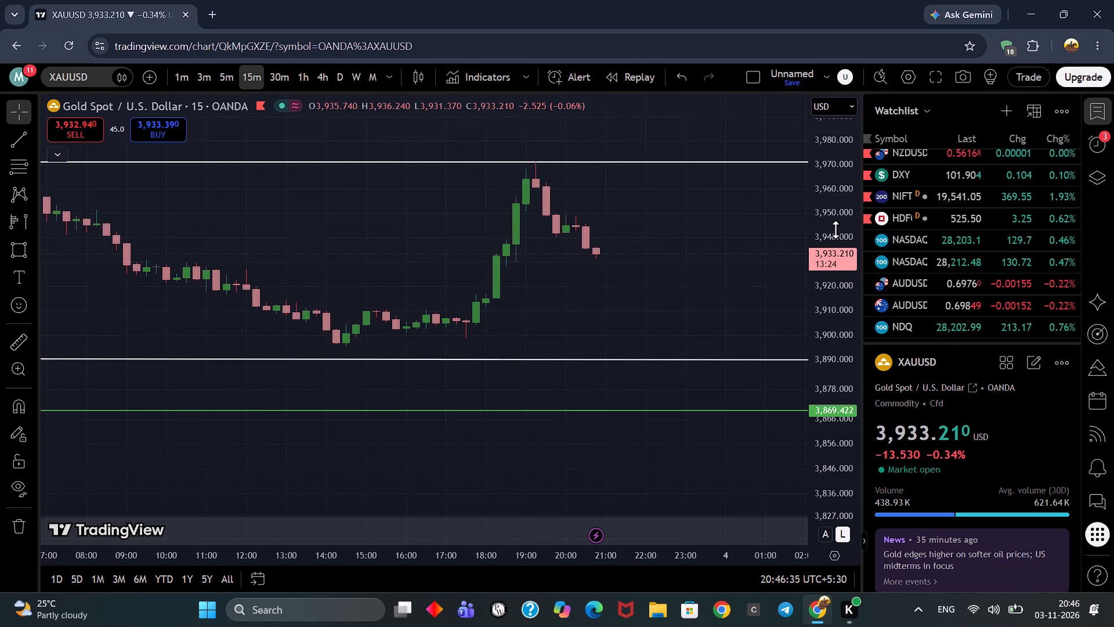
scroll(835, 229, down, 1)
drag(742, 227, 694, 217)
drag(700, 231, 692, 231)
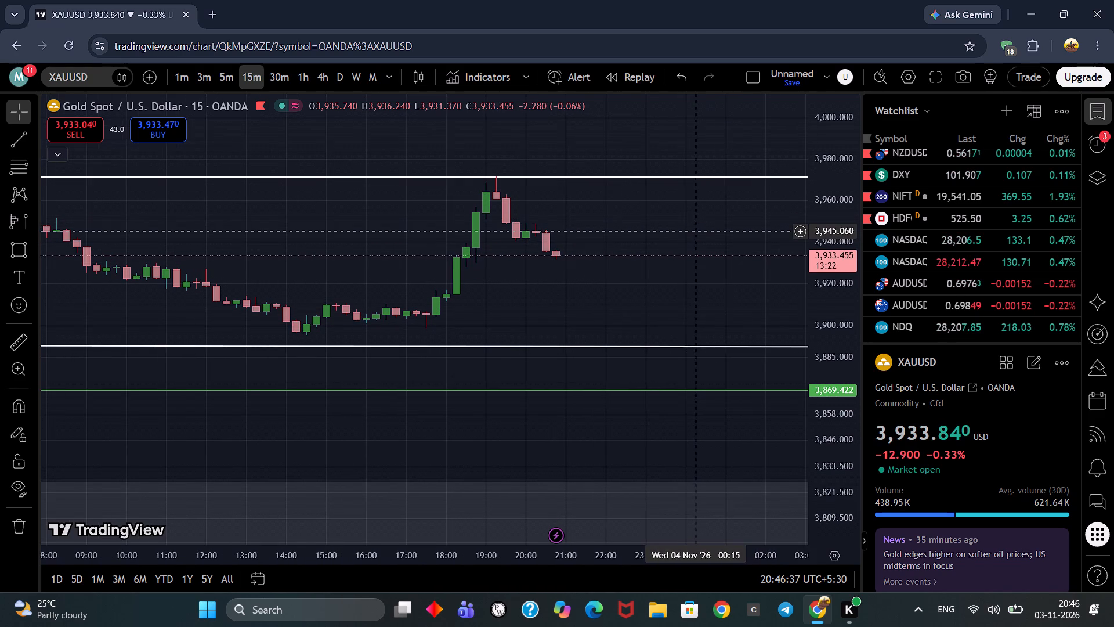
drag(692, 231, 688, 231)
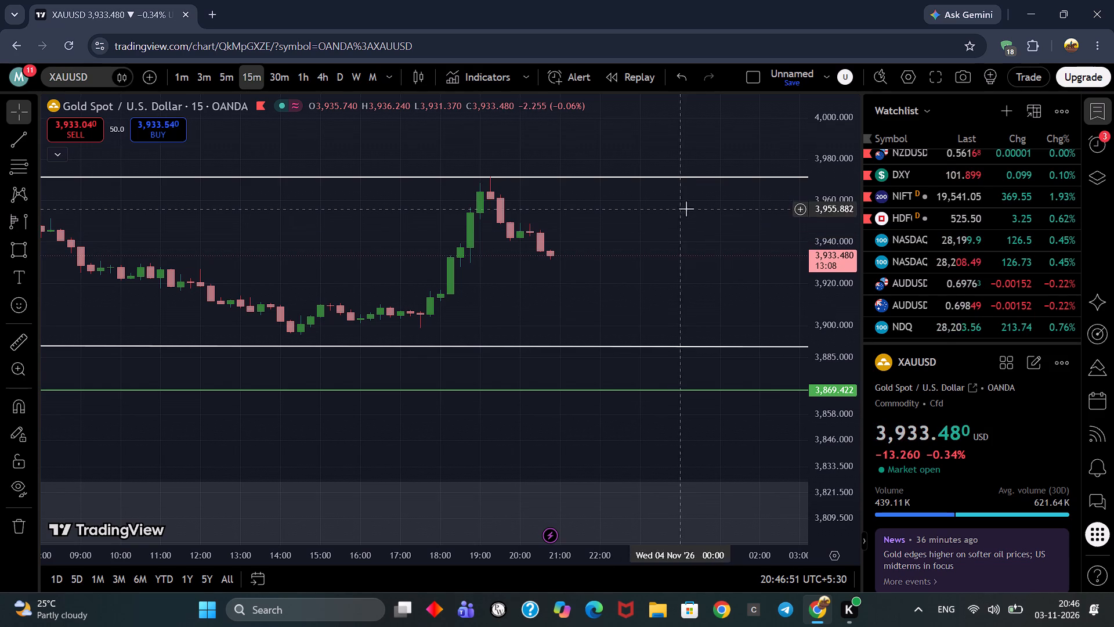
scroll(559, 255, down, 6)
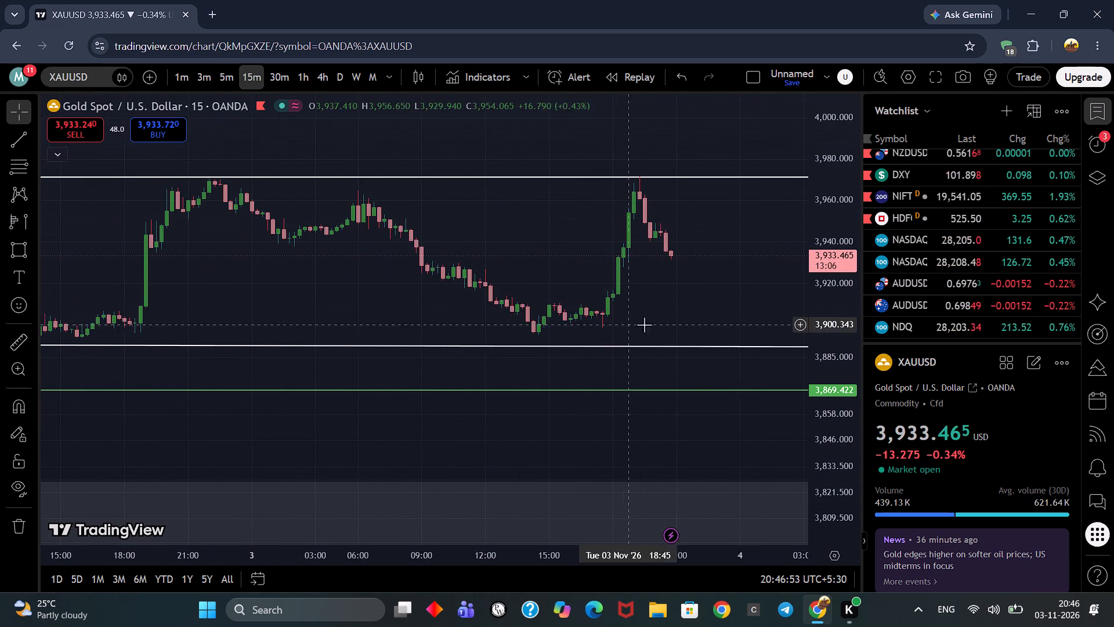
drag(699, 279, 481, 265)
scroll(609, 282, down, 5)
drag(657, 283, 642, 287)
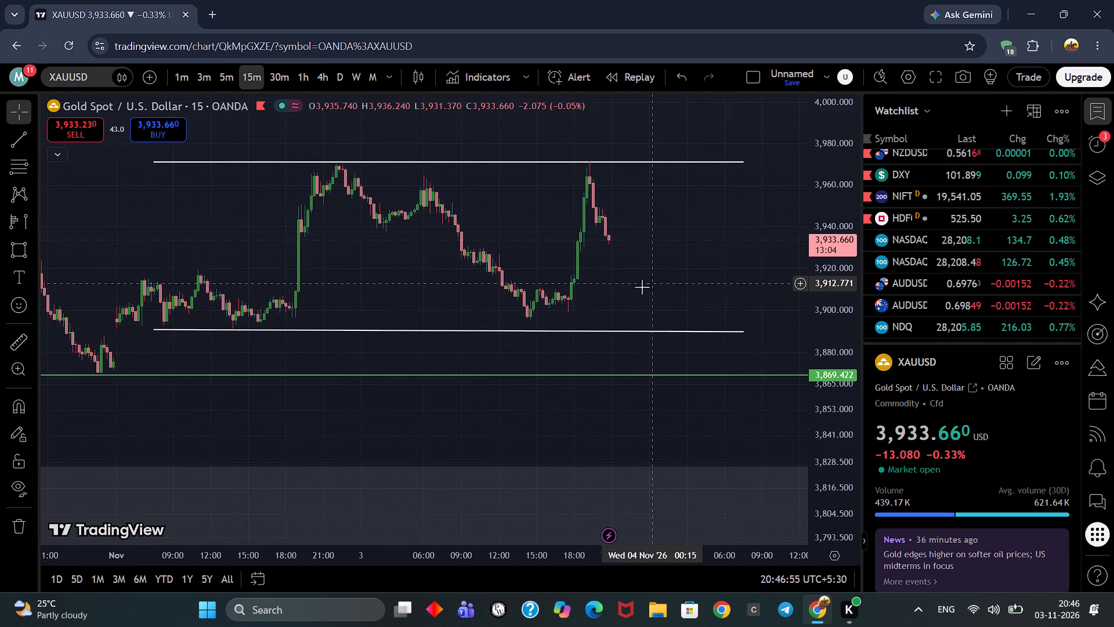
drag(642, 287, 584, 304)
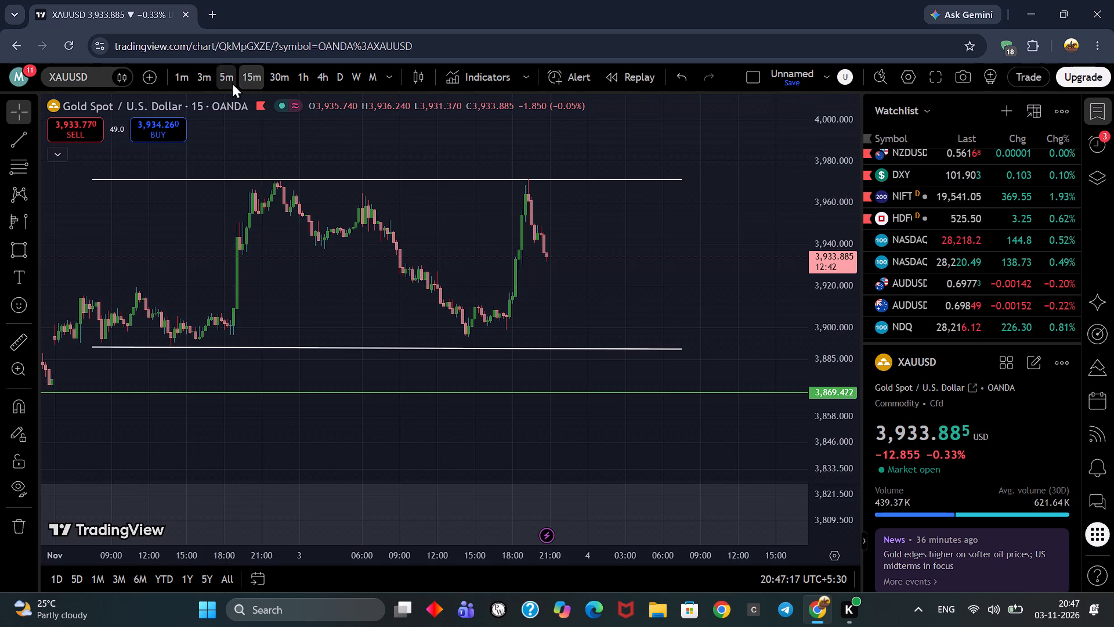
Switch to the 5-minute timeframe and place a fixed range volume profile from the 14:30 low to the 20:45 candle on 3 November.
click(230, 80)
scroll(844, 279, up, 5)
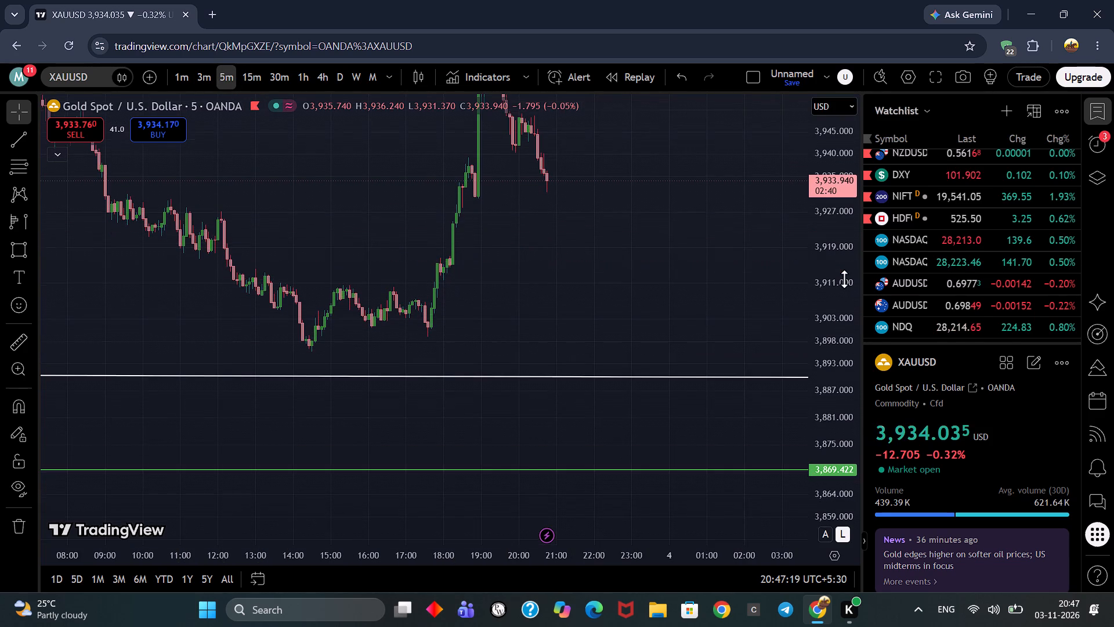
drag(702, 264, 559, 284)
scroll(845, 264, down, 1)
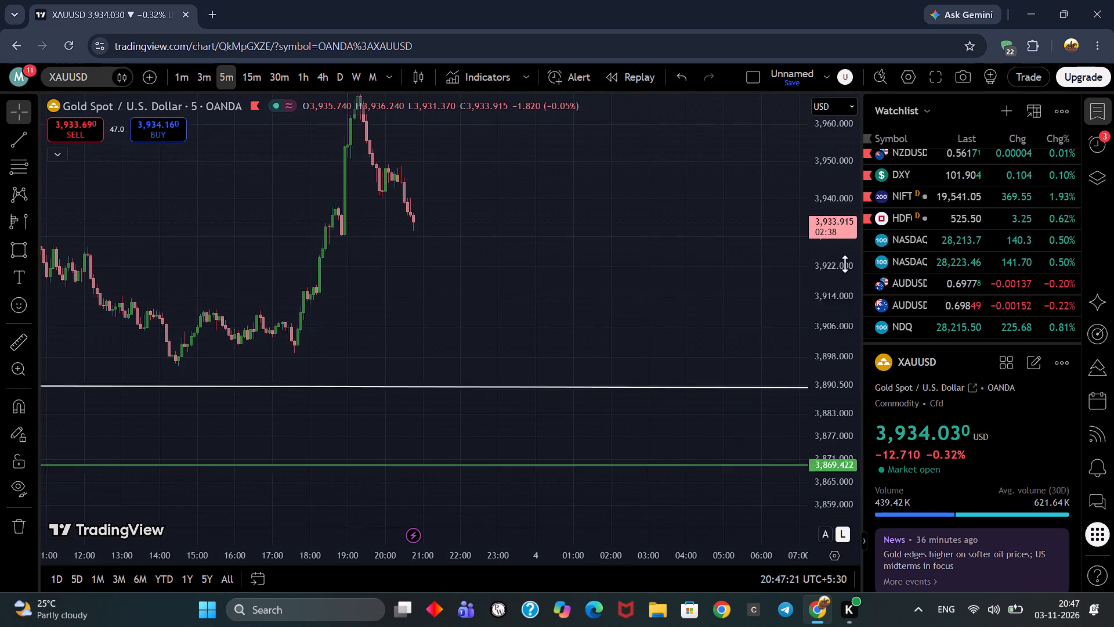
scroll(845, 264, down, 1)
drag(653, 273, 612, 324)
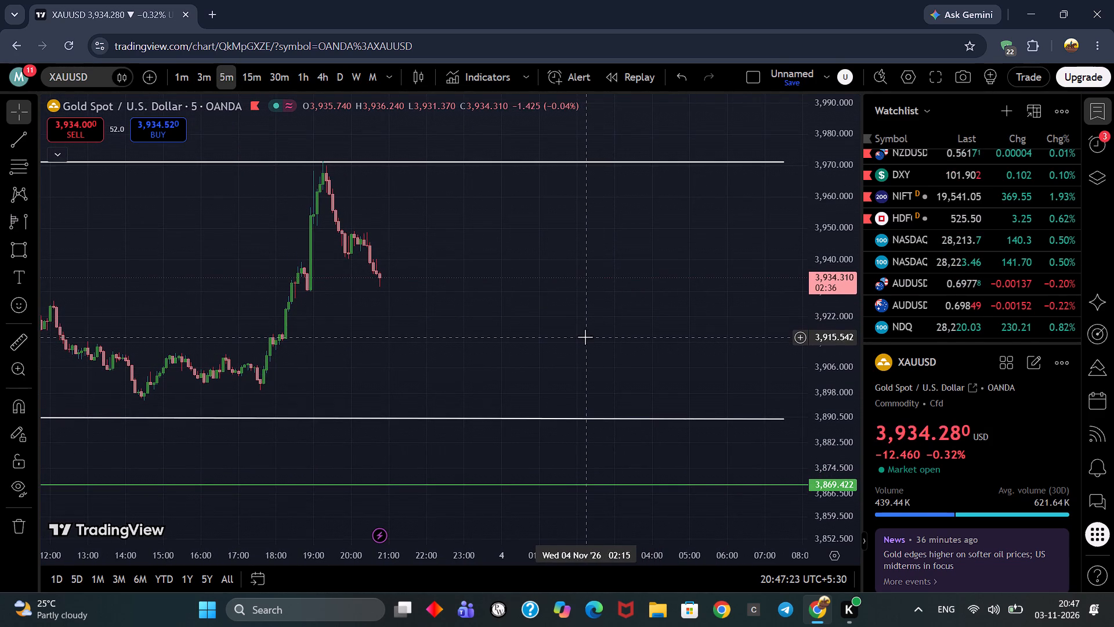
drag(478, 334, 465, 341)
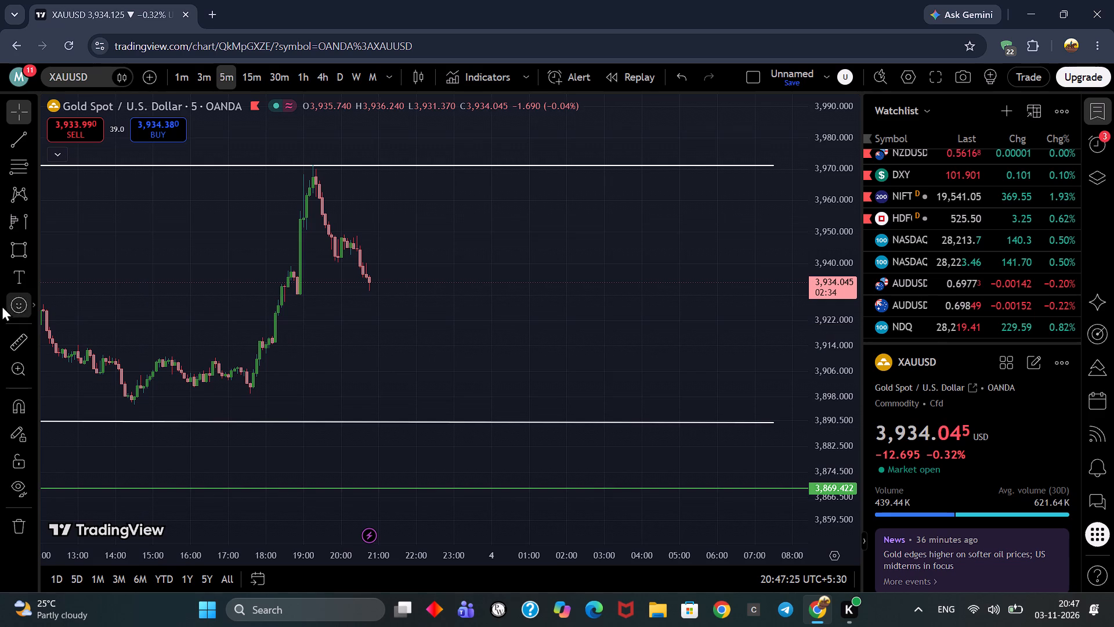
click(13, 228)
click(134, 426)
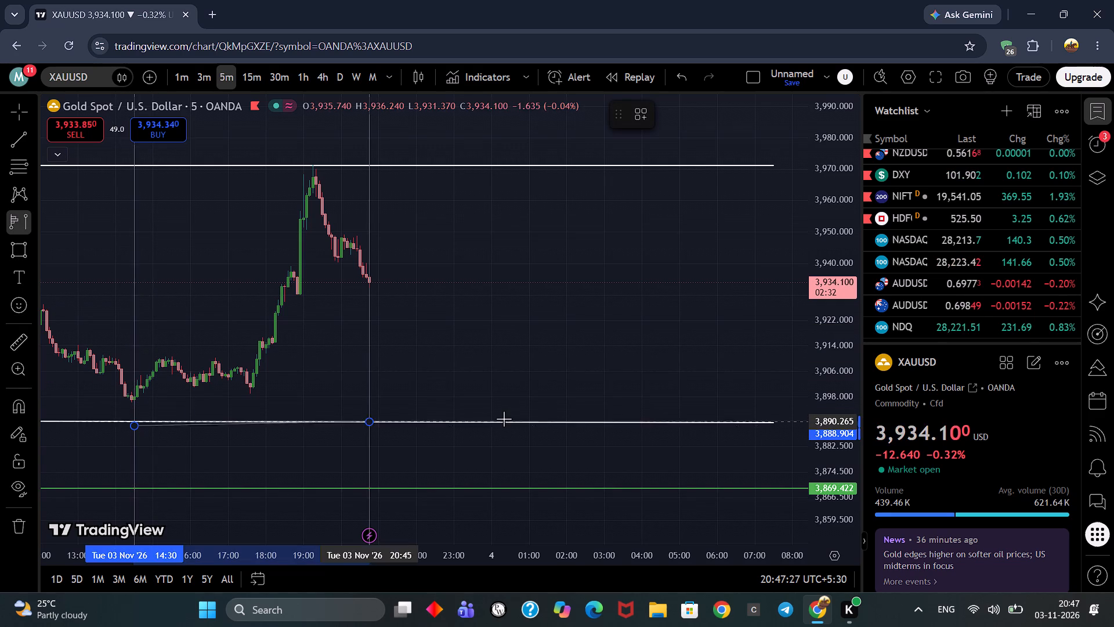
click(504, 419)
click(539, 338)
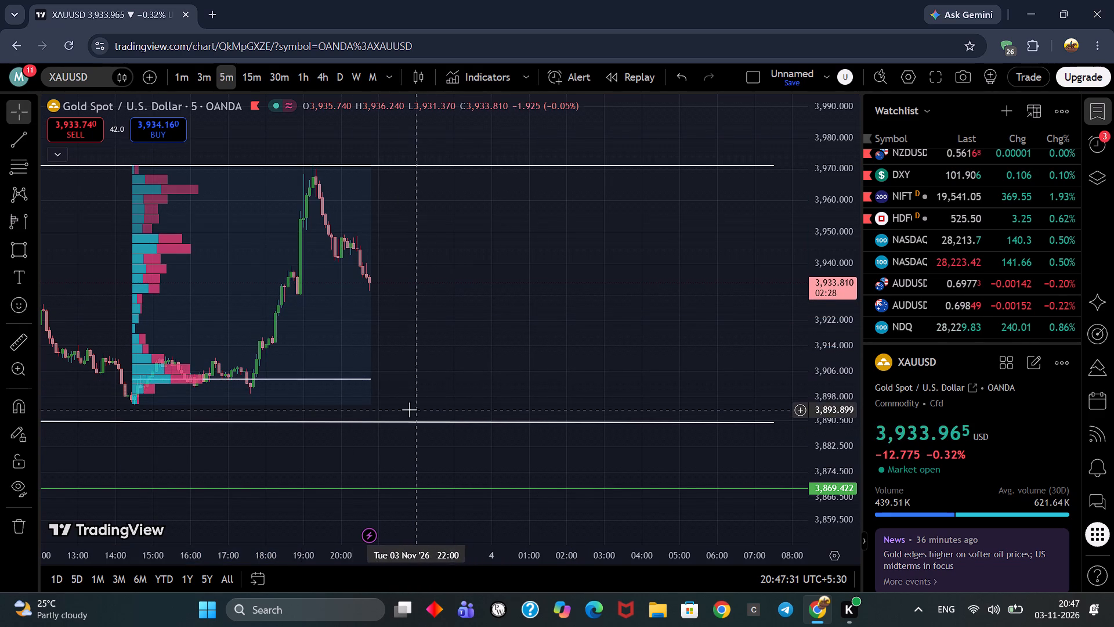
Delete the fixed range volume profile spanning 14:30 to 20:45 on 3 November.
click(372, 406)
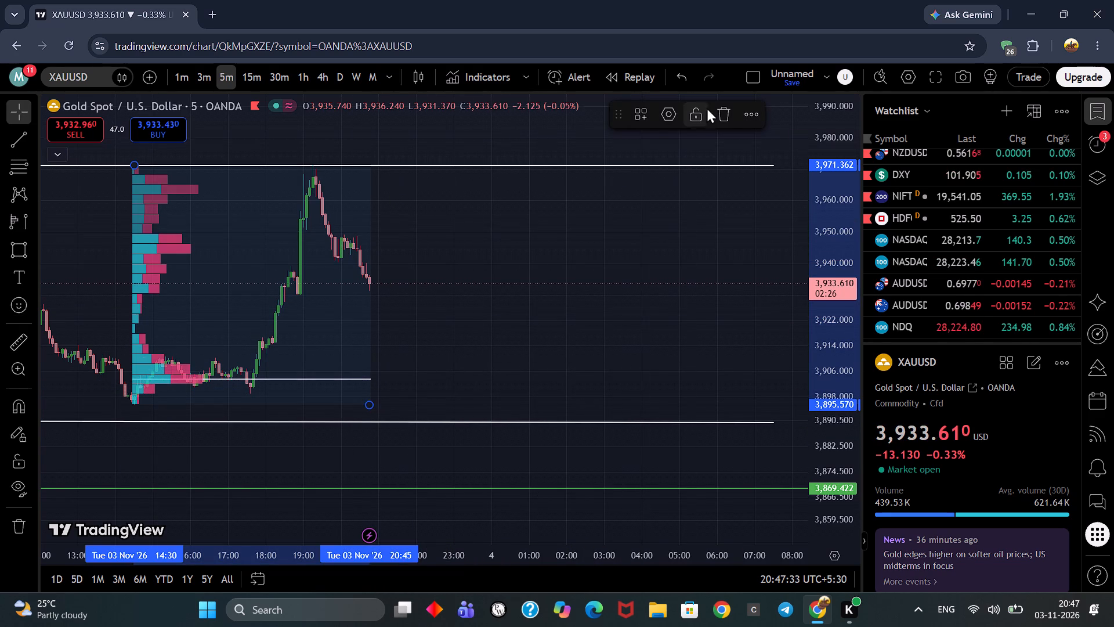
click(729, 110)
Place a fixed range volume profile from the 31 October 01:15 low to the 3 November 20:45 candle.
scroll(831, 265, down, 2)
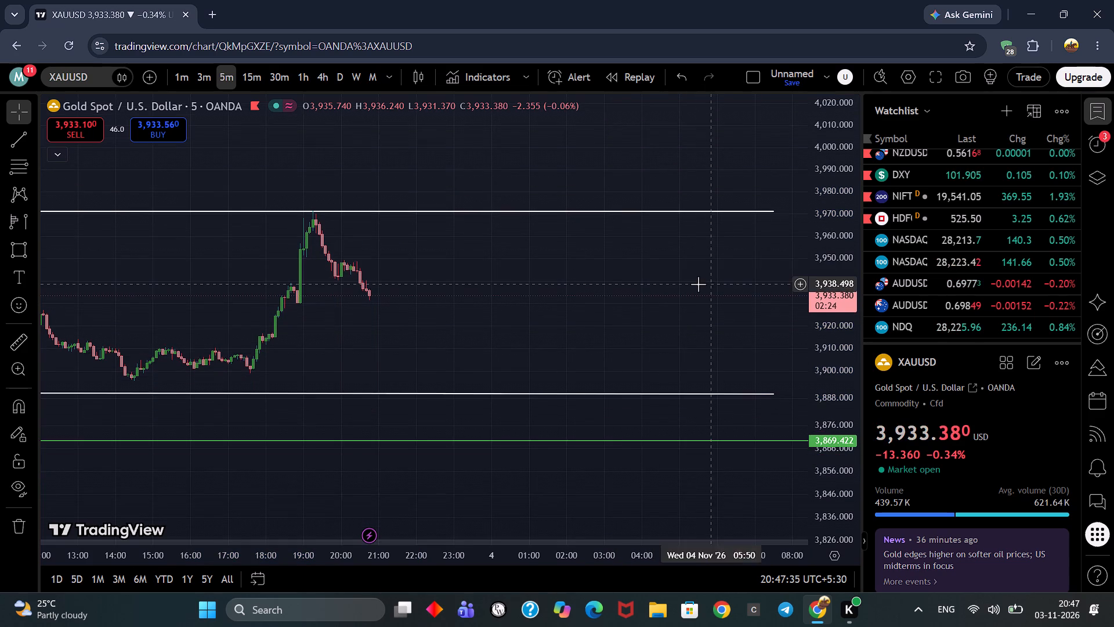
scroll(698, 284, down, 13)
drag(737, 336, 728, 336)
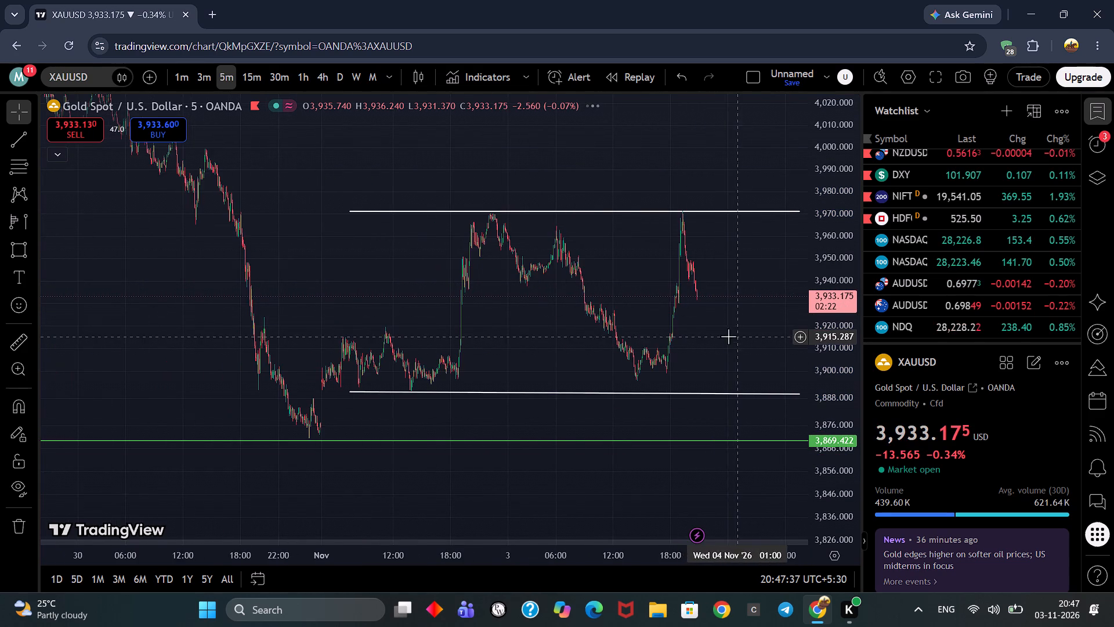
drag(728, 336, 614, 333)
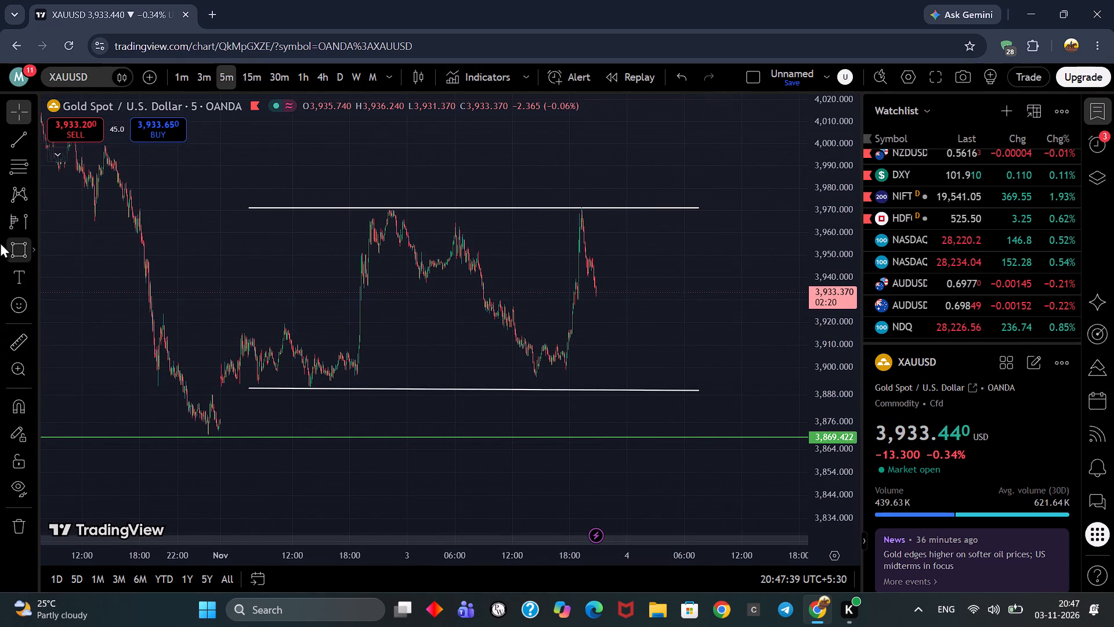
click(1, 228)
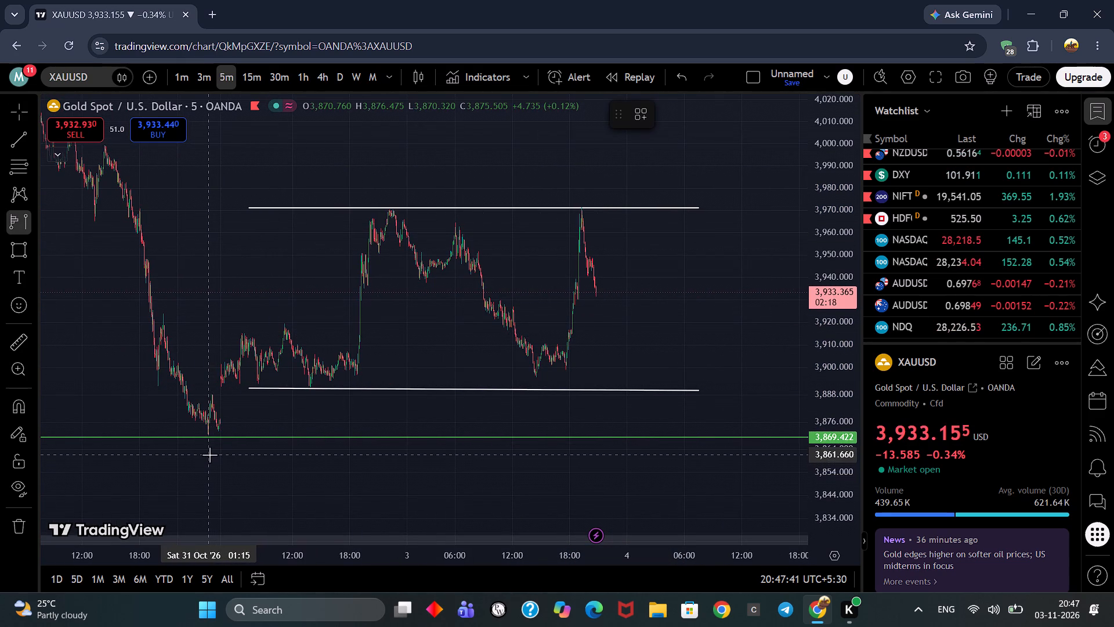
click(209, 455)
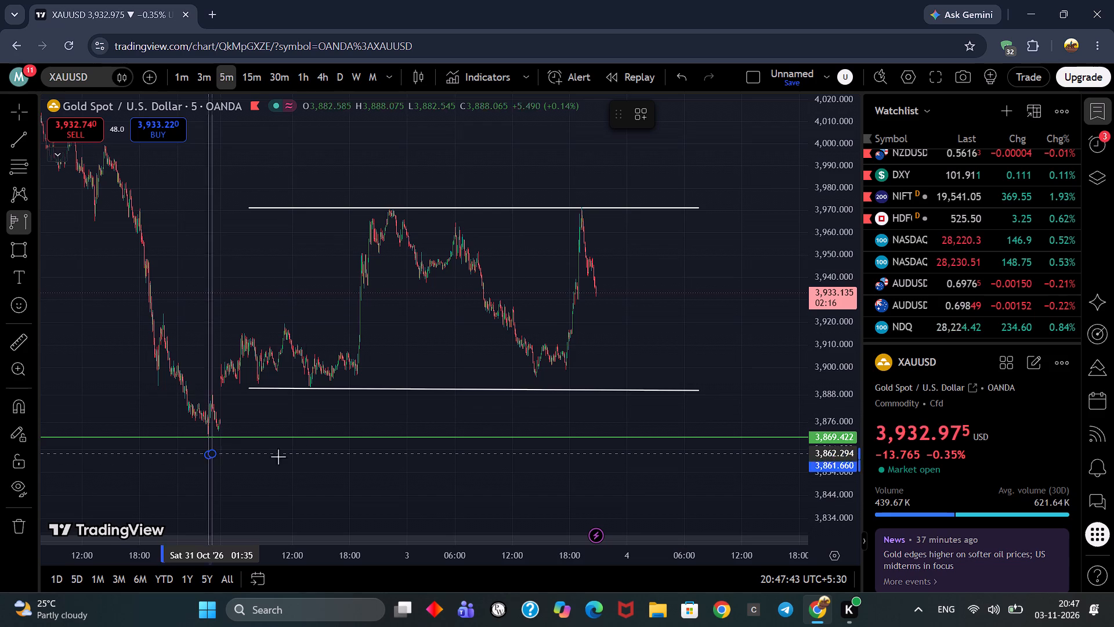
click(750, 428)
Examine the volume profile against the 5-minute swings between the two white trendlines, back to the start of November.
drag(710, 349, 707, 350)
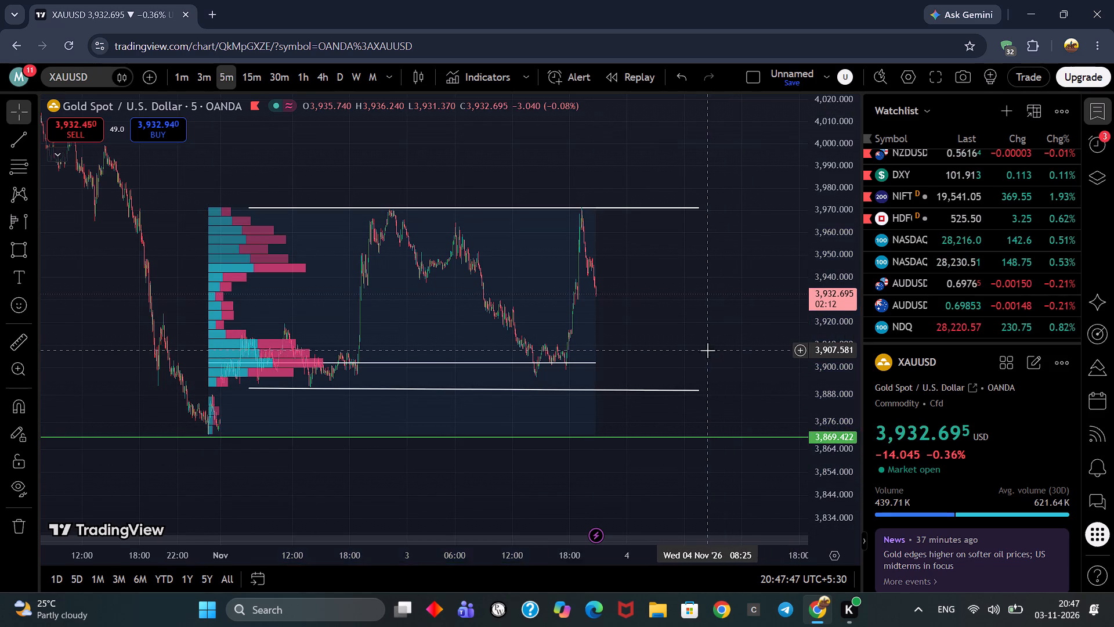
drag(707, 350, 683, 355)
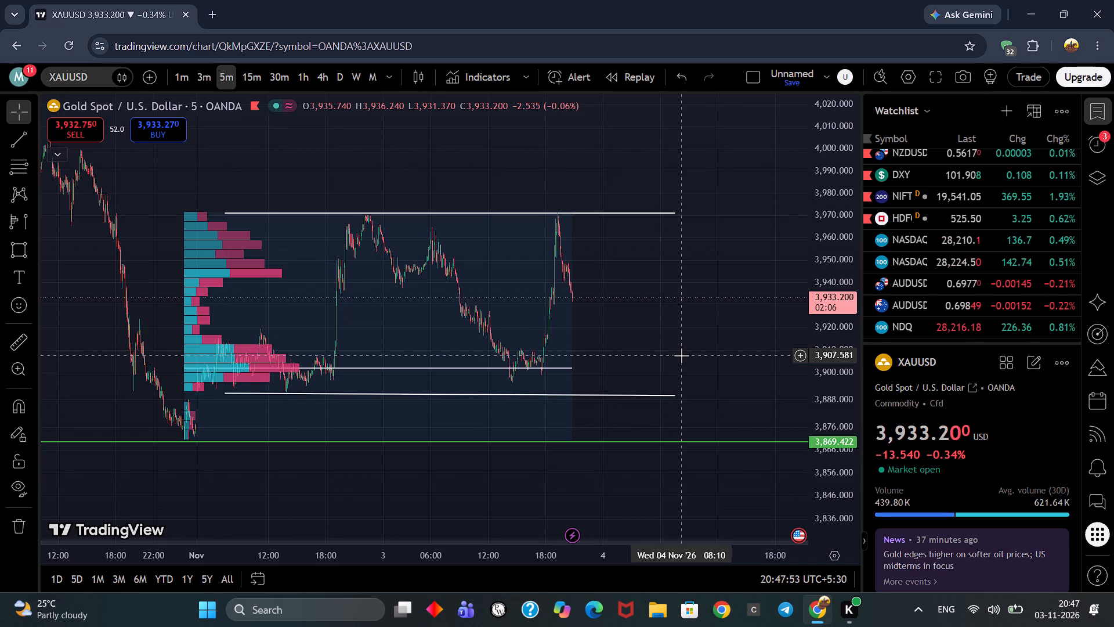
scroll(612, 329, up, 3)
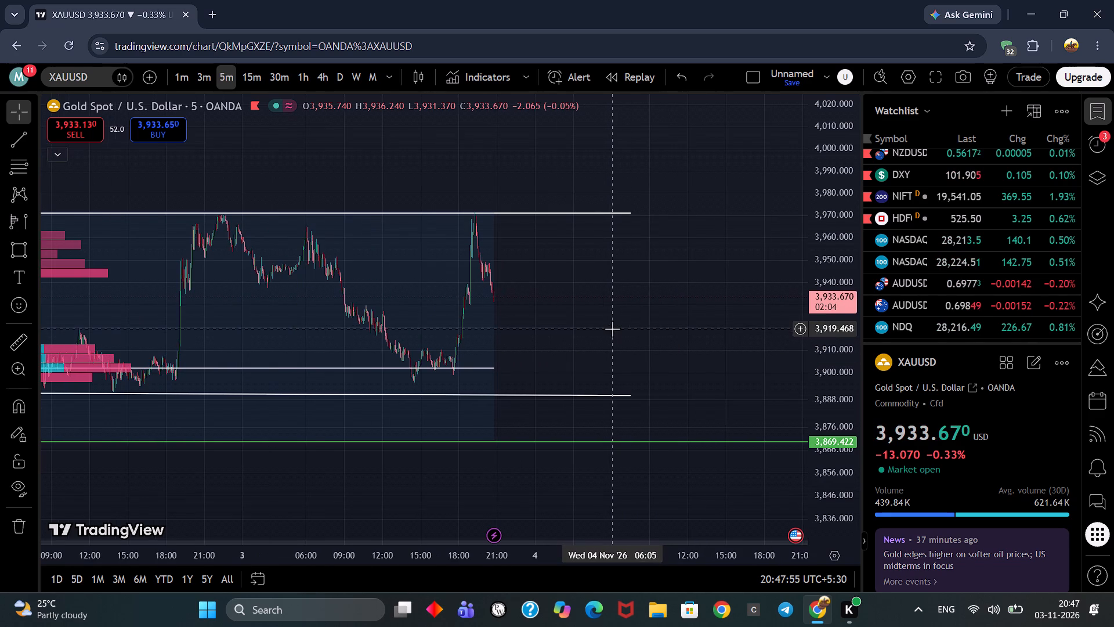
scroll(576, 320, up, 3)
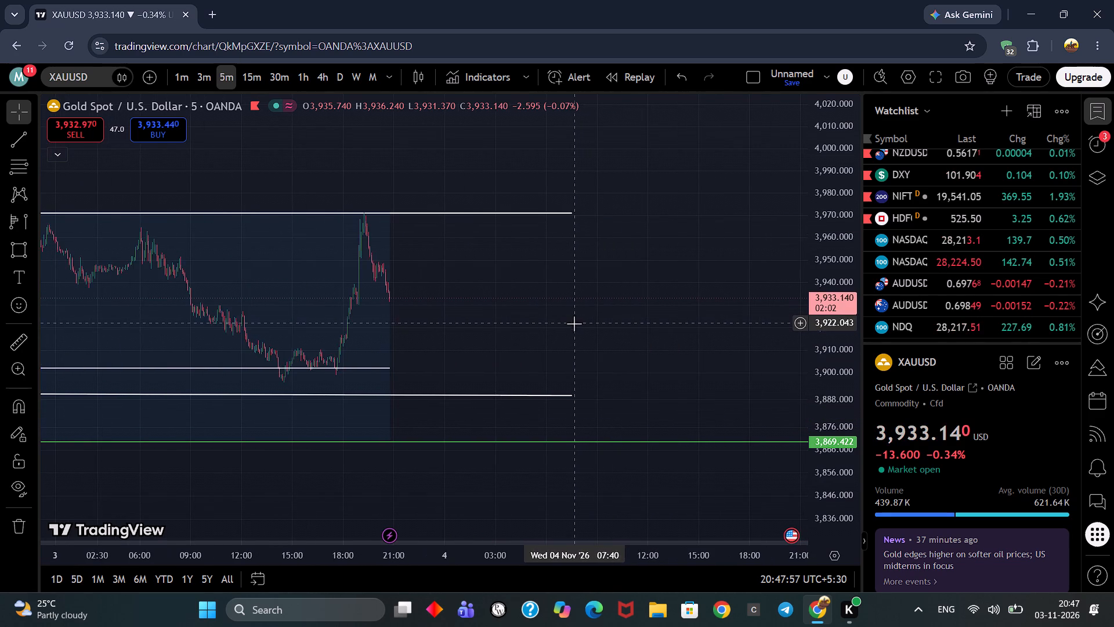
drag(573, 325, 734, 337)
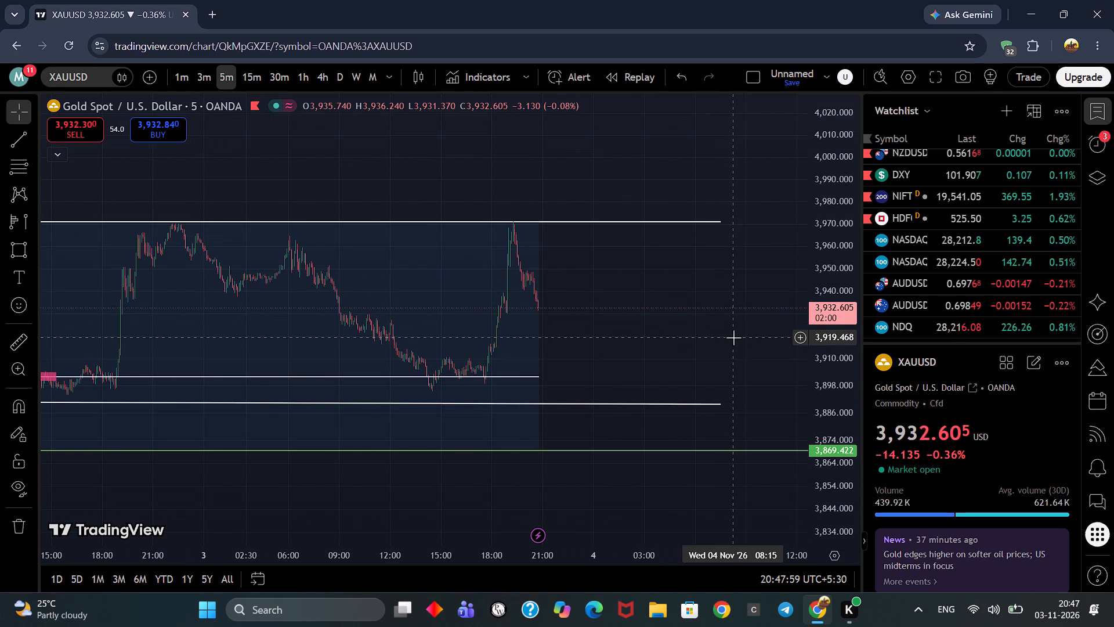
scroll(650, 348, up, 3)
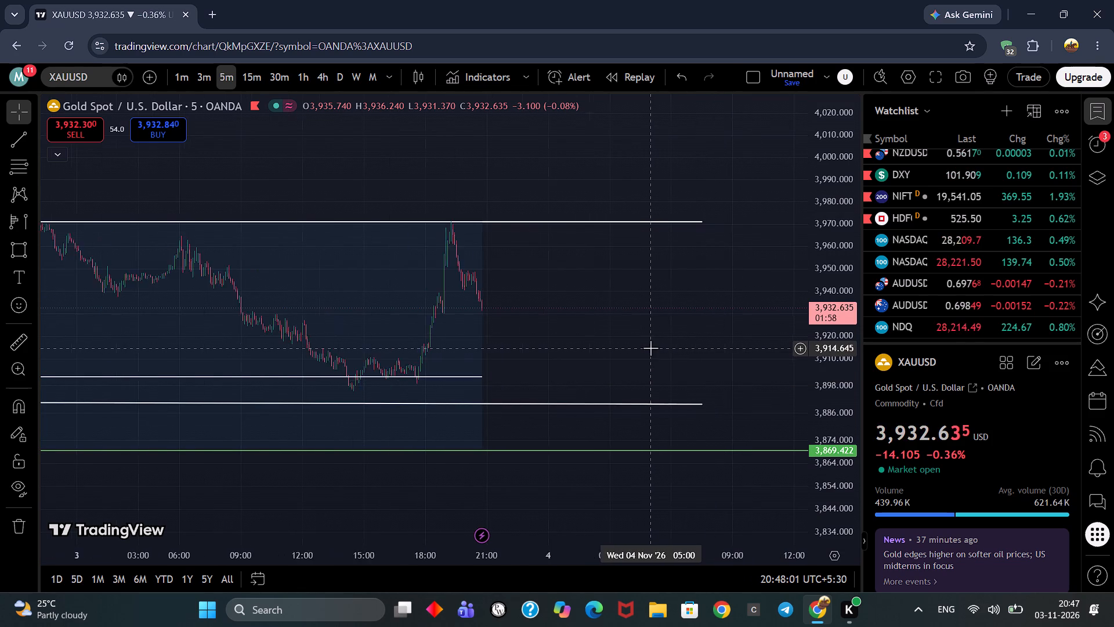
scroll(650, 348, up, 2)
drag(525, 301, 751, 313)
scroll(652, 330, down, 5)
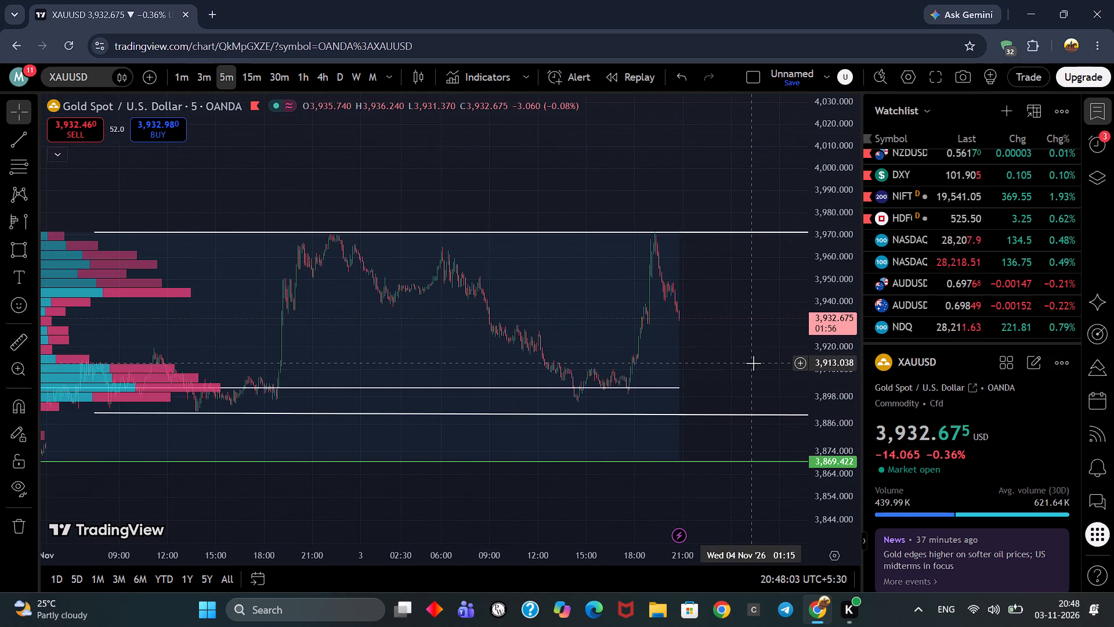
scroll(754, 364, up, 1)
drag(752, 363, 655, 362)
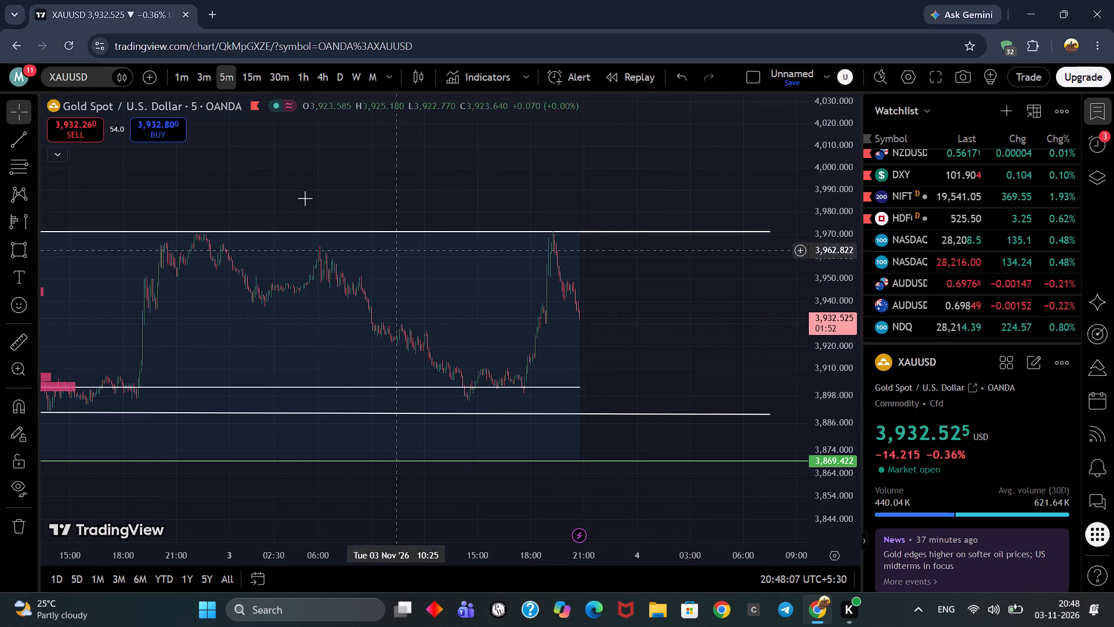
scroll(565, 225, down, 5)
drag(631, 175, 514, 168)
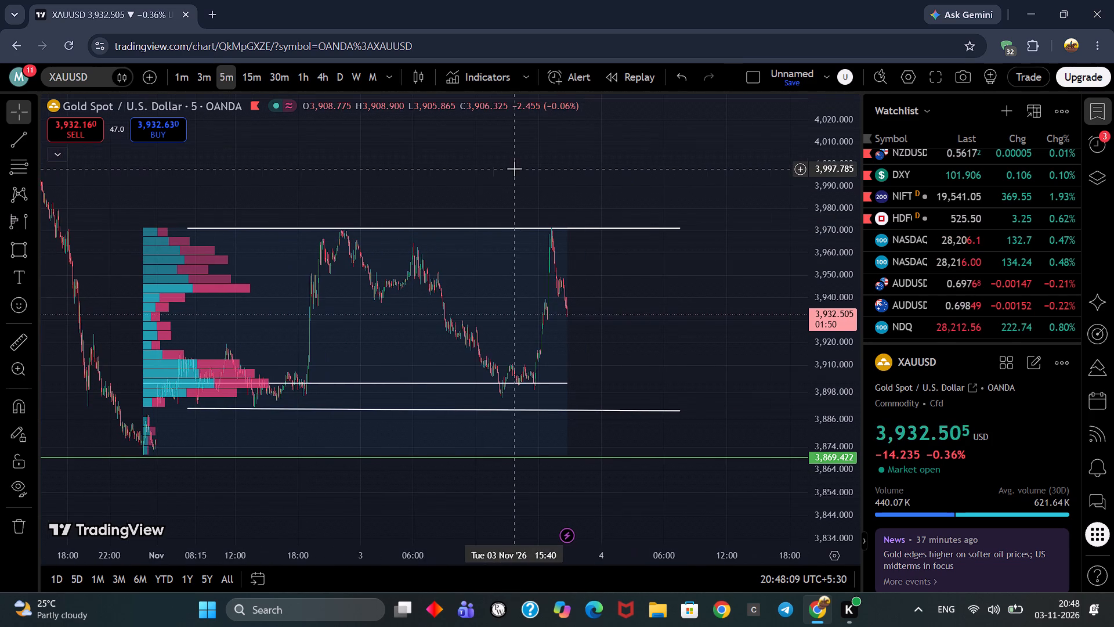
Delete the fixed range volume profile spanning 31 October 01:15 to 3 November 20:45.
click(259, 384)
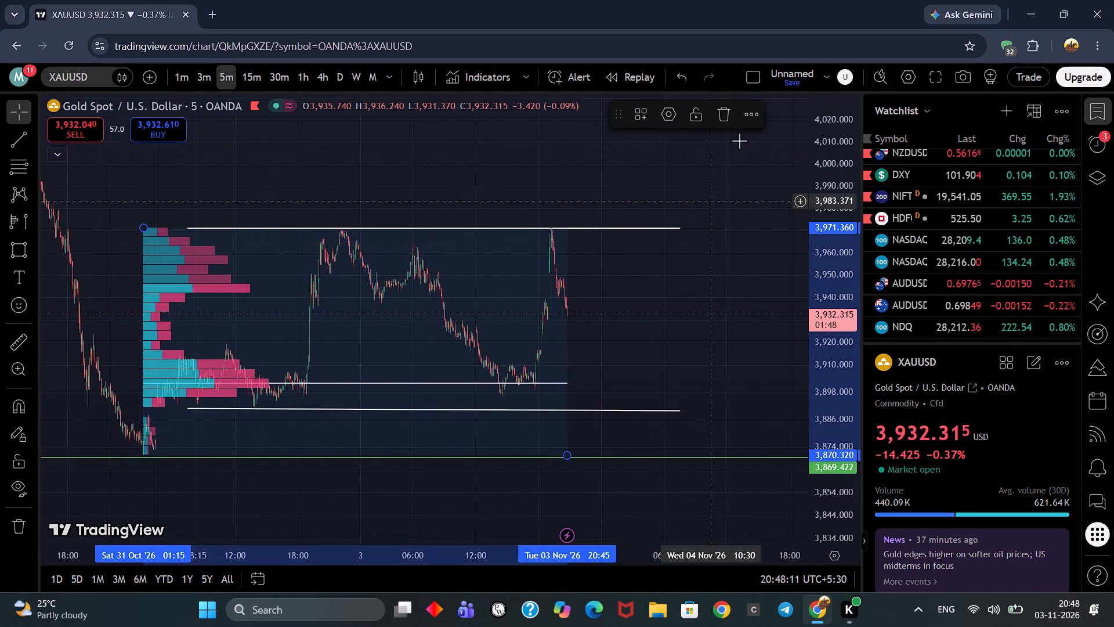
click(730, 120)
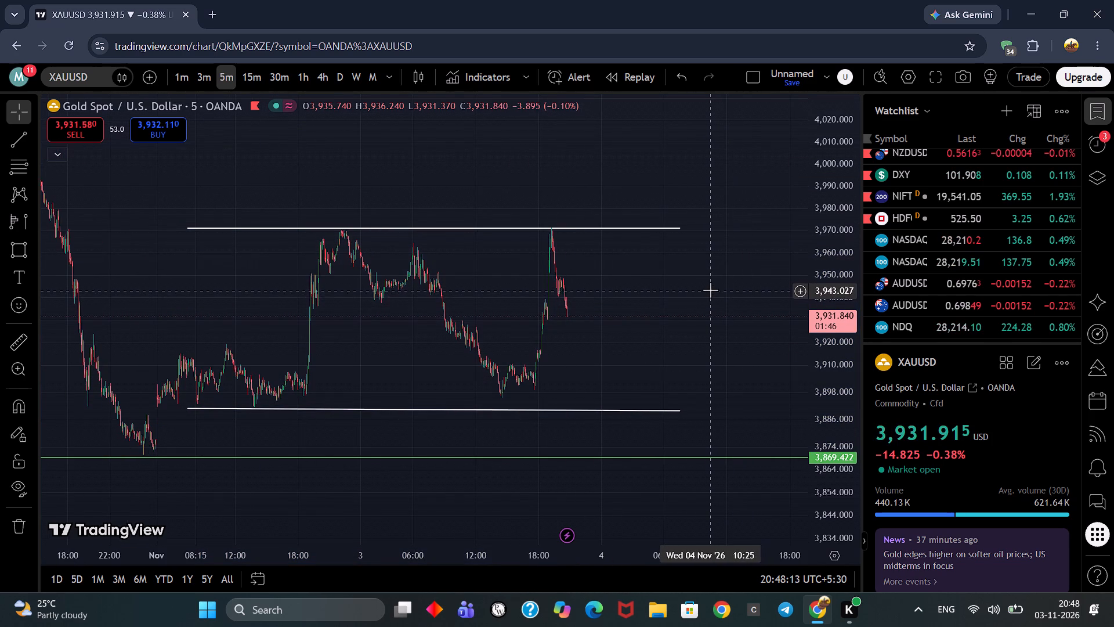
Examine the latest 5-minute price action in the range and the area below it, down to the green line and grey zone.
scroll(709, 288, up, 2)
drag(638, 280, 735, 256)
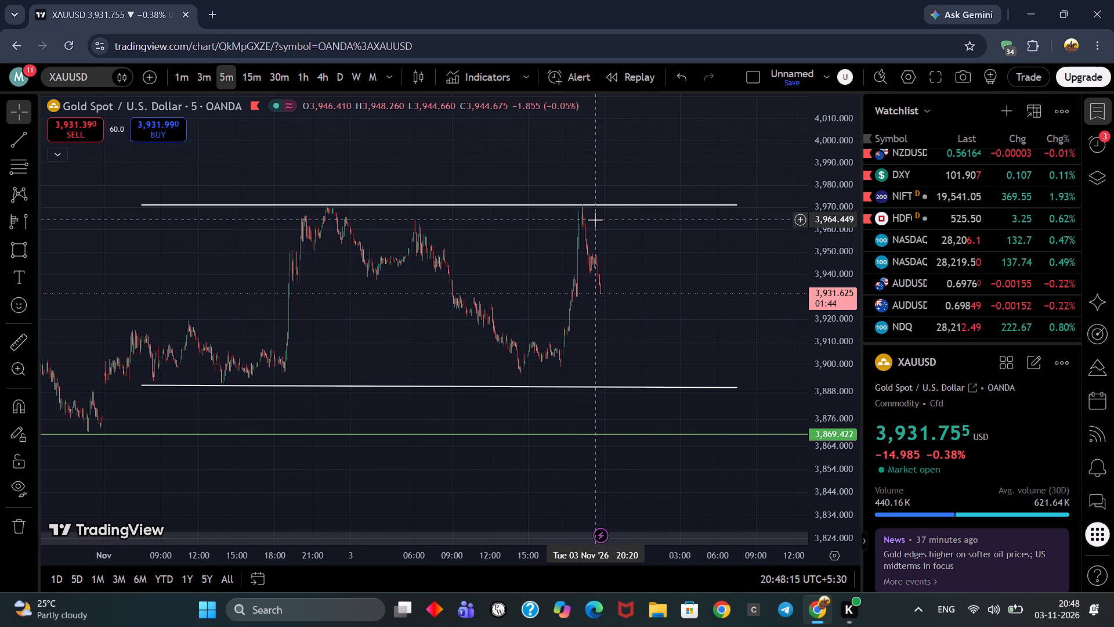
scroll(671, 256, up, 1)
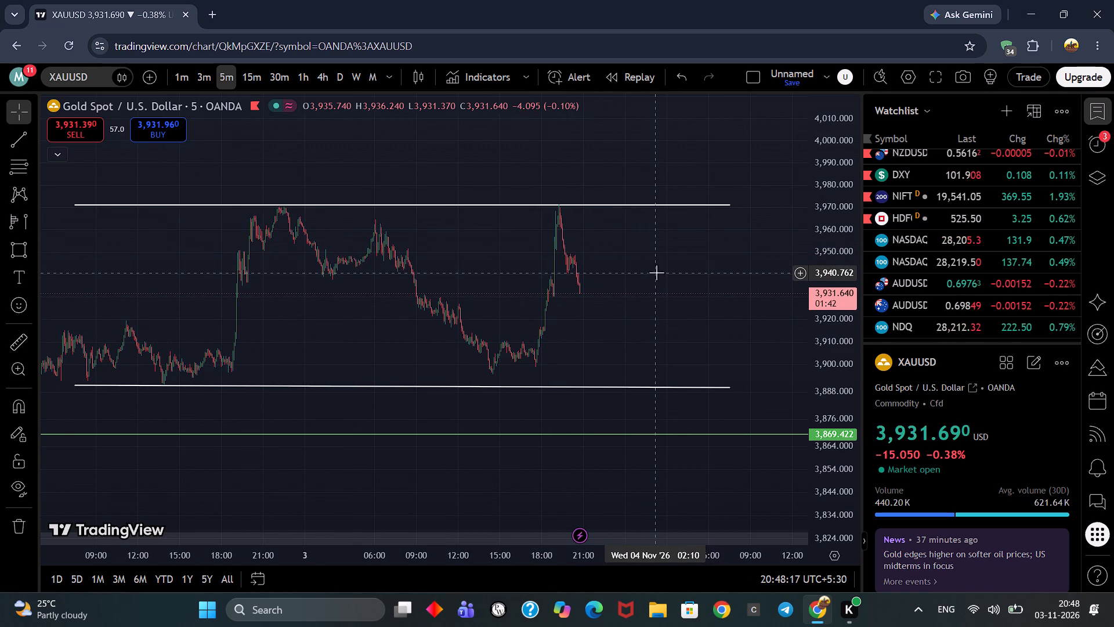
drag(659, 273, 562, 230)
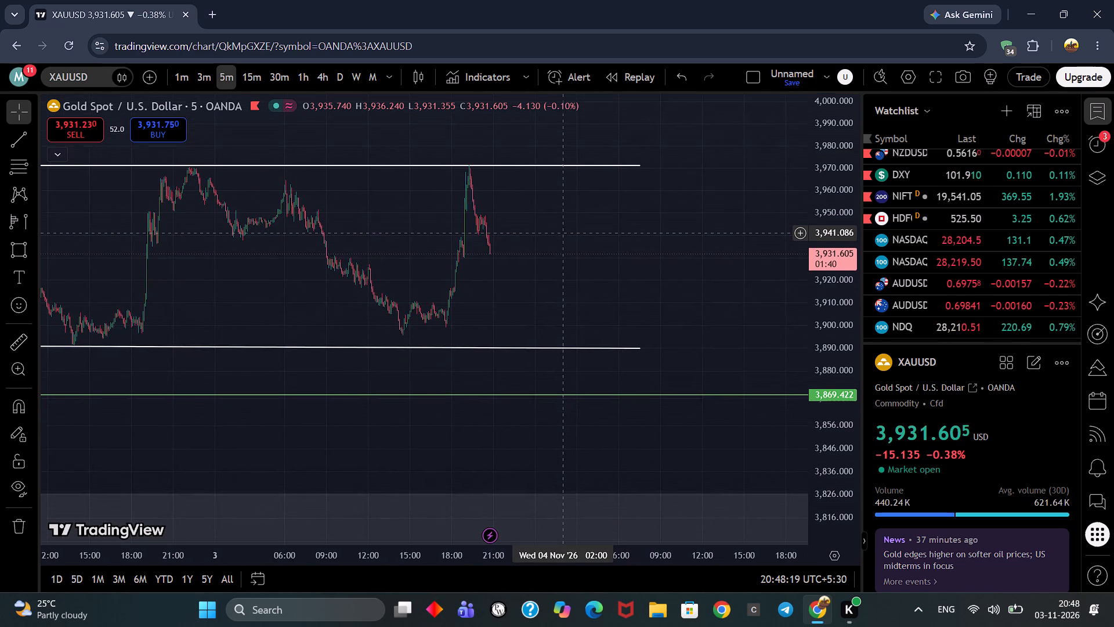
drag(562, 230, 561, 228)
scroll(561, 236, up, 3)
drag(555, 244, 616, 171)
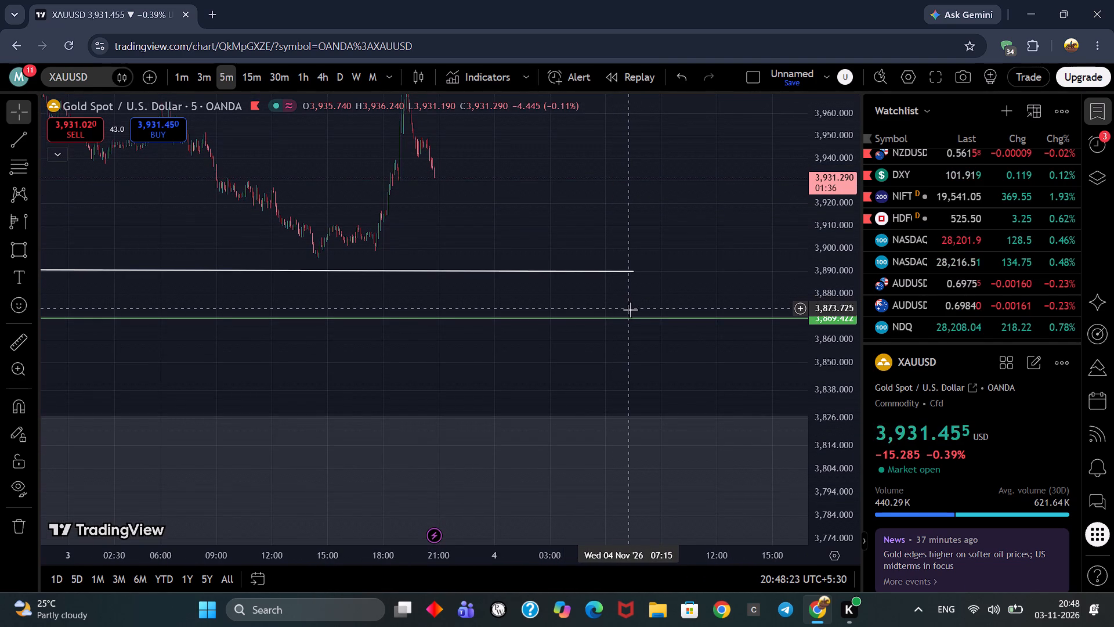
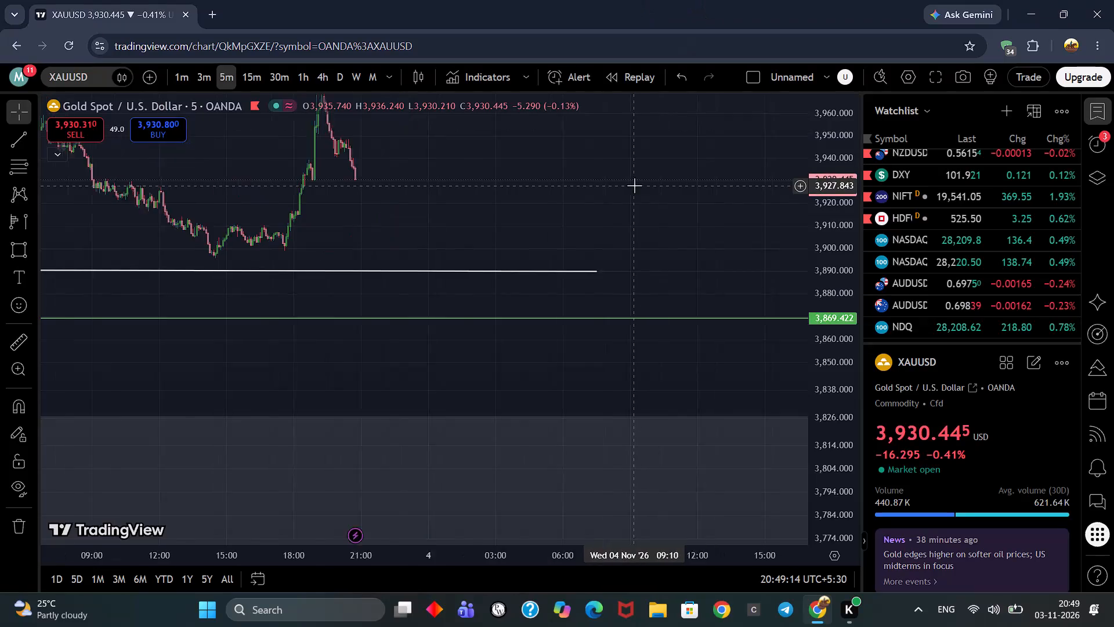
Examine the latest 5-minute price action between the two white trendlines and down to the green line.
drag(533, 195, 746, 220)
scroll(838, 245, up, 4)
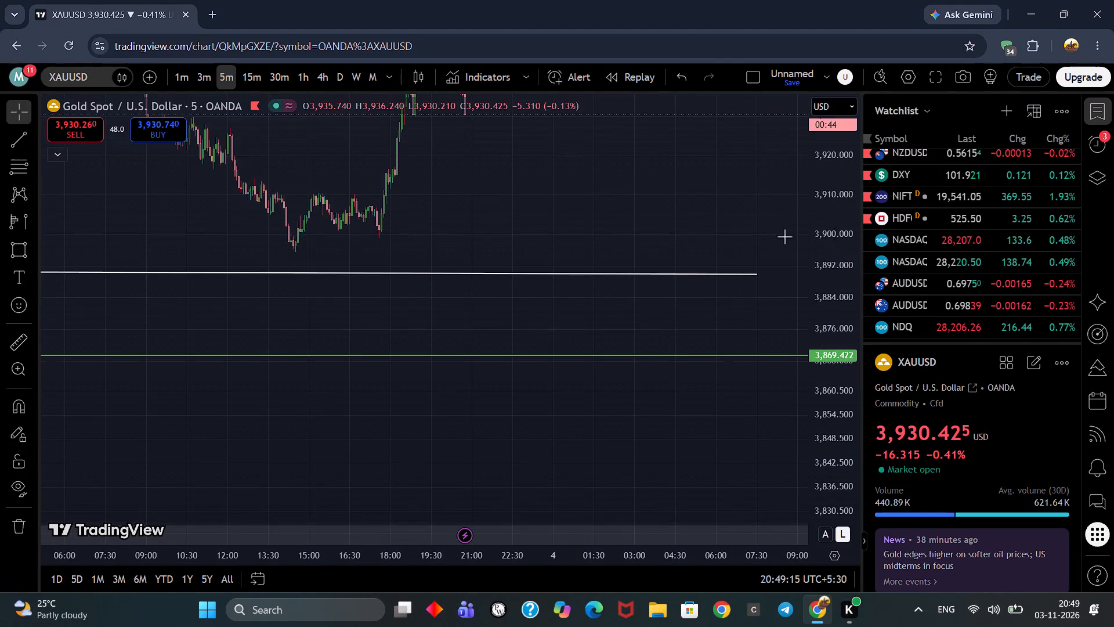
scroll(597, 214, up, 3)
drag(603, 183, 636, 304)
scroll(592, 336, up, 1)
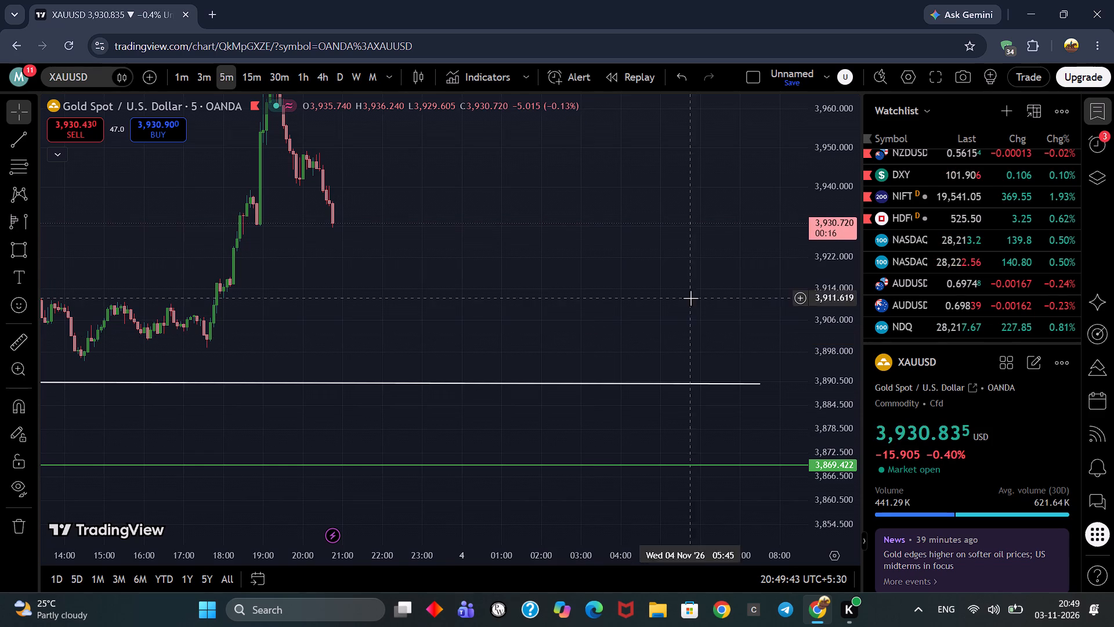
scroll(827, 218, down, 2)
drag(620, 223, 633, 221)
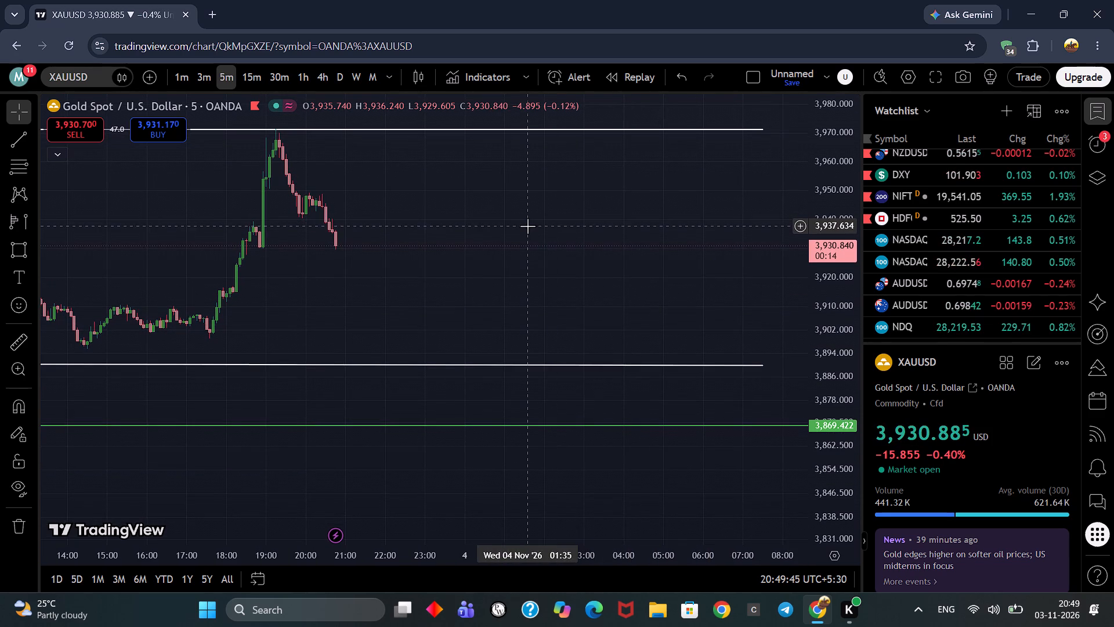
scroll(527, 226, up, 2)
drag(516, 229, 536, 230)
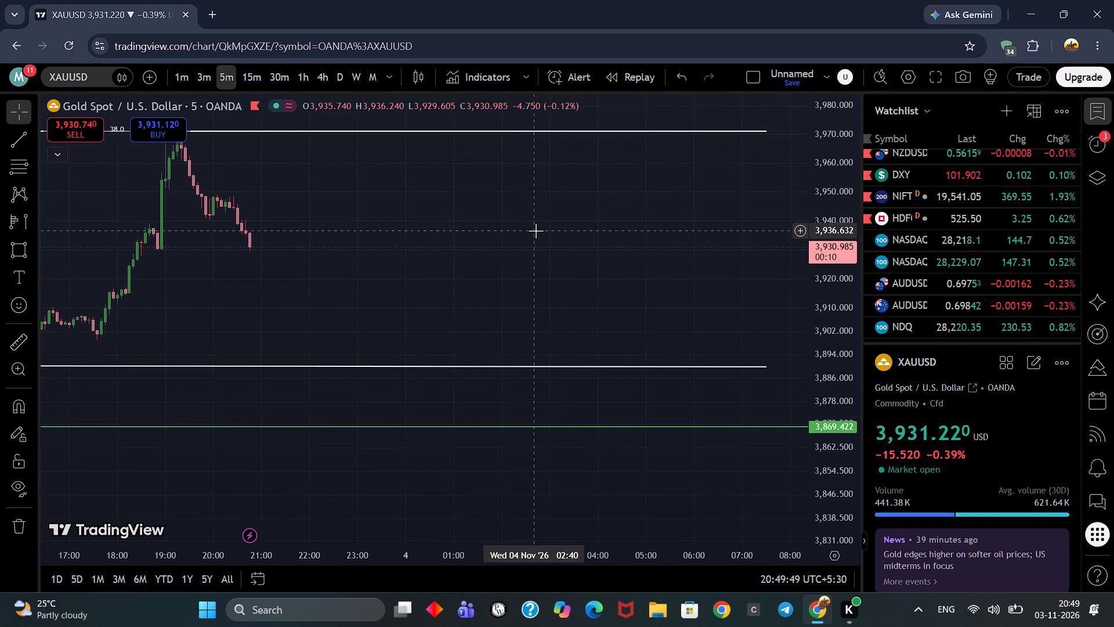
On the 1-hour chart, shorten the upper white trendline so it ends at the 3 November 18:30 candle's high.
click(302, 81)
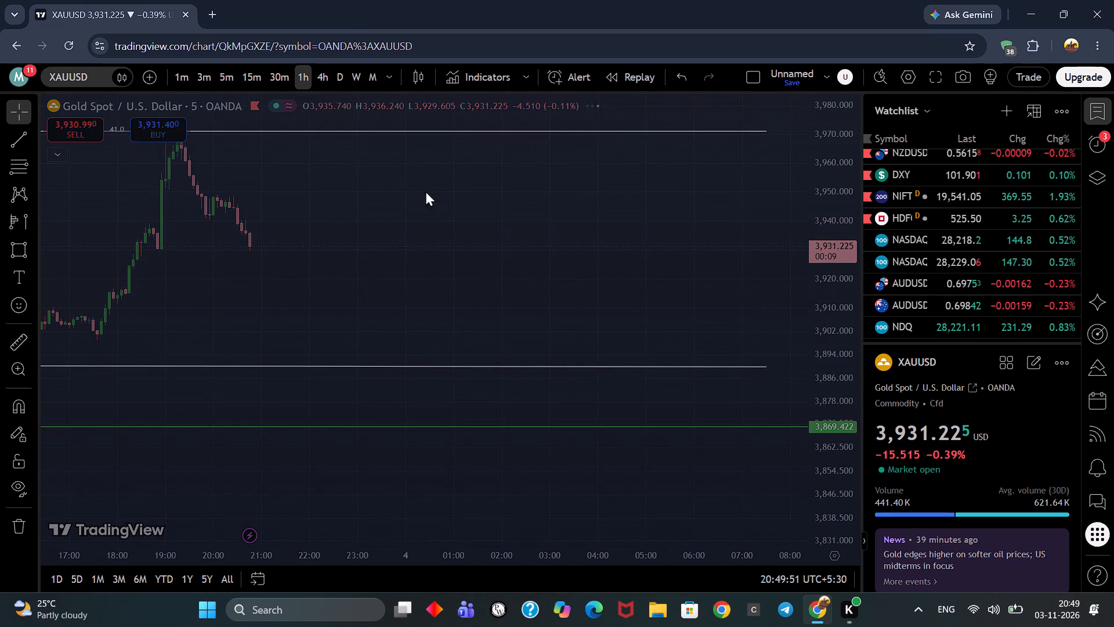
scroll(826, 200, down, 4)
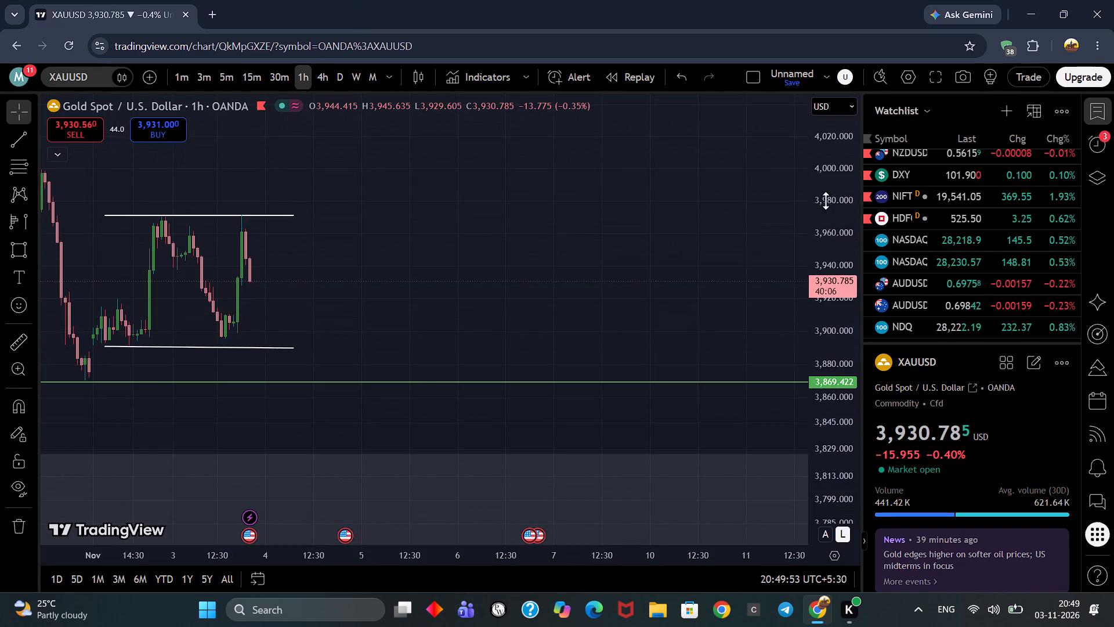
scroll(532, 210, up, 4)
drag(372, 197, 665, 170)
scroll(578, 196, up, 2)
drag(419, 224, 559, 221)
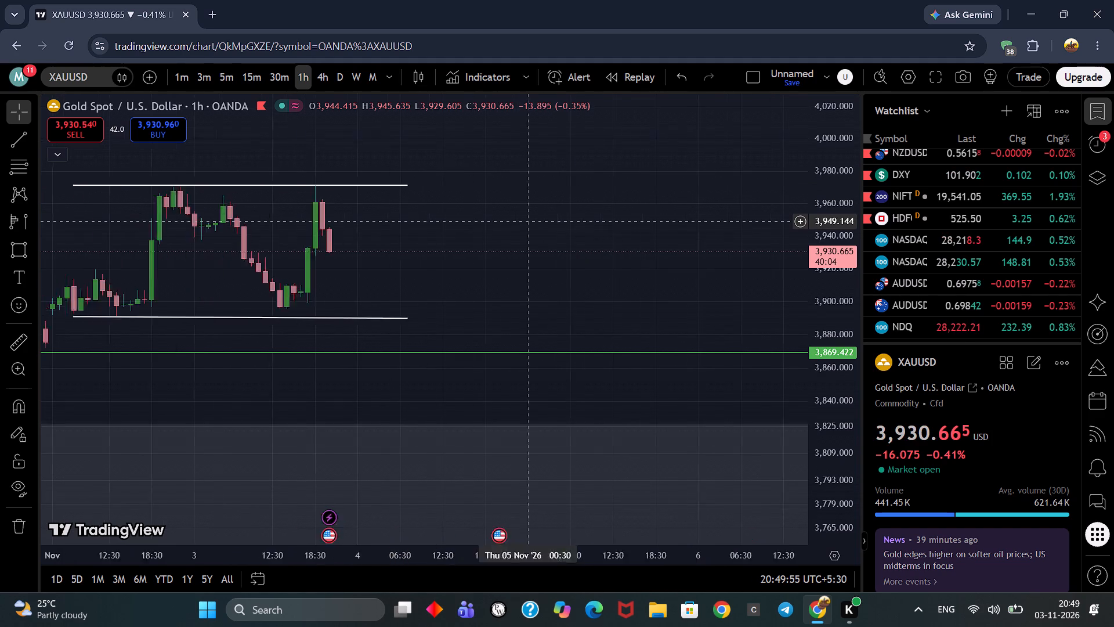
drag(559, 221, 630, 221)
drag(511, 186, 500, 186)
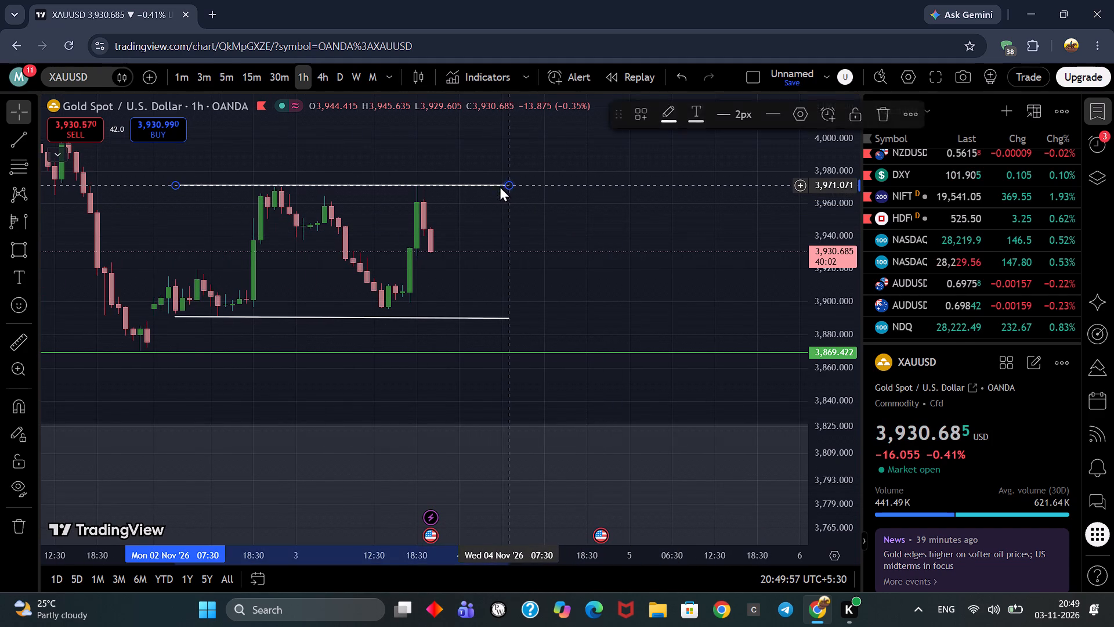
drag(500, 186, 415, 187)
click(490, 187)
Move the upper white trendline's start to the 2 November 21:30 candle's high, at about 3,971.
drag(493, 188, 536, 271)
scroll(850, 298, up, 5)
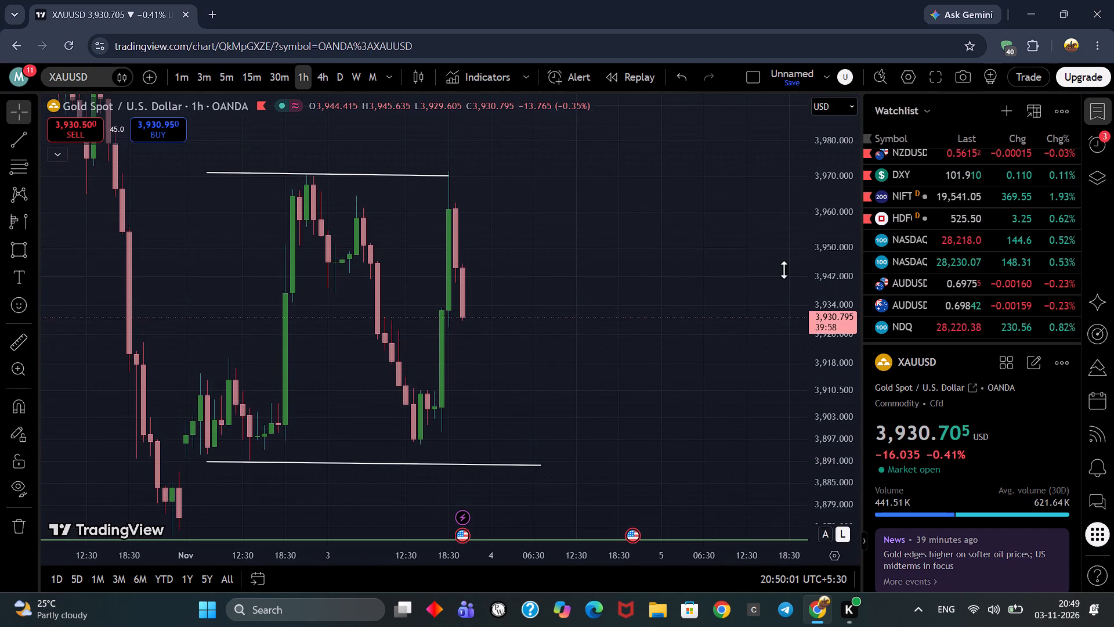
drag(606, 215, 680, 323)
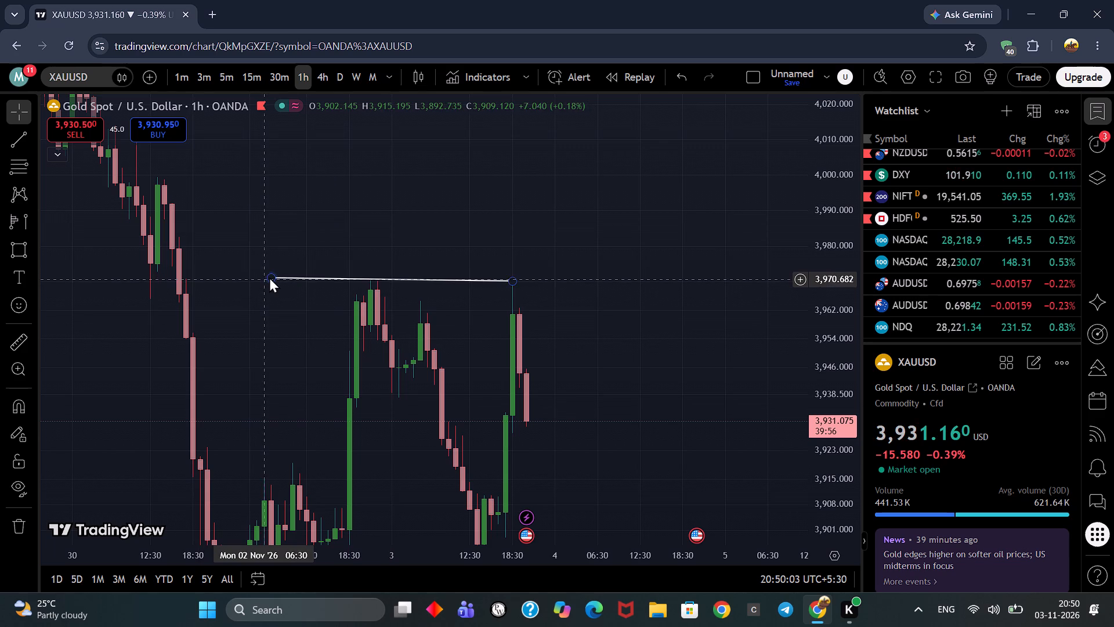
drag(273, 276, 372, 278)
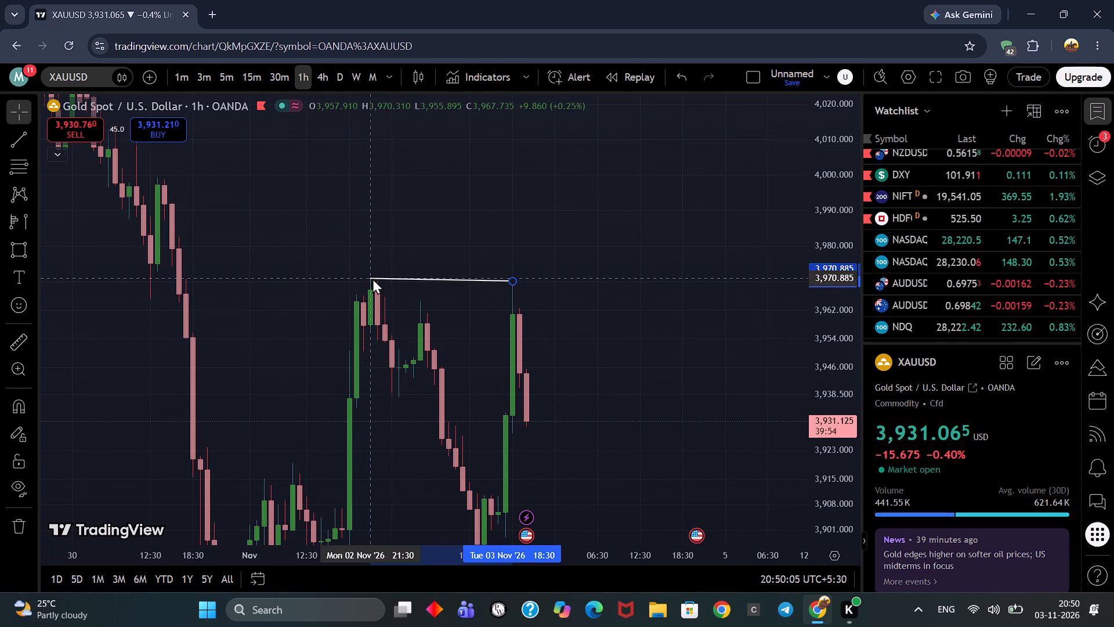
drag(372, 278, 374, 280)
click(445, 305)
Draw a short trendline at about 3,928 from the 3 November 18:30 candle's low to 23:30.
drag(604, 257, 605, 172)
scroll(832, 282, down, 4)
scroll(663, 253, up, 4)
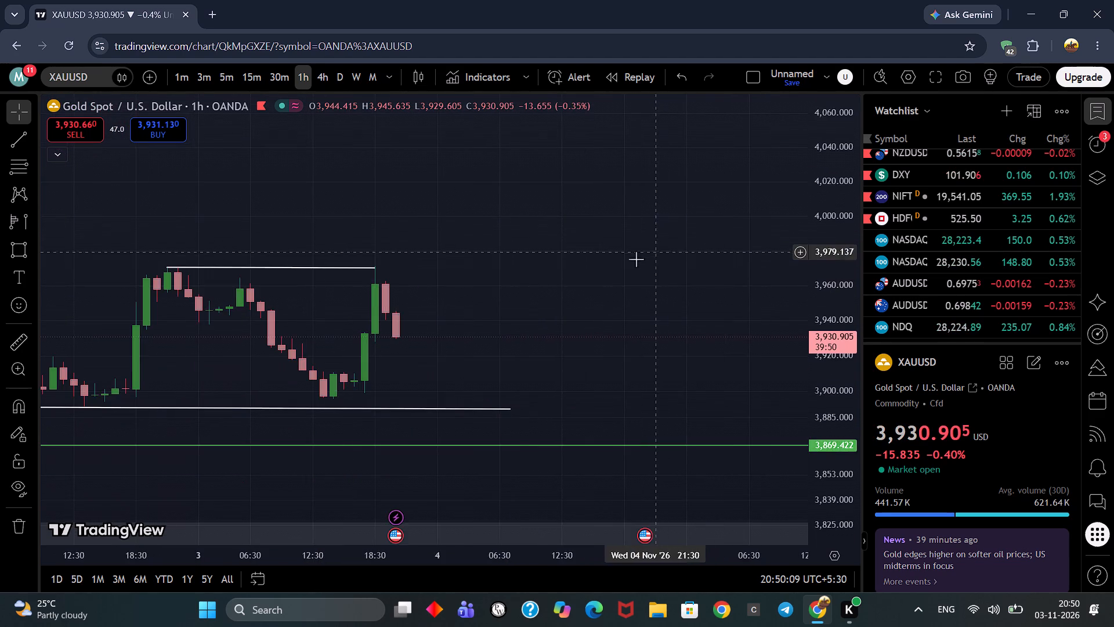
drag(631, 261, 668, 196)
click(10, 143)
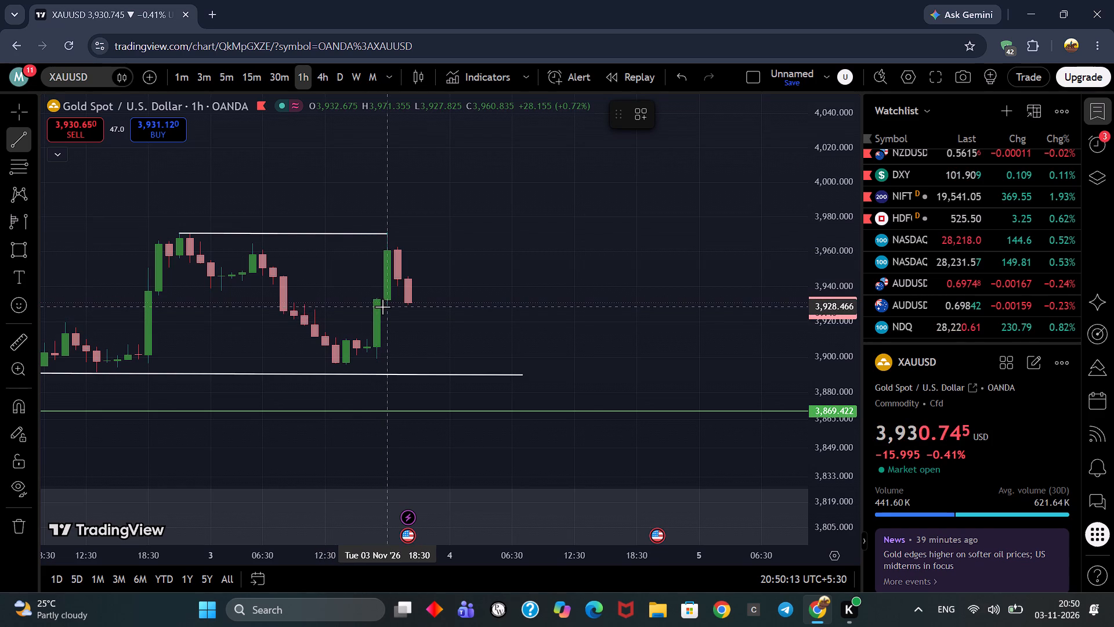
click(385, 307)
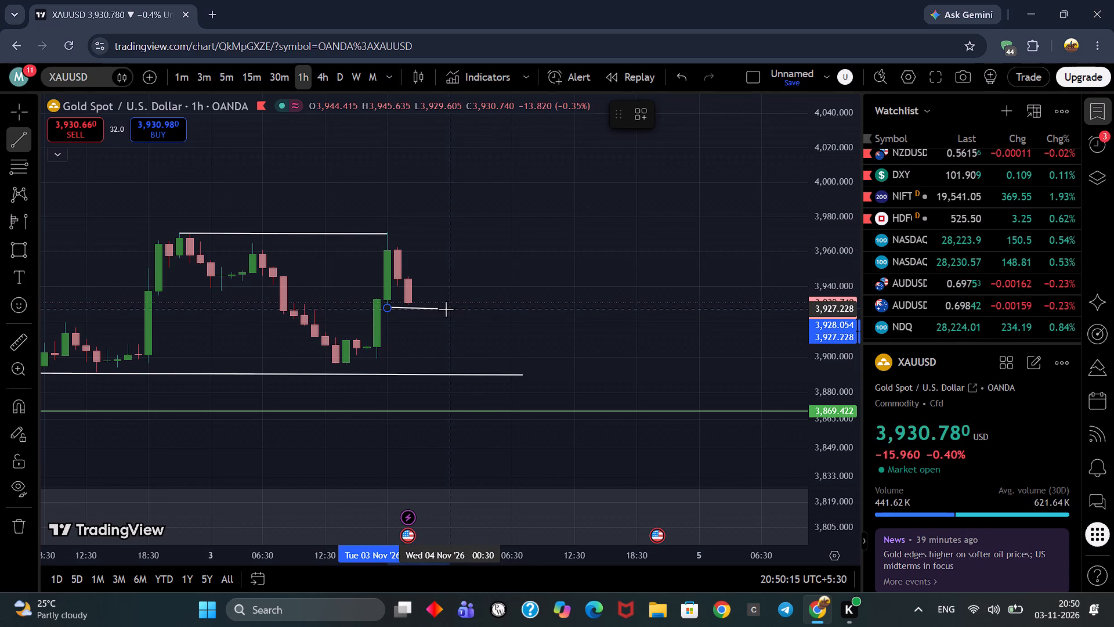
click(443, 306)
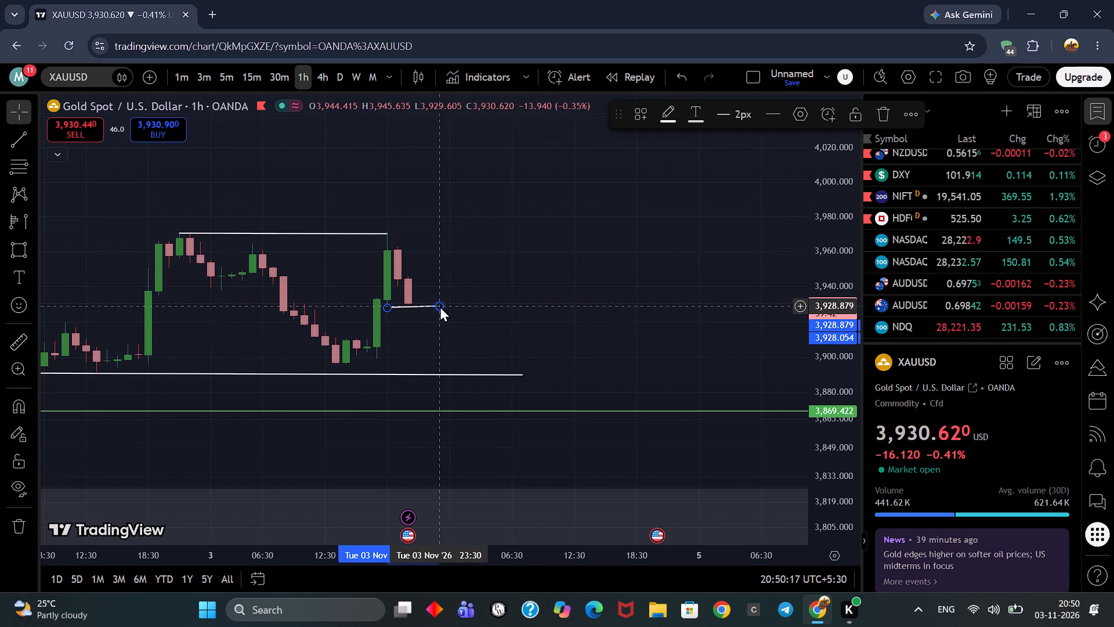
click(439, 305)
click(466, 253)
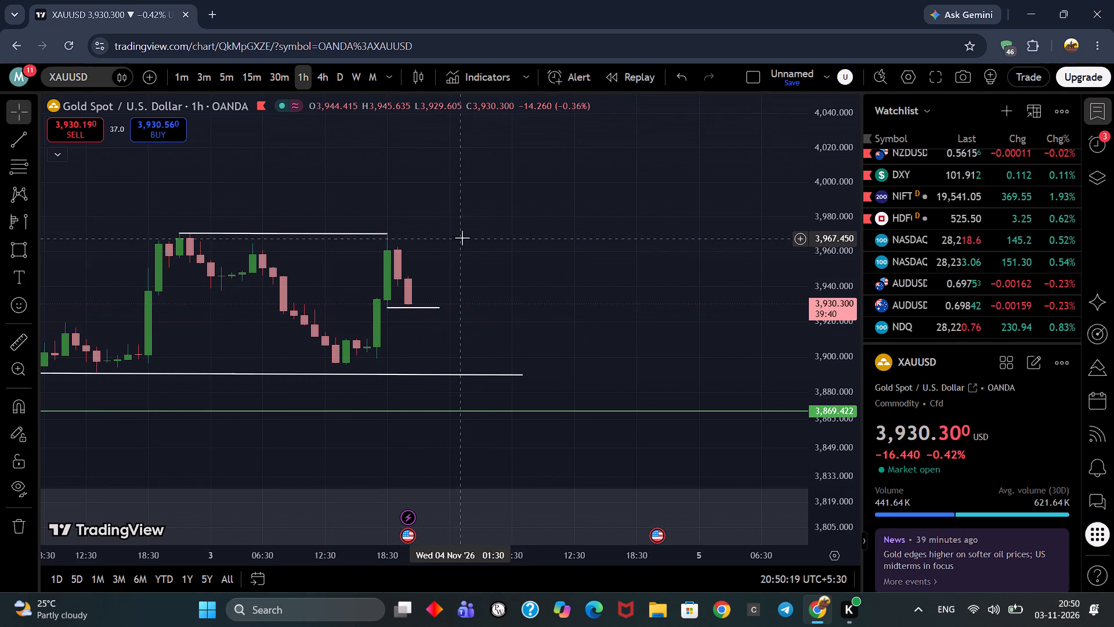
Draw a short trendline at about 3,972 from the 3 November 18:30 candle's high into early 4 November.
click(6, 139)
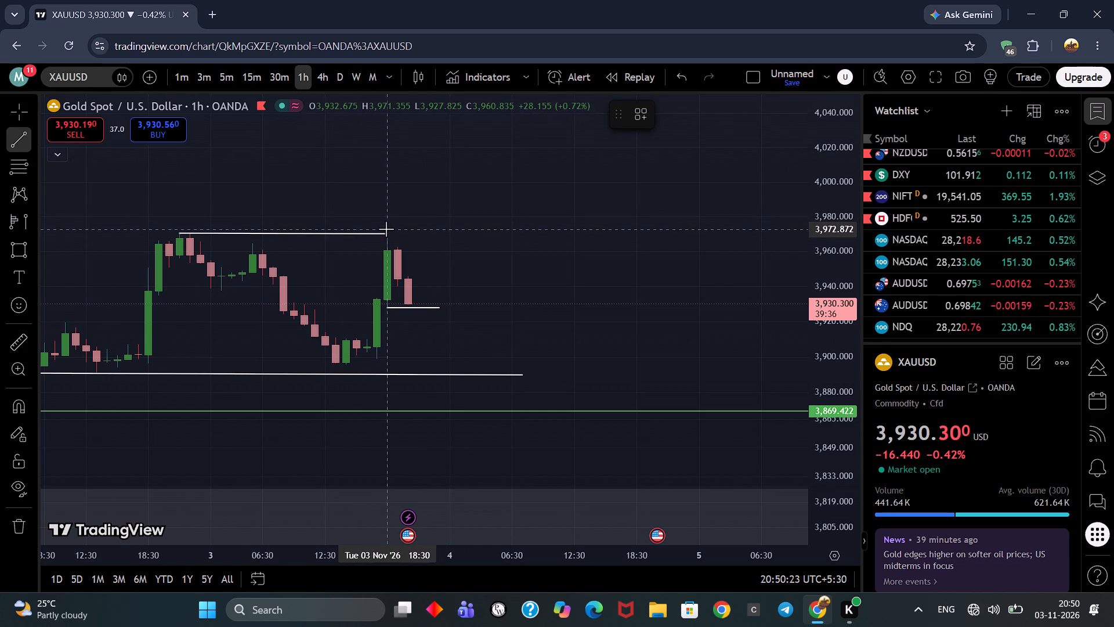
click(386, 229)
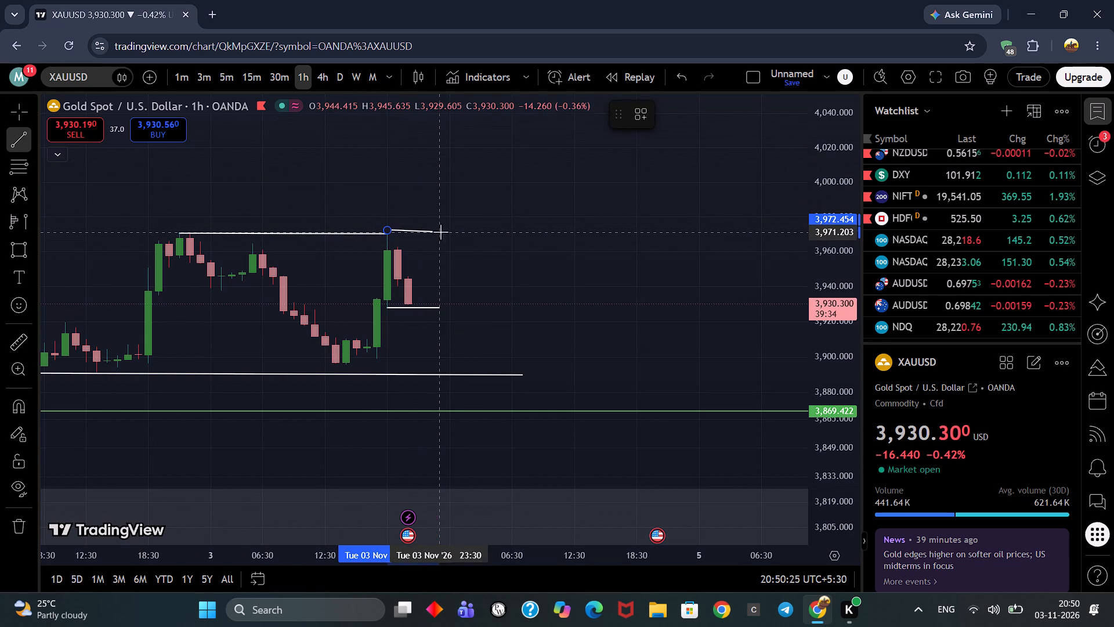
click(473, 229)
click(491, 274)
Draw a rectangle zone over the 3 November low from the 13:30 candle into early 4 November, between about 3,911 and 3,893.
drag(538, 290, 562, 229)
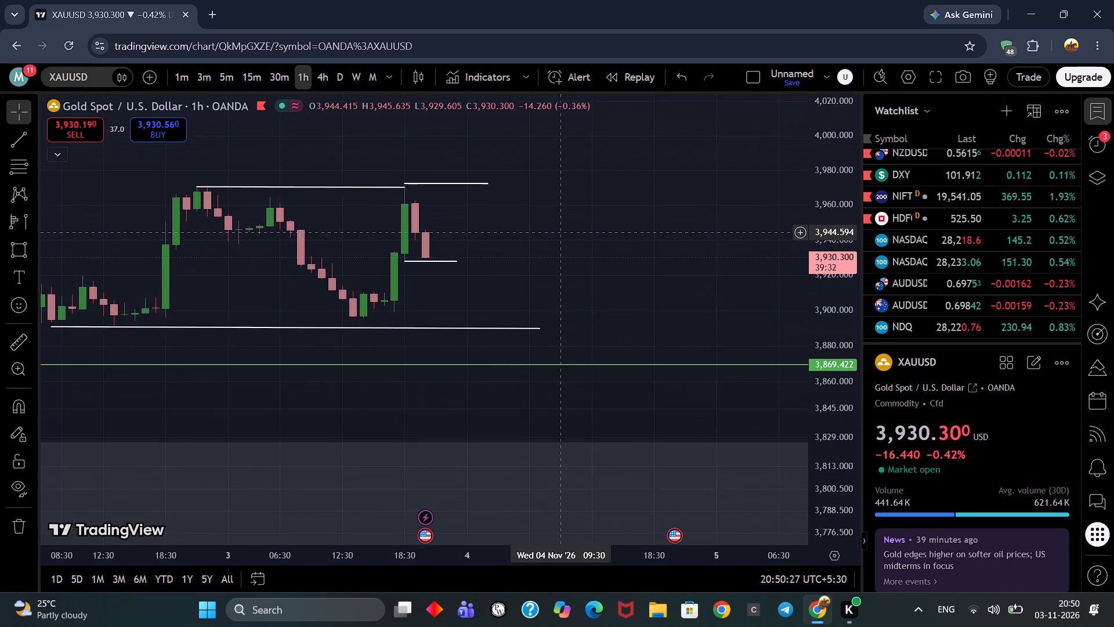
drag(562, 229, 562, 228)
drag(558, 264, 613, 260)
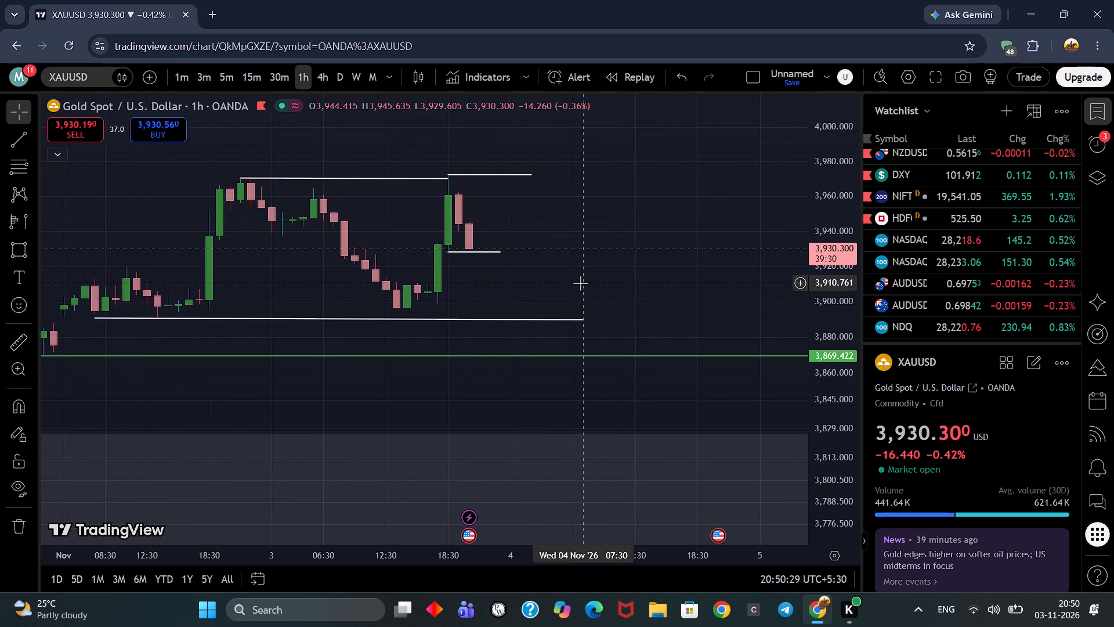
click(5, 243)
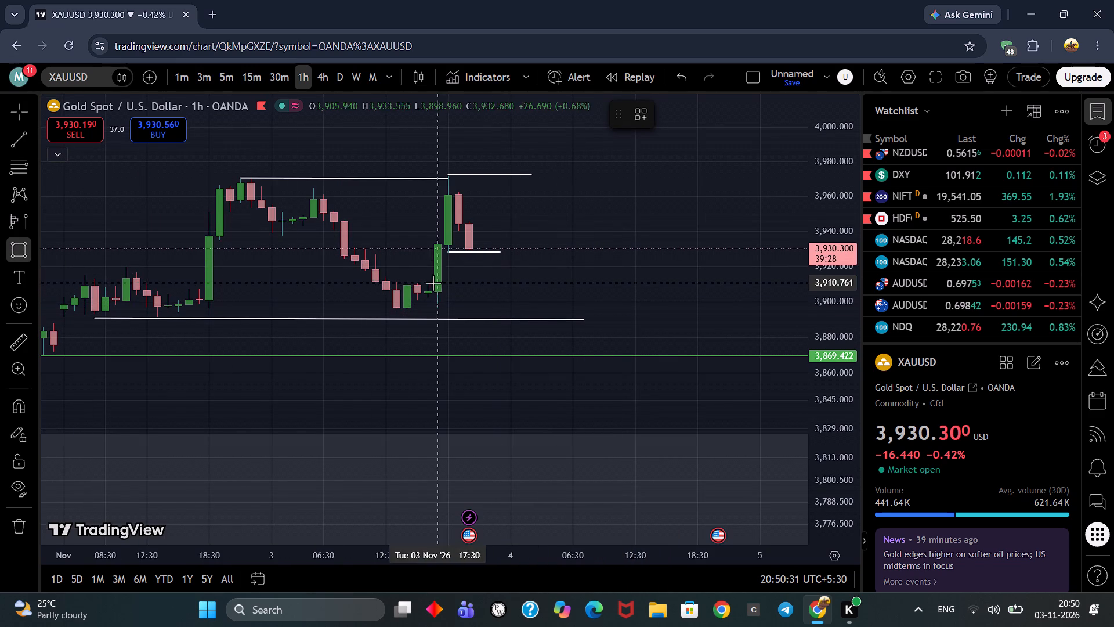
click(396, 282)
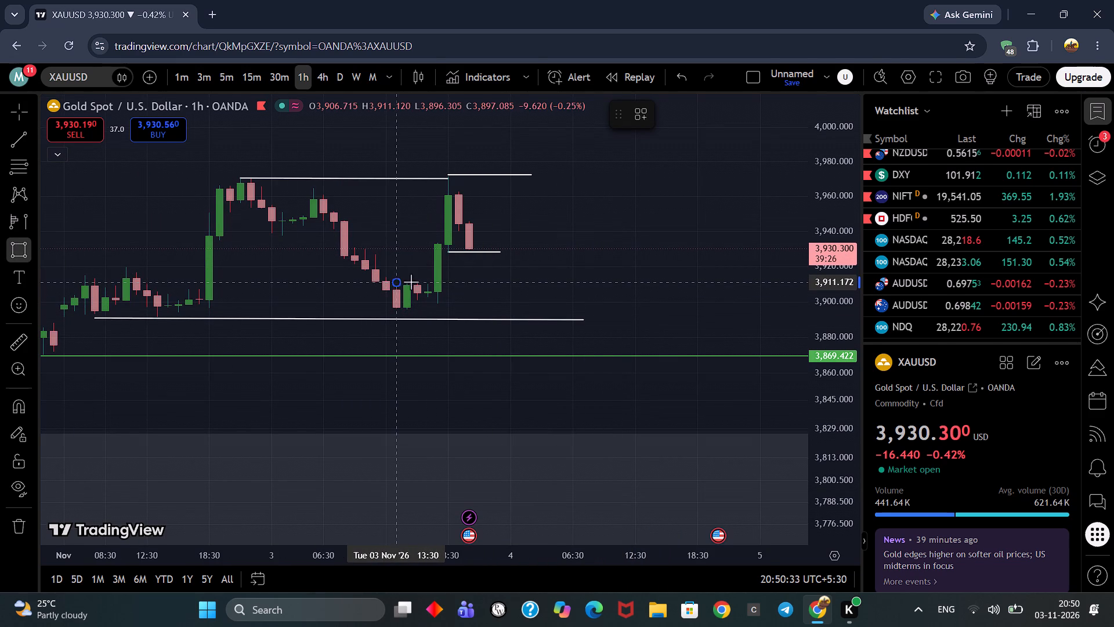
click(559, 327)
click(559, 282)
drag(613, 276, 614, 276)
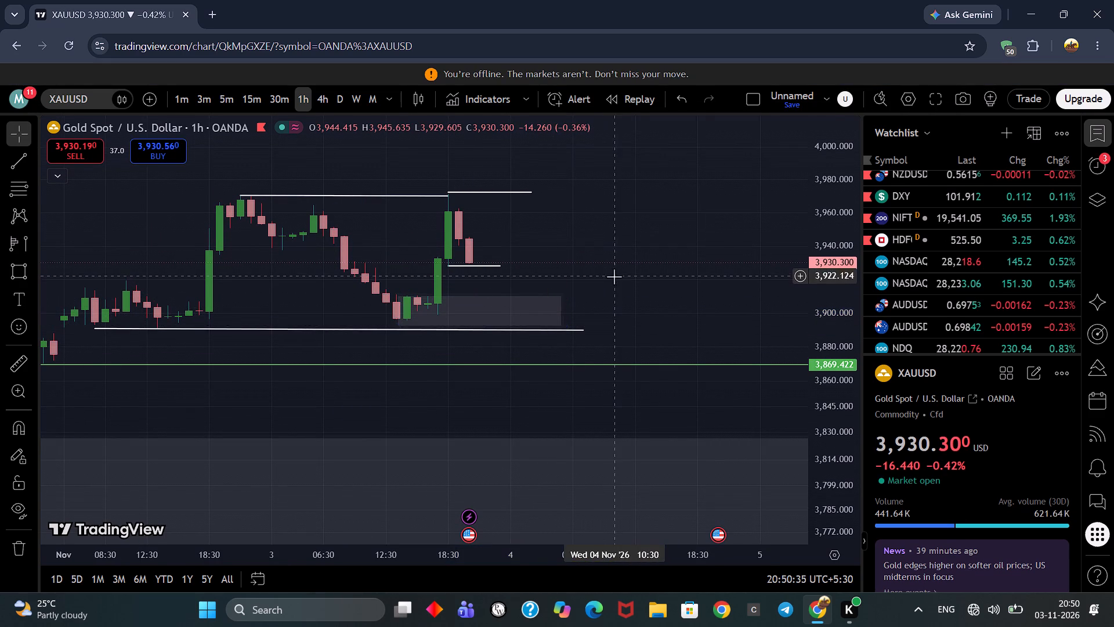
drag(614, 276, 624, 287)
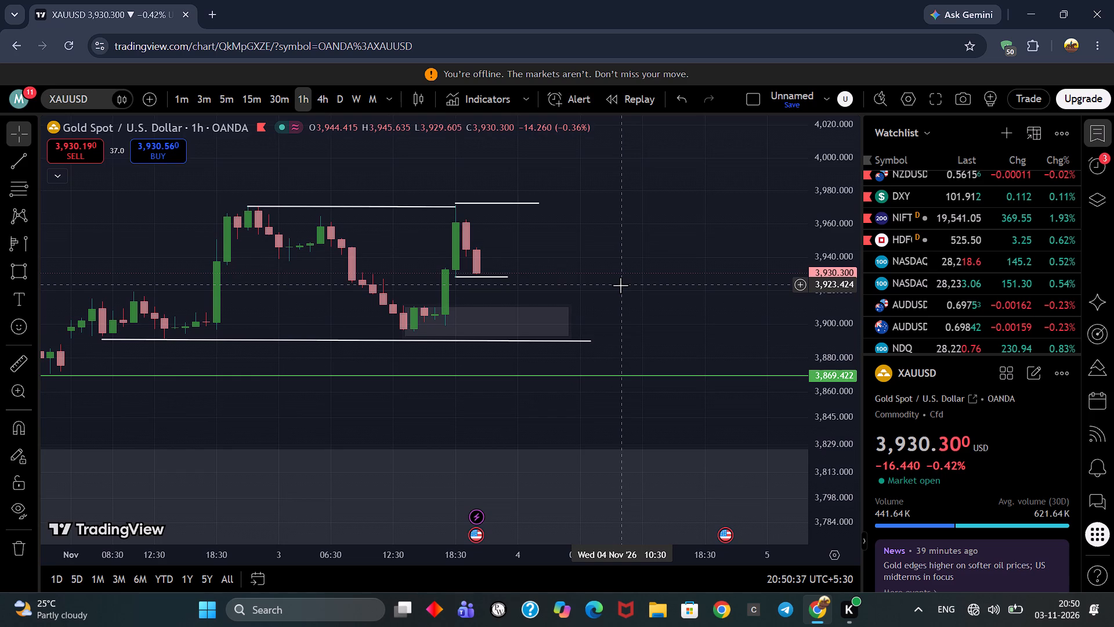
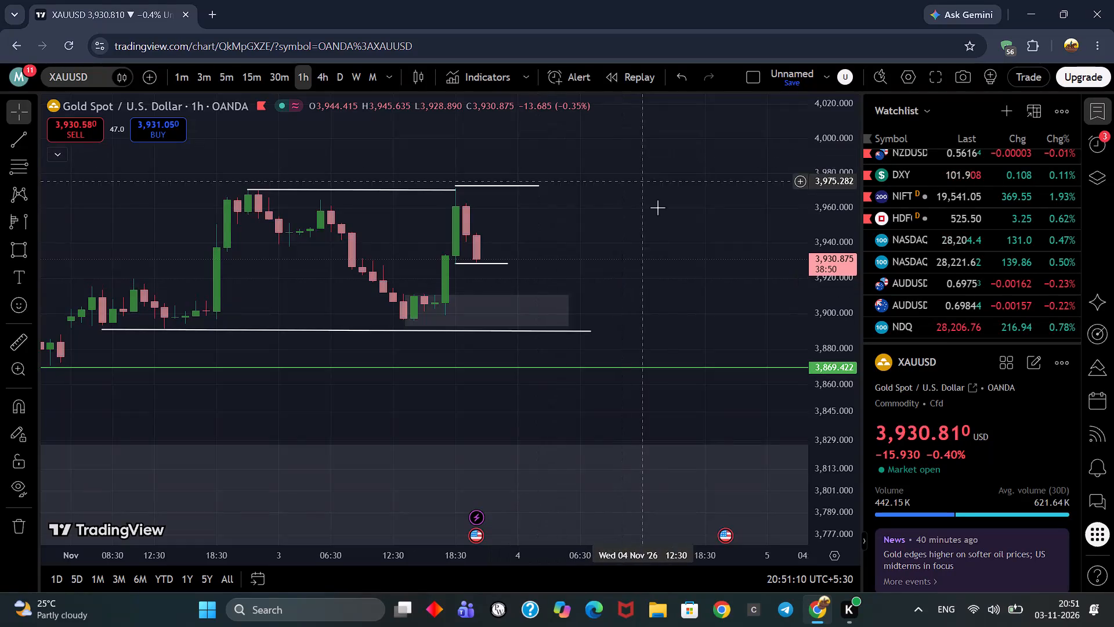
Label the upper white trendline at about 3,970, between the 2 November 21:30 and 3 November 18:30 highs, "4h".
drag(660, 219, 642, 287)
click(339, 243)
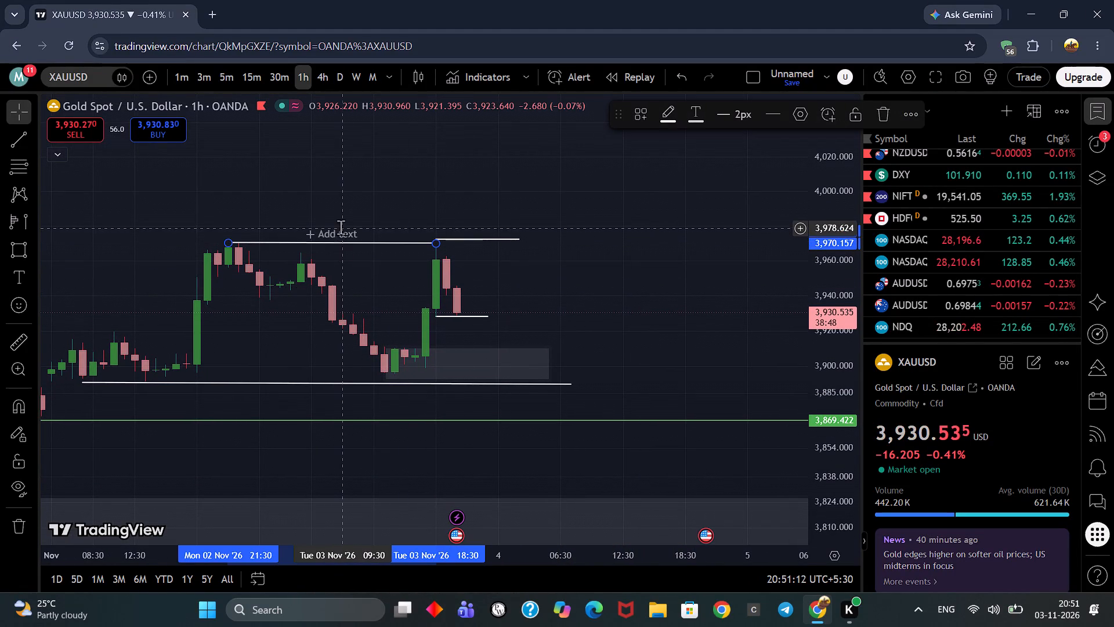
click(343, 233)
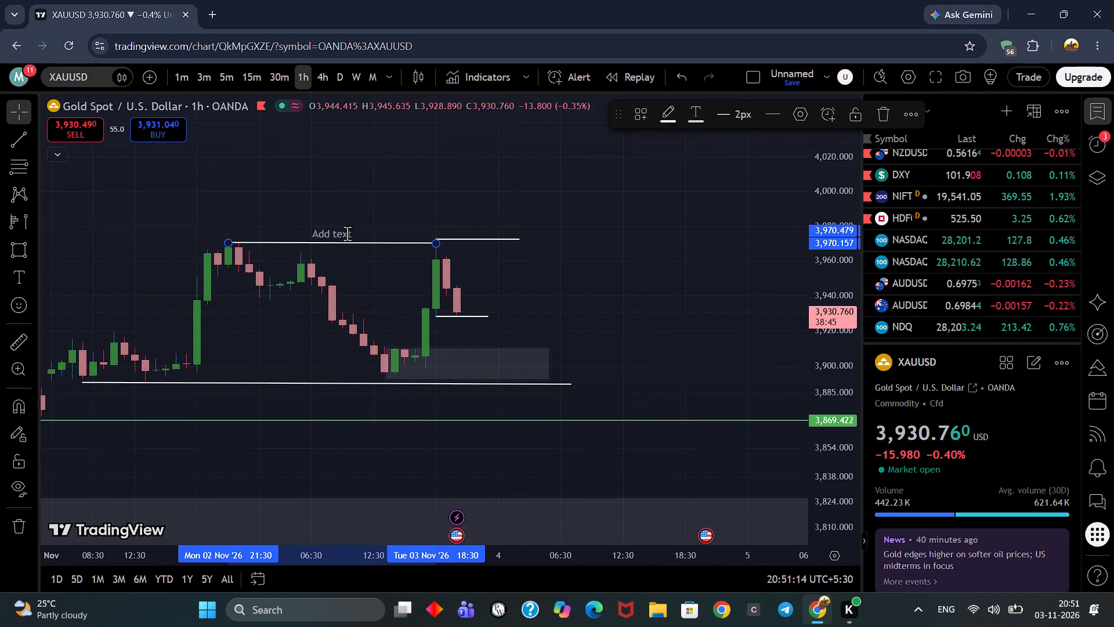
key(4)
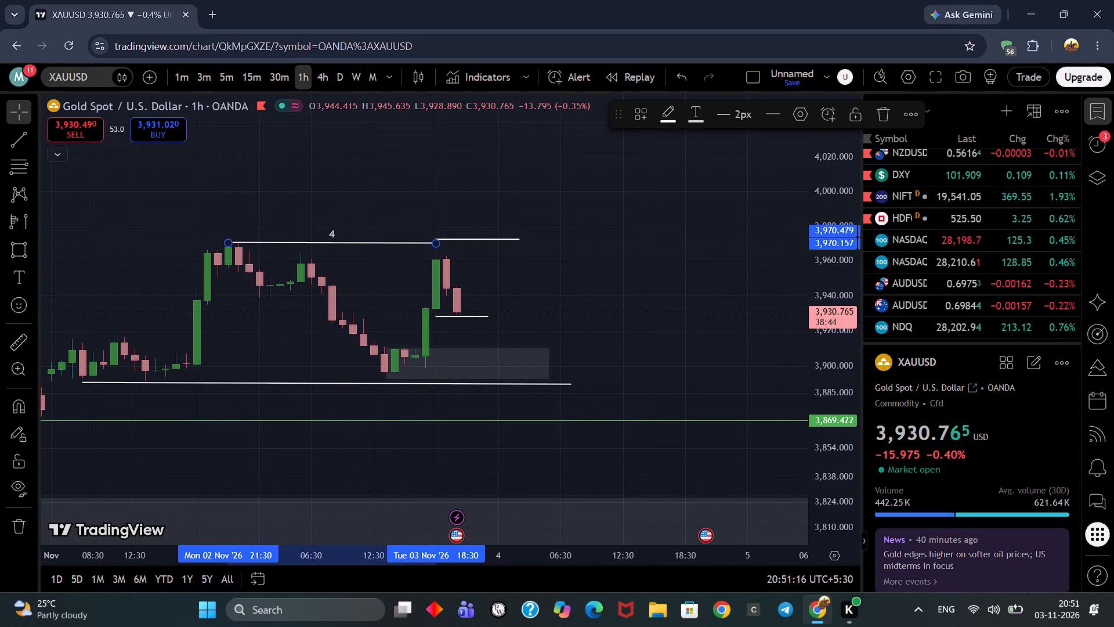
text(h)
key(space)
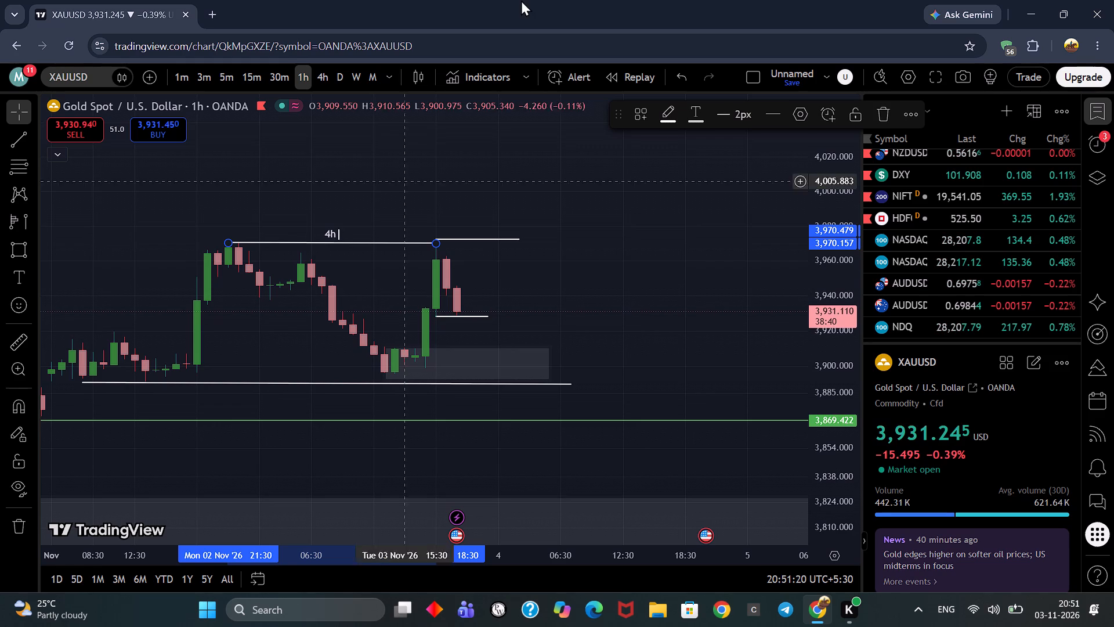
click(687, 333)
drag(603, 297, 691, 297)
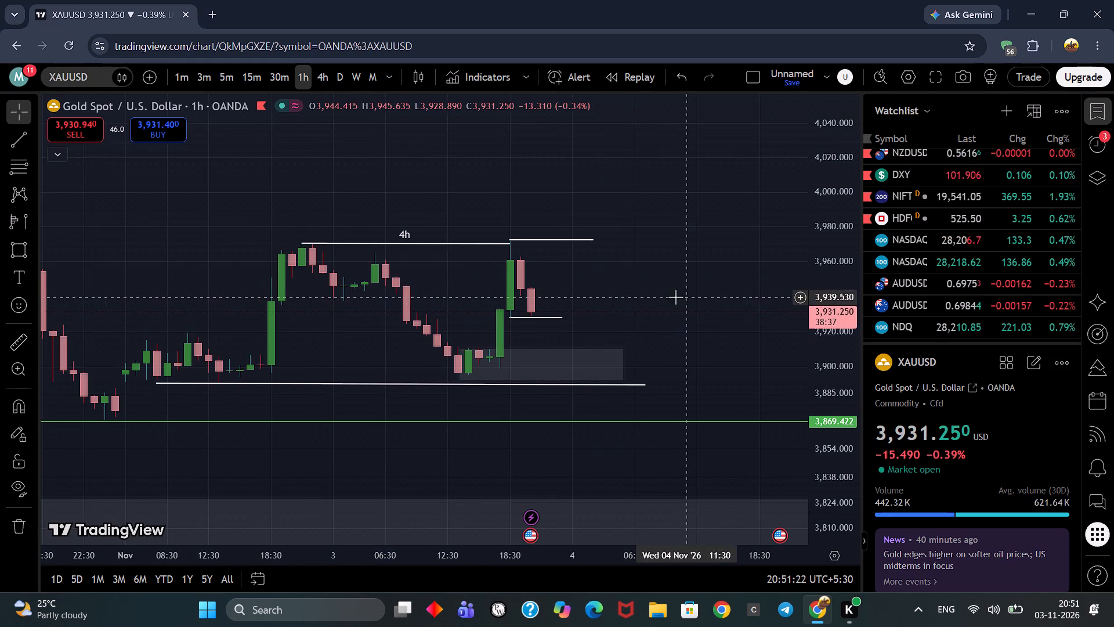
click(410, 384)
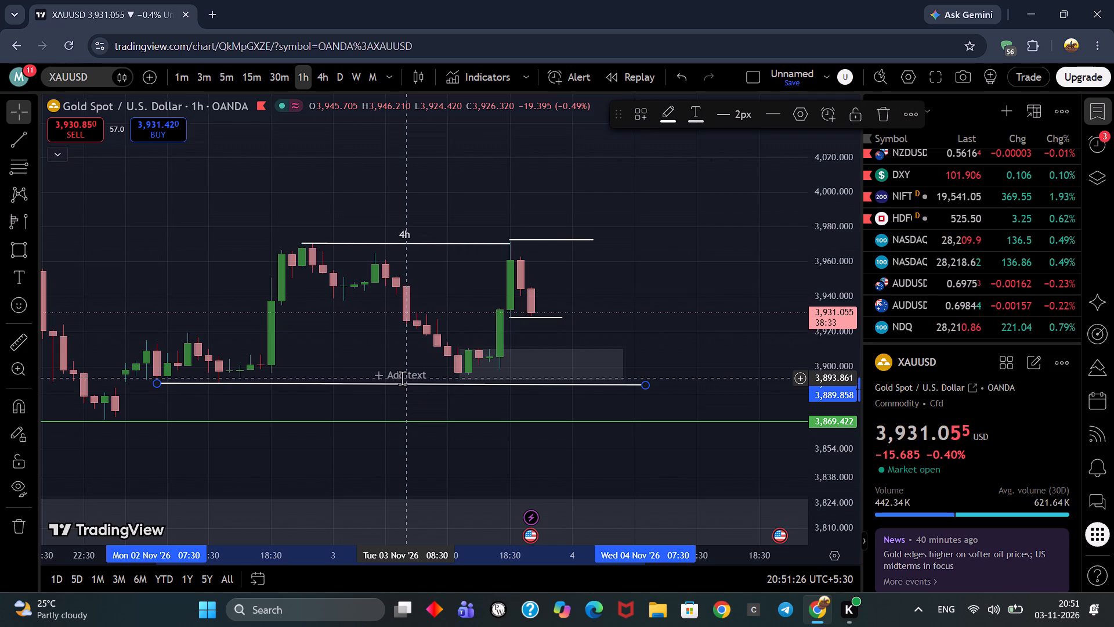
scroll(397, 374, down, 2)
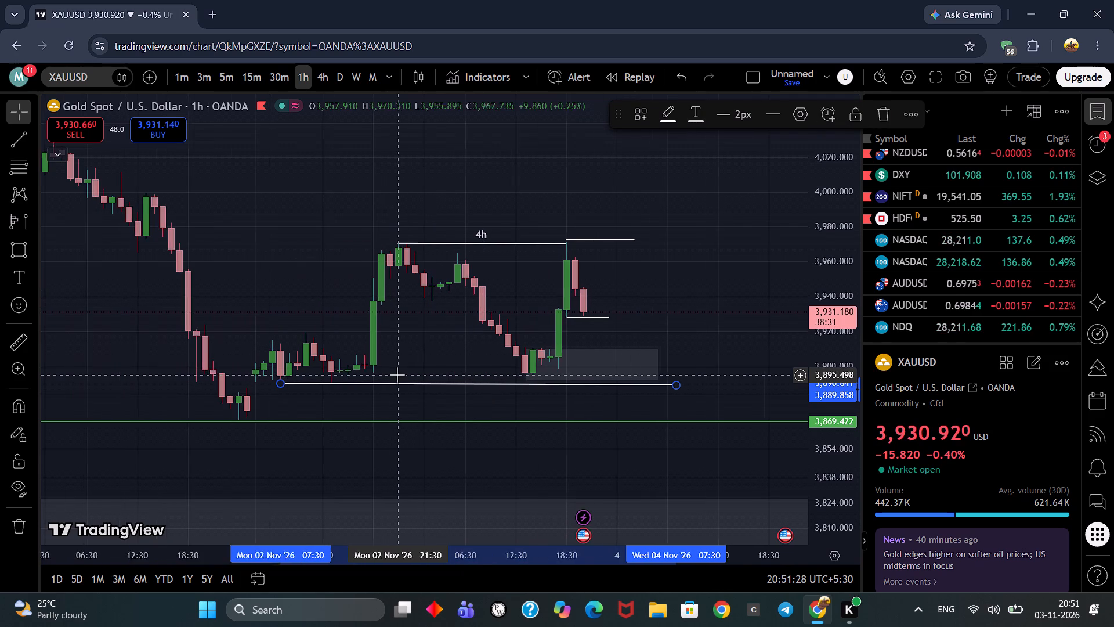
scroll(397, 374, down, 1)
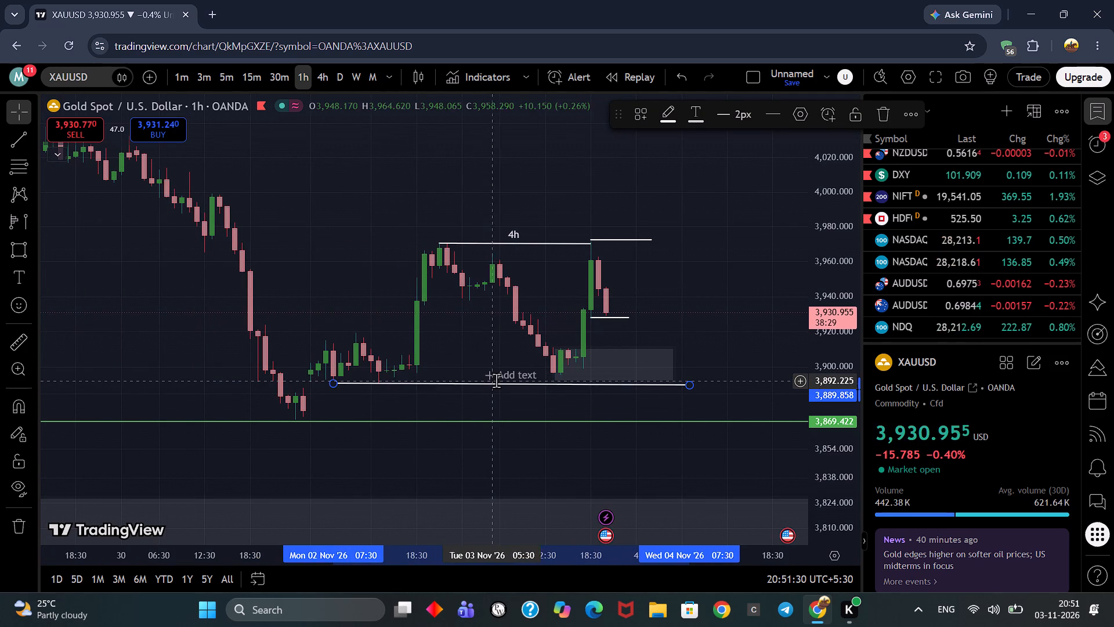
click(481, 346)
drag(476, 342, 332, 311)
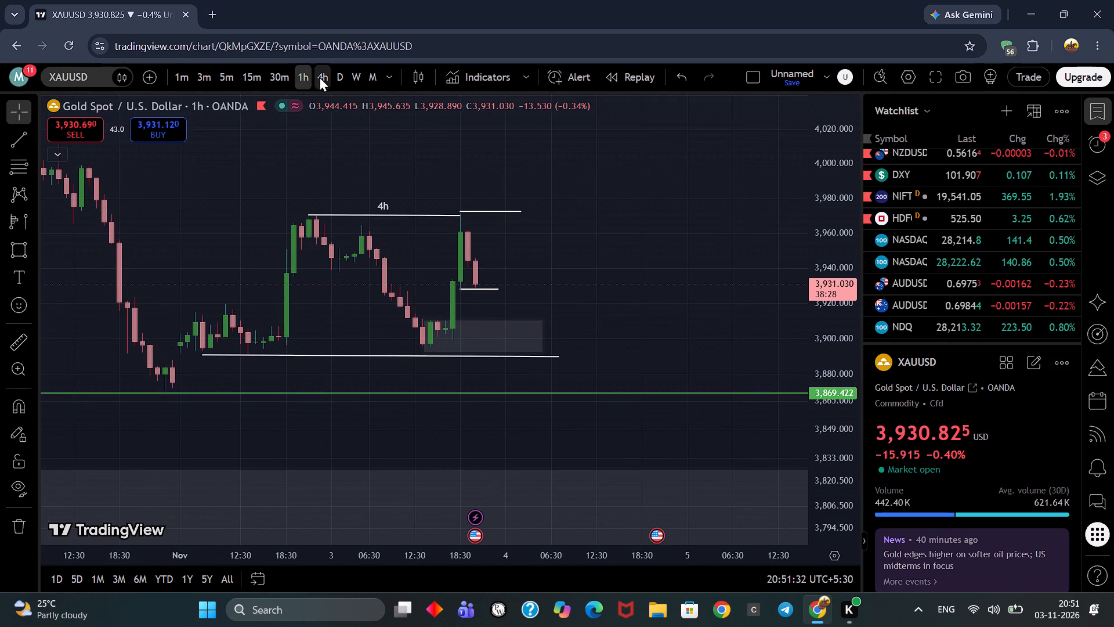
Examine the 2 and 3 November candles against the marked range on the 4-hour and daily timeframes.
click(320, 76)
scroll(599, 244, up, 4)
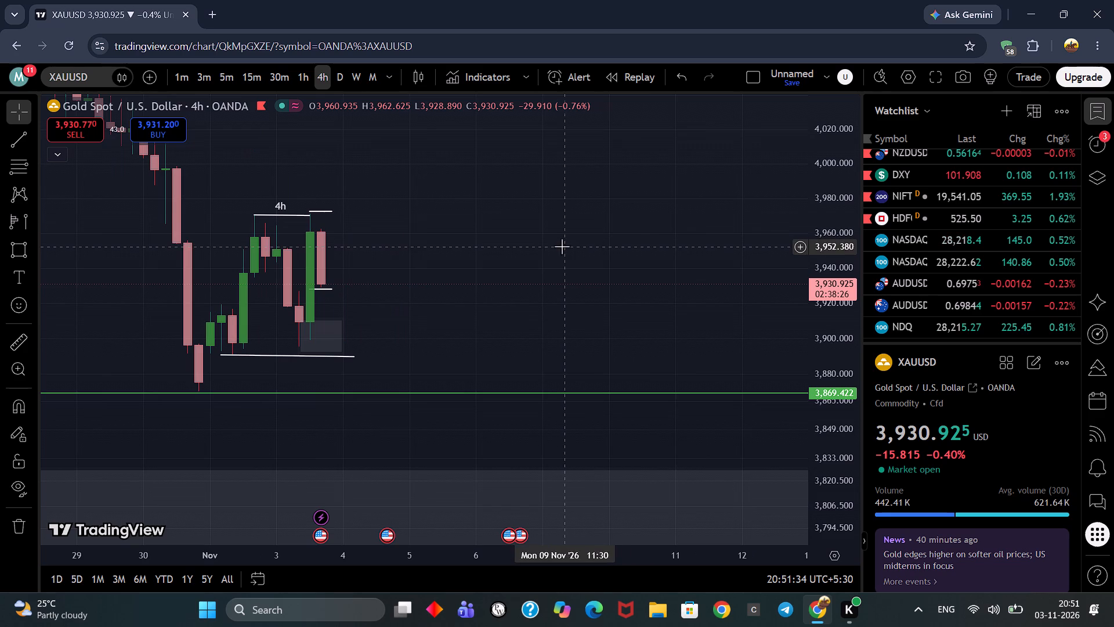
click(561, 246)
click(336, 76)
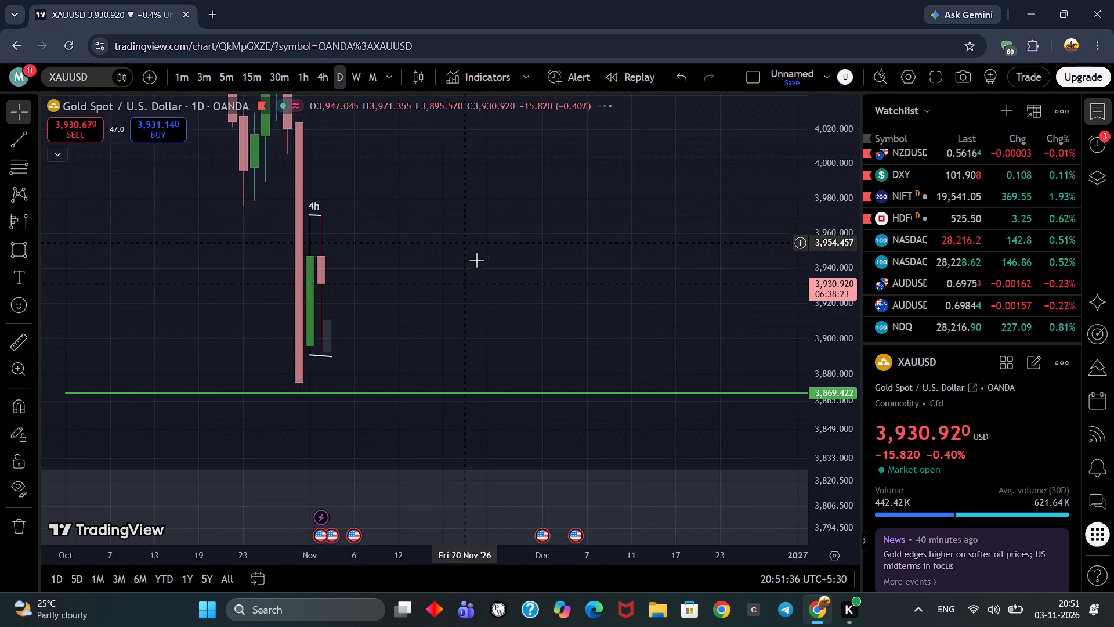
scroll(477, 262, up, 16)
scroll(477, 262, down, 1)
drag(443, 259, 711, 258)
scroll(645, 259, up, 5)
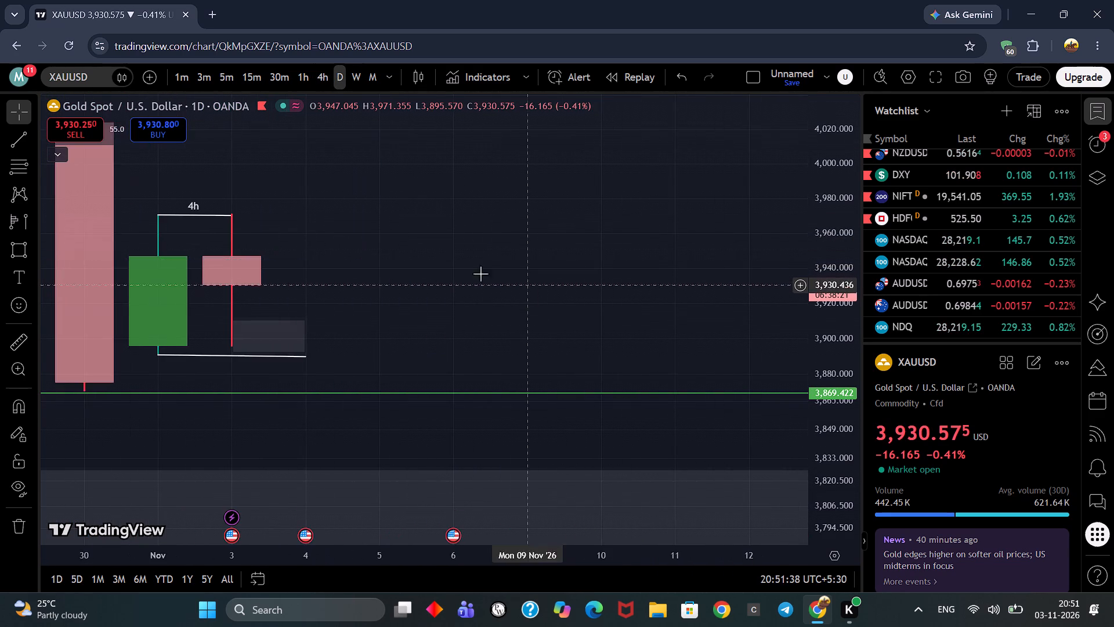
drag(481, 271, 704, 258)
drag(663, 219, 697, 283)
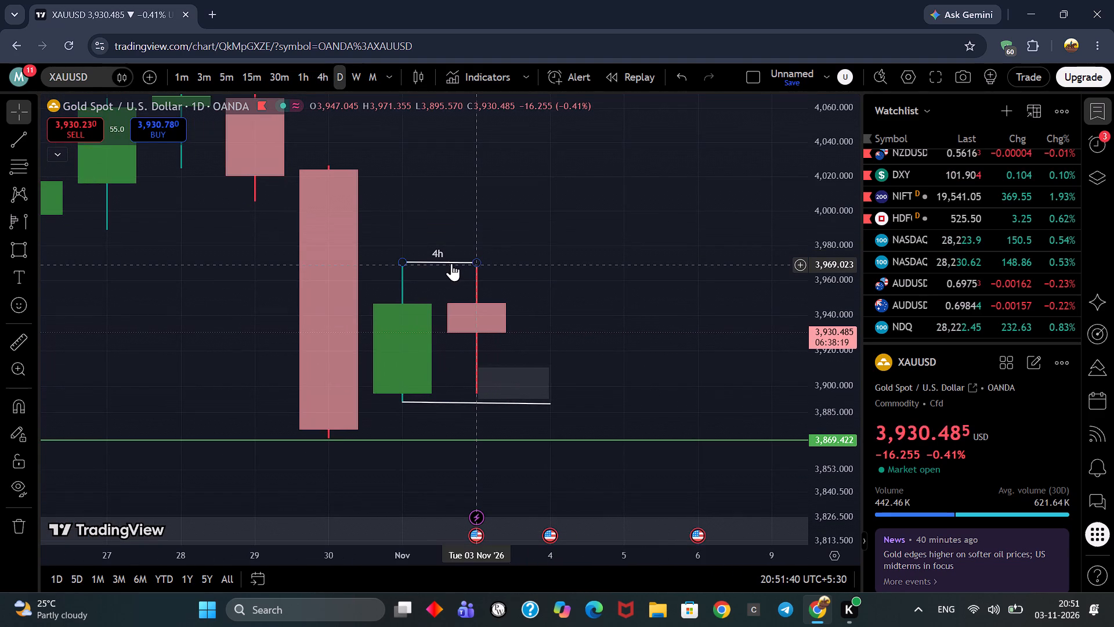
Replace the text on the upper trendline joining the 2 and 3 November daily highs with "pdh".
click(451, 263)
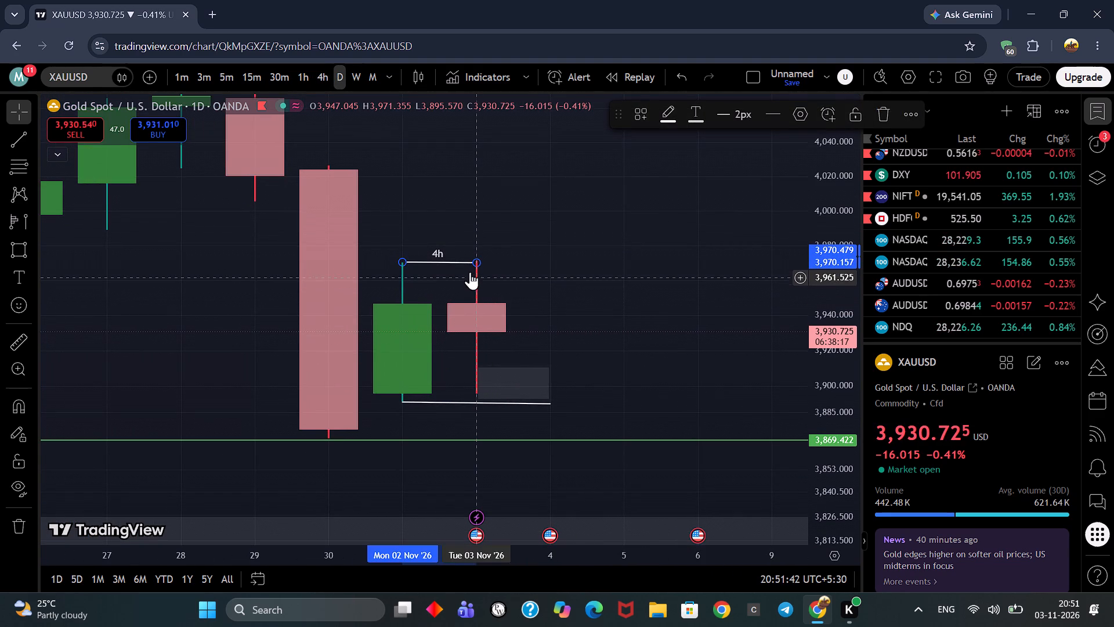
click(453, 240)
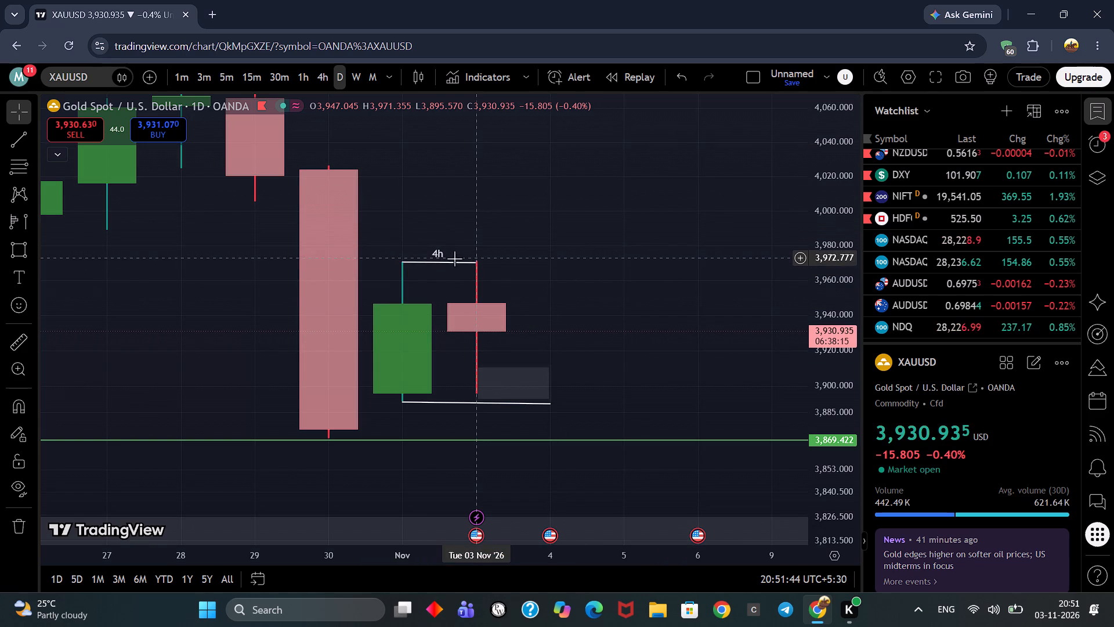
click(444, 256)
click(443, 253)
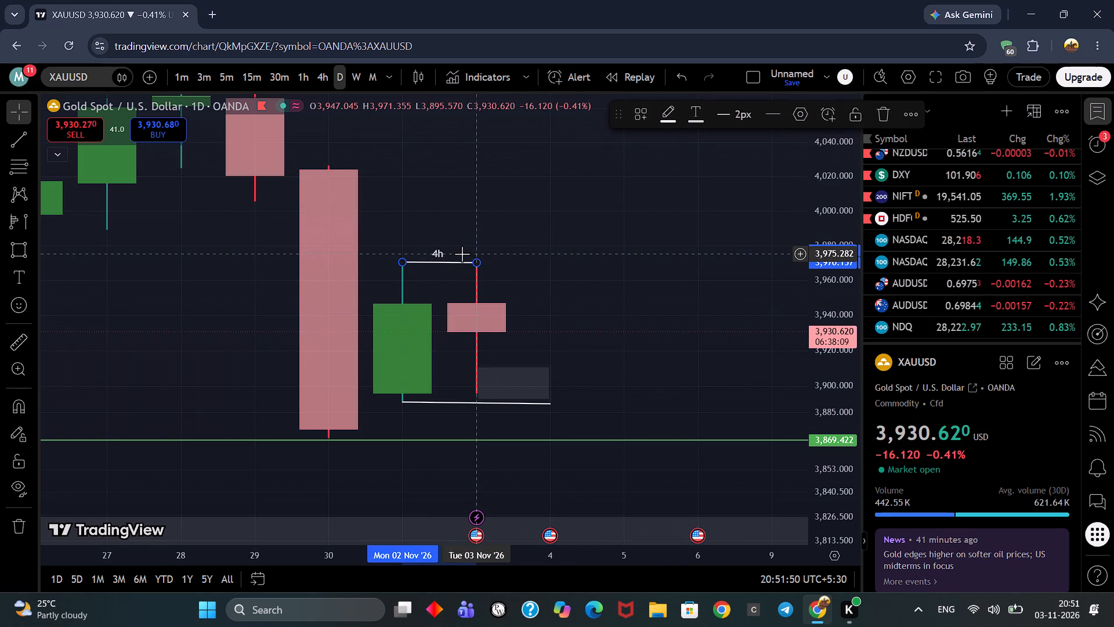
key(BackSpace)
key(BackSpace)
key(BackSpace)
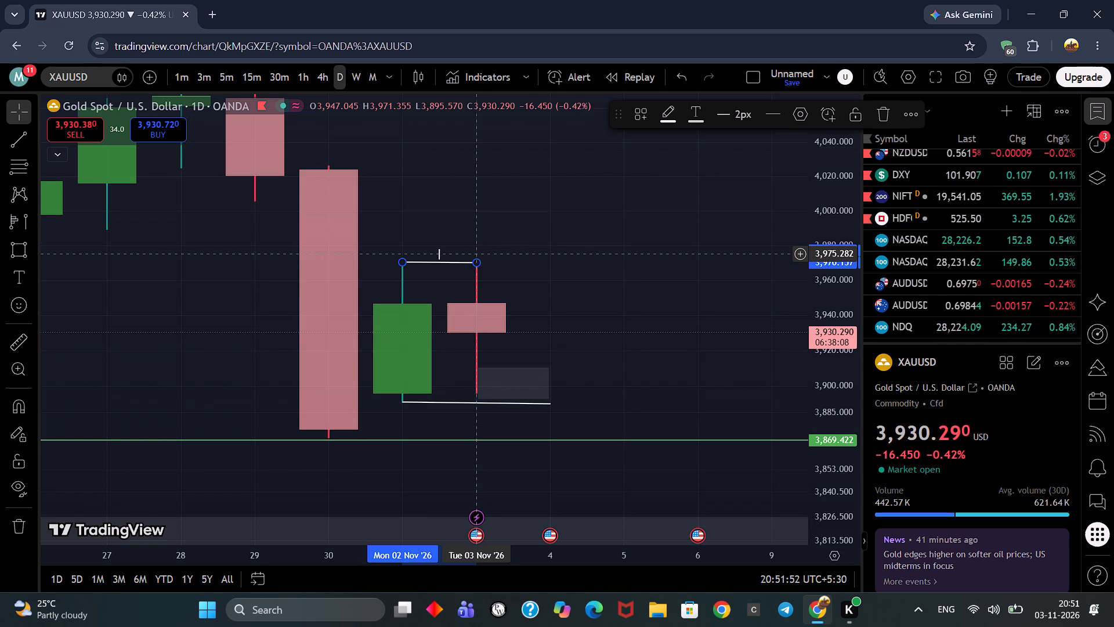
text(pdh)
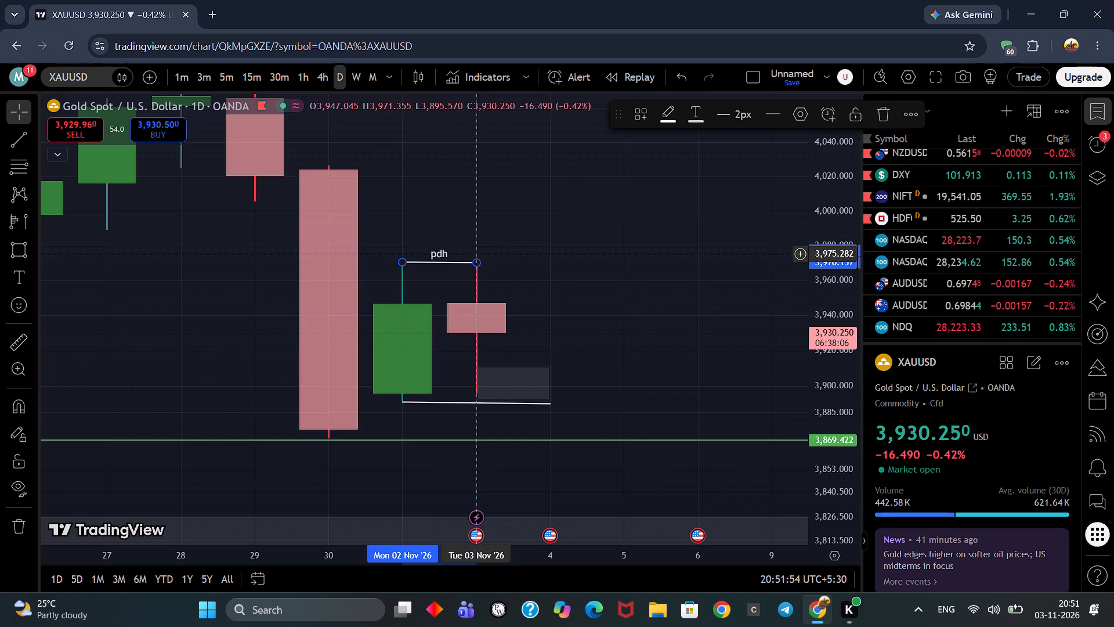
Label the lower white trendline running from the 2 November daily low, at about 3,890, "pdl".
click(471, 404)
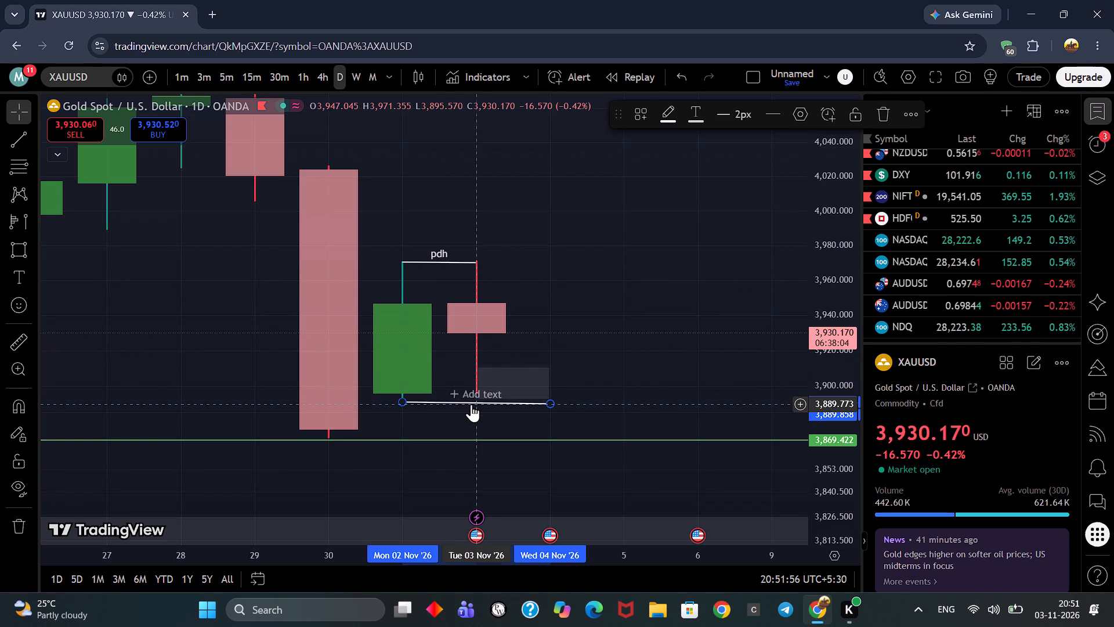
click(459, 394)
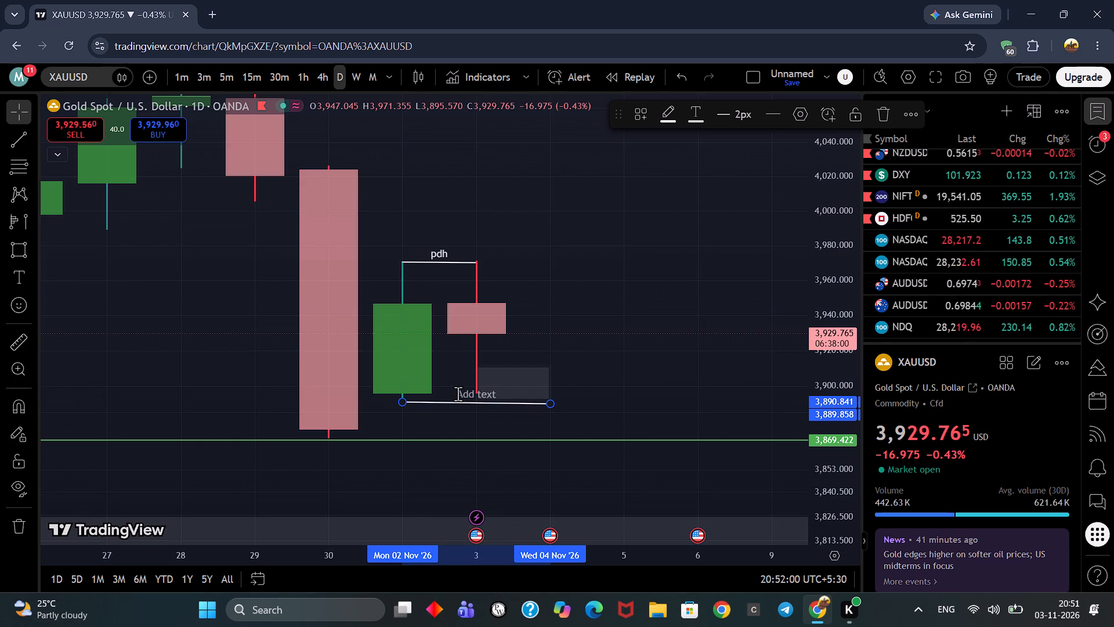
text(pdl)
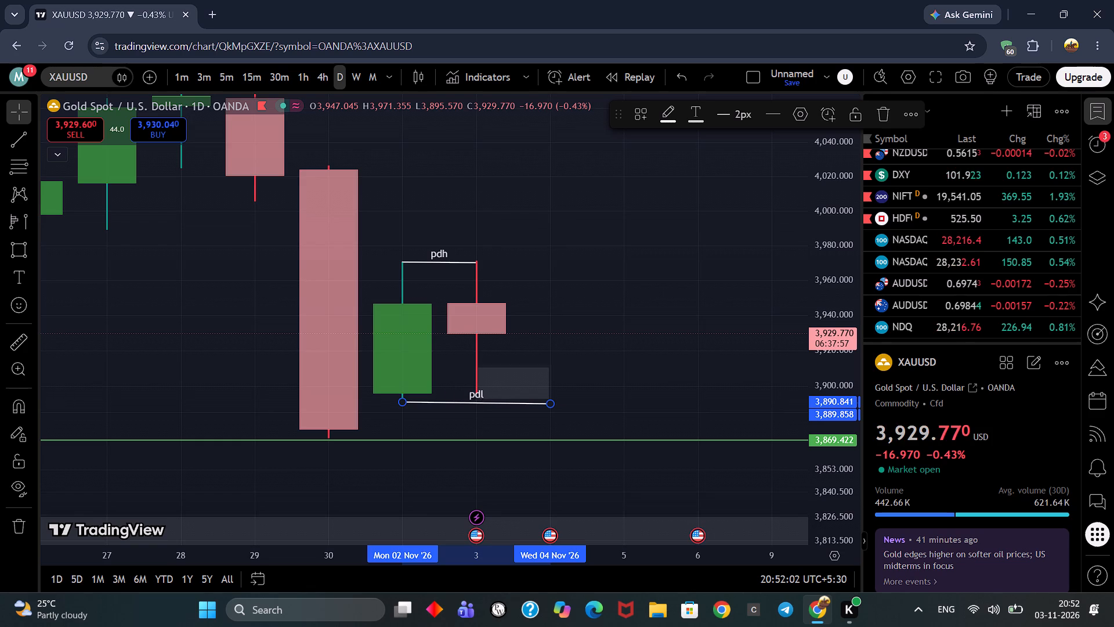
click(537, 276)
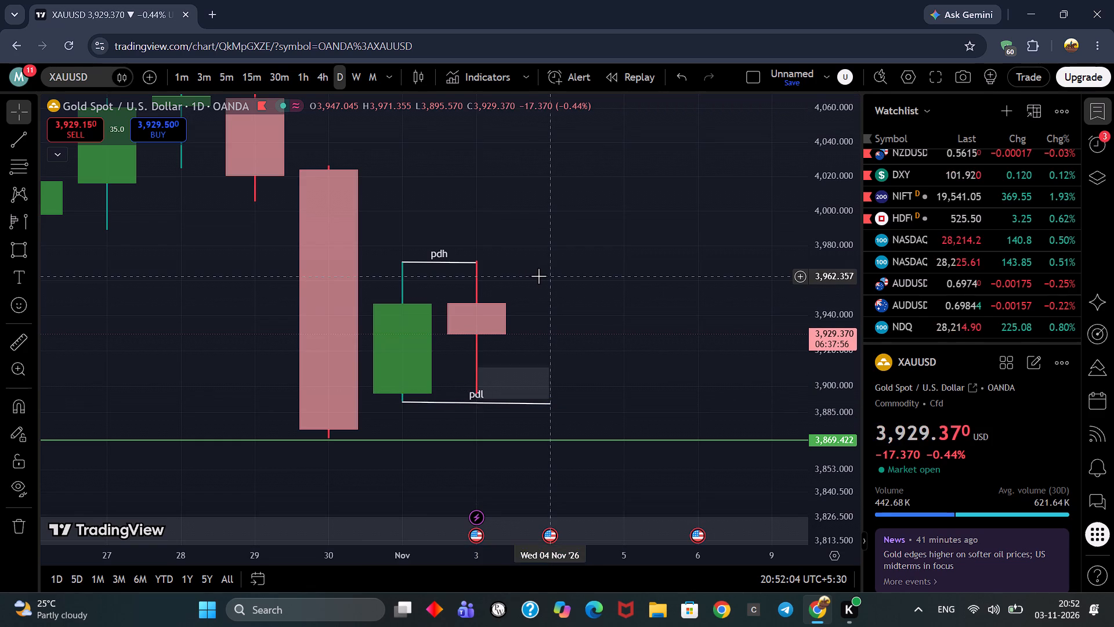
On the 4-hour timeframe, label the short trendline at about 3,972 above the 3 November 15:30 candle "4hh".
click(320, 78)
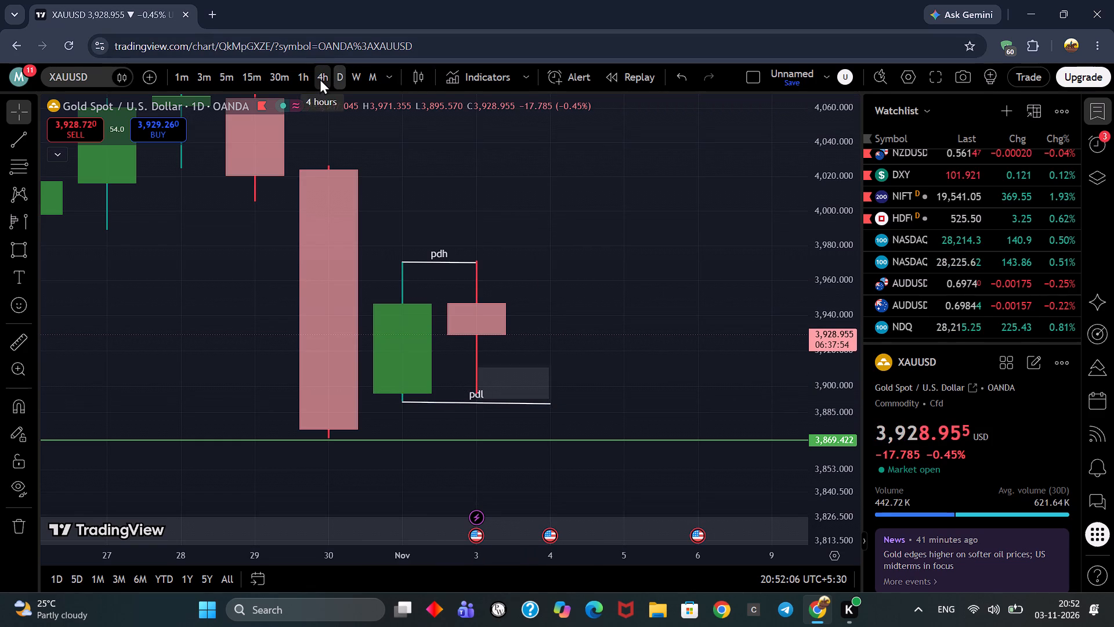
scroll(616, 232, down, 4)
scroll(680, 222, down, 5)
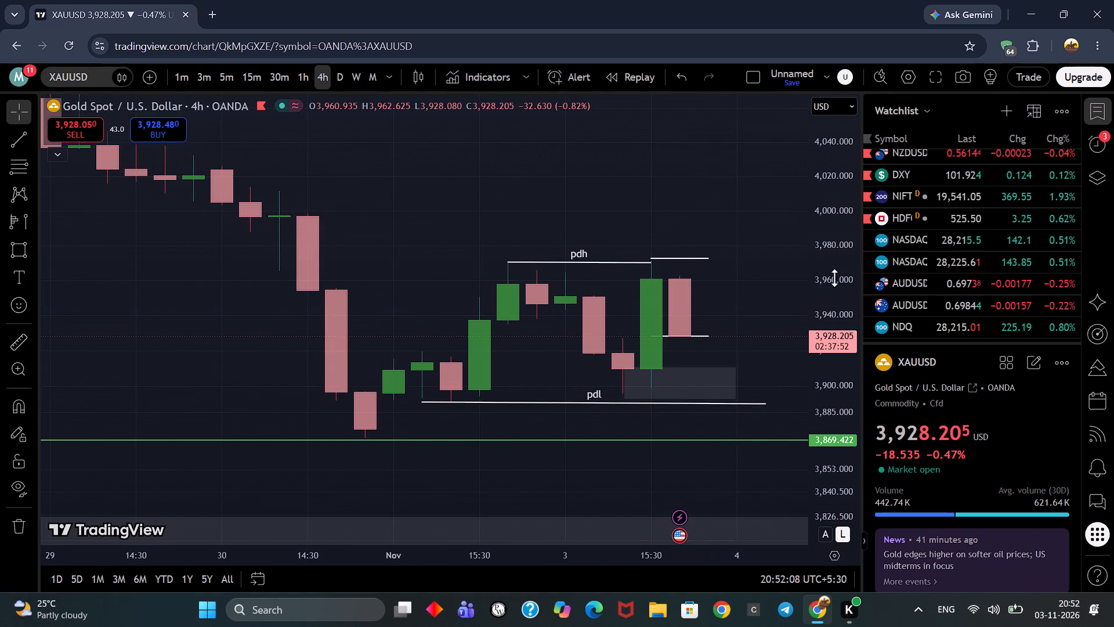
scroll(834, 278, up, 4)
scroll(742, 268, up, 4)
drag(742, 267, 675, 257)
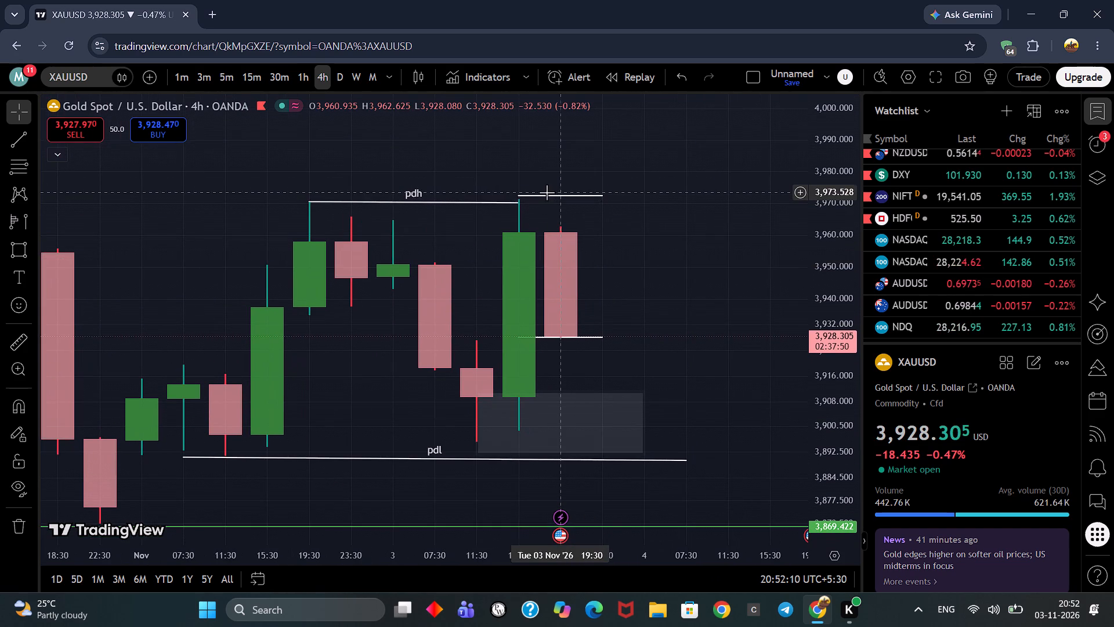
click(555, 195)
click(675, 190)
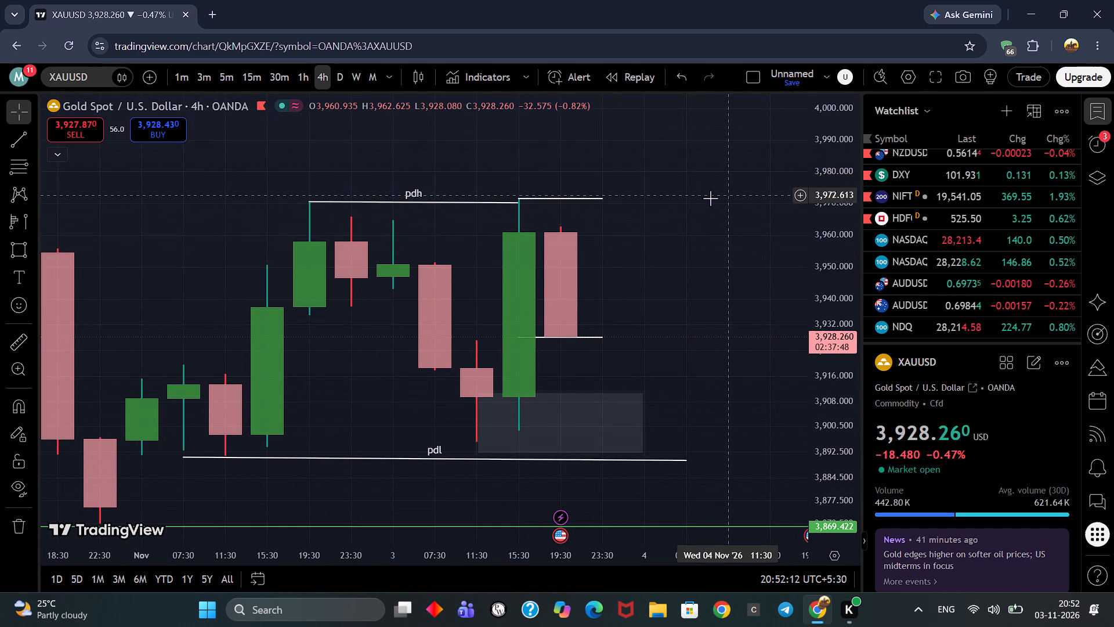
scroll(710, 198, up, 2)
drag(739, 257, 601, 224)
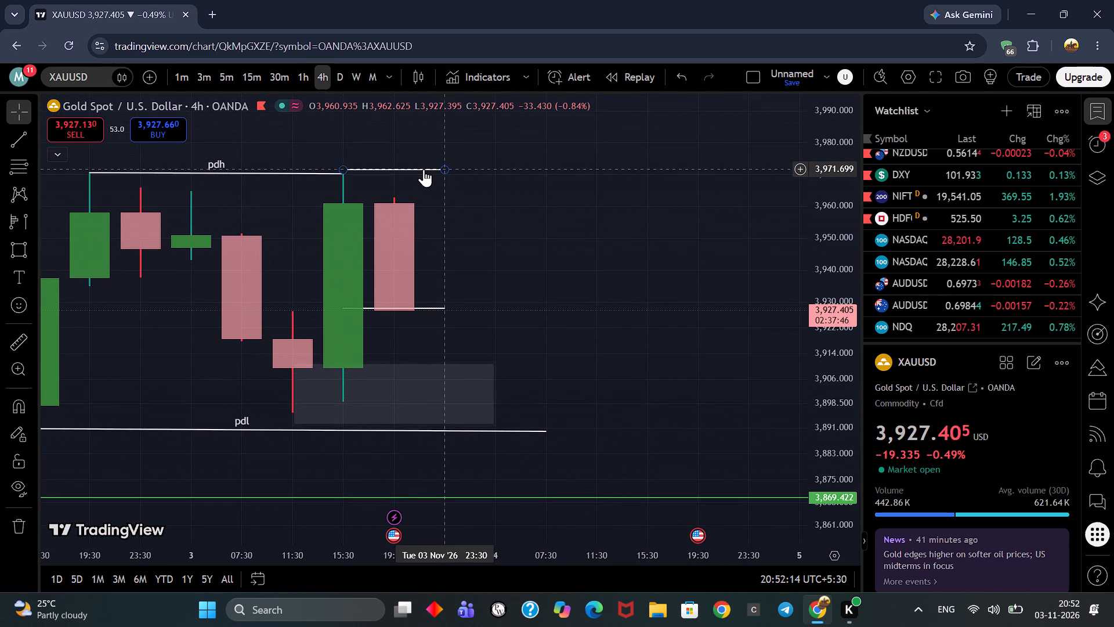
click(424, 169)
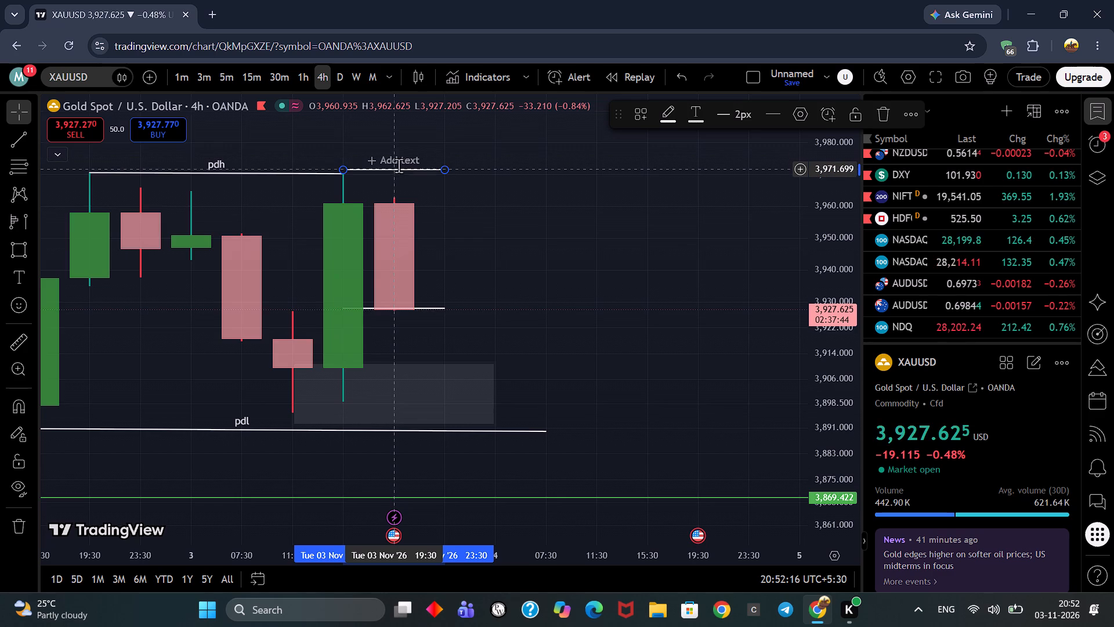
click(396, 161)
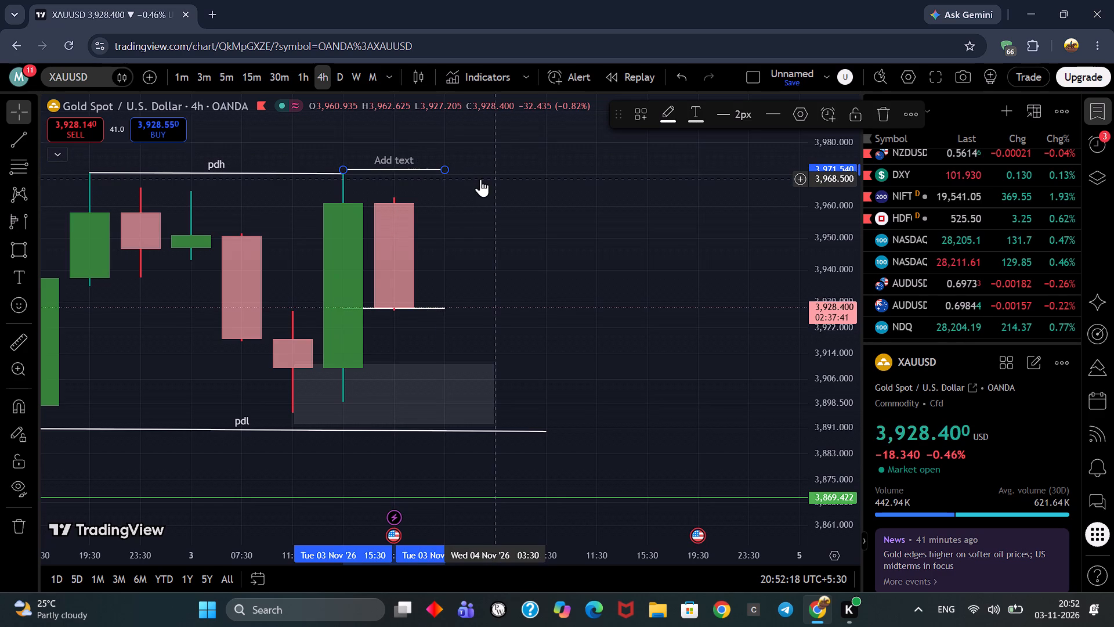
text(4hh)
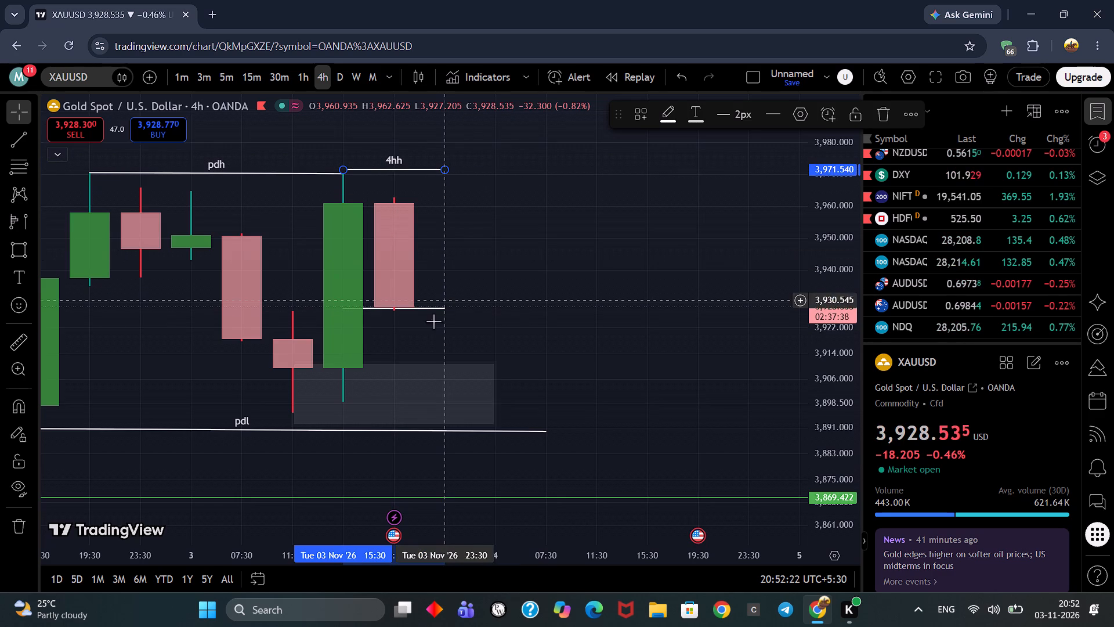
Draw a trendline at about 3,899 from the 3 November 15:30 candle's low to 4 November 03:30.
click(5, 143)
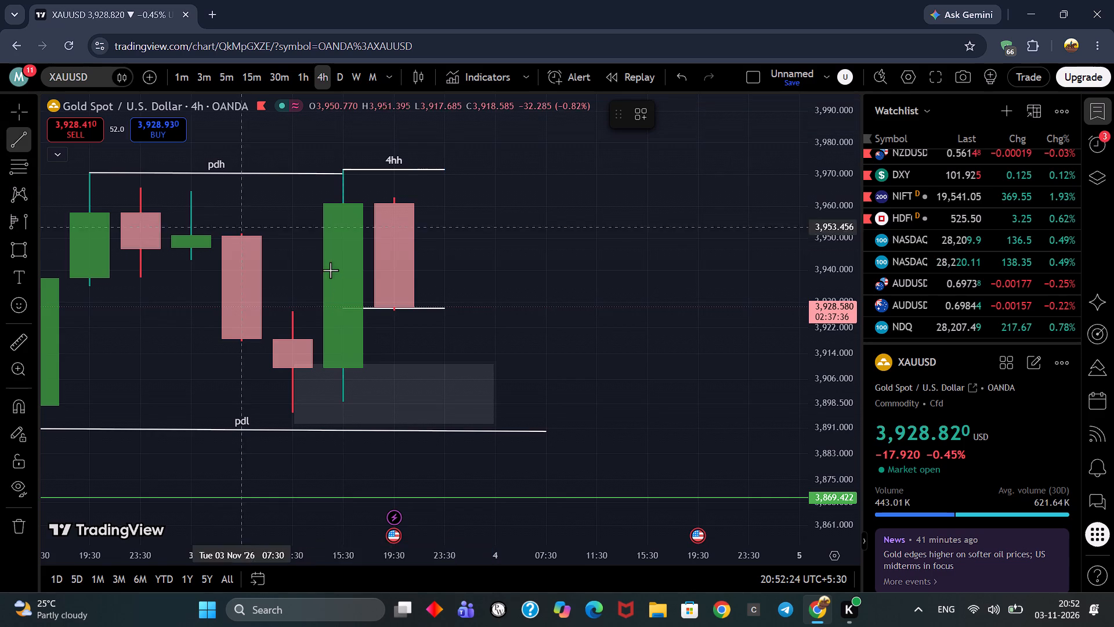
click(337, 402)
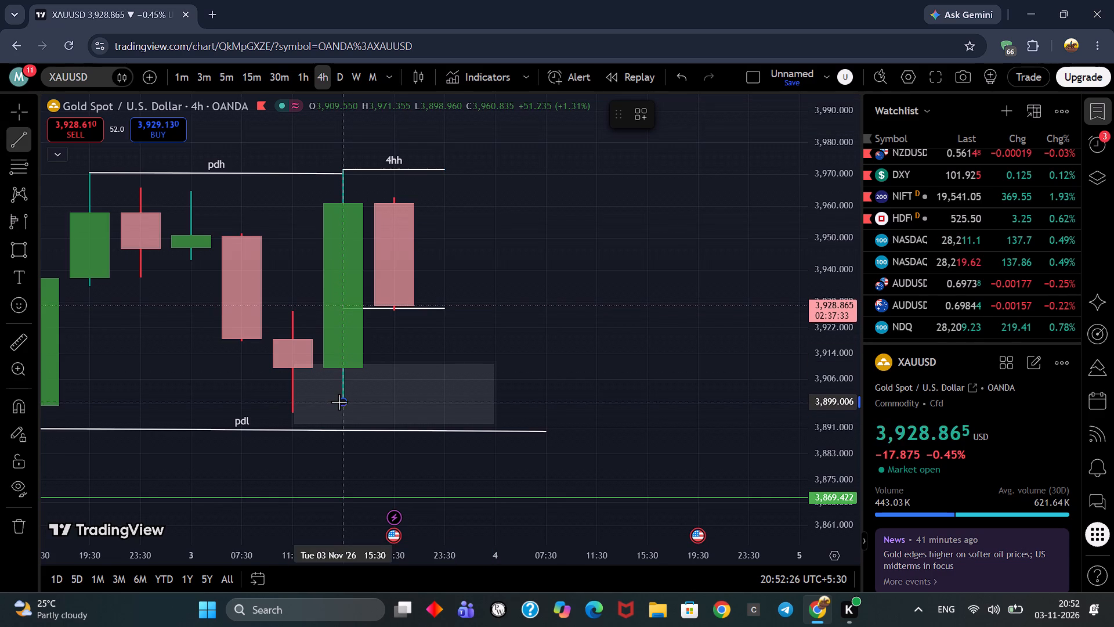
click(487, 401)
Label the trendline at about 3,899 under the 3 November 15:30 candle "4h low".
click(428, 393)
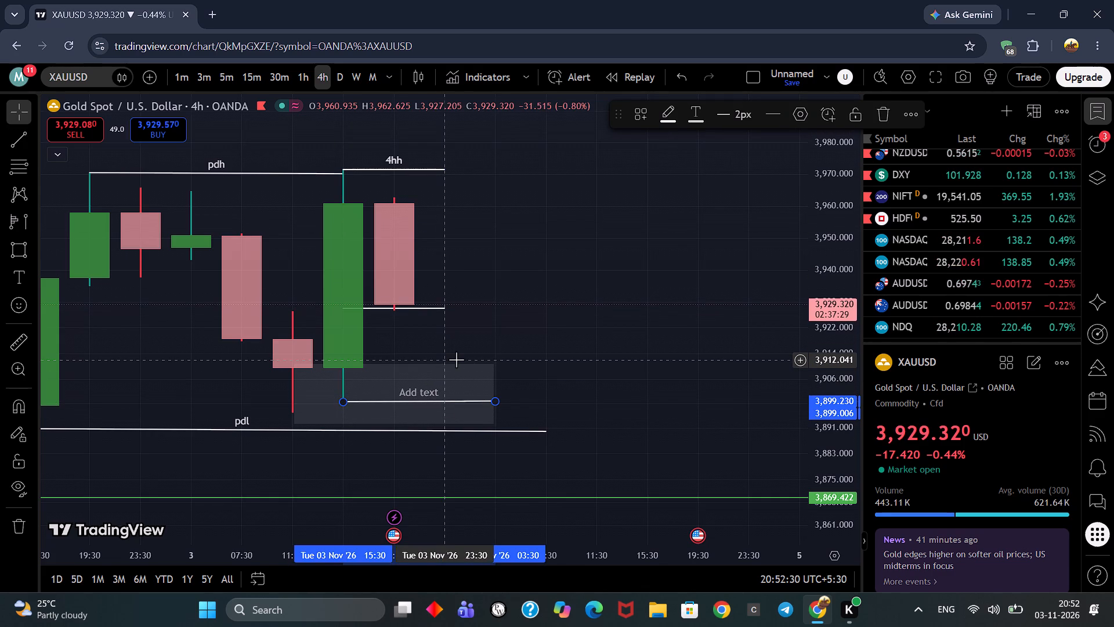
key(4)
text(h)
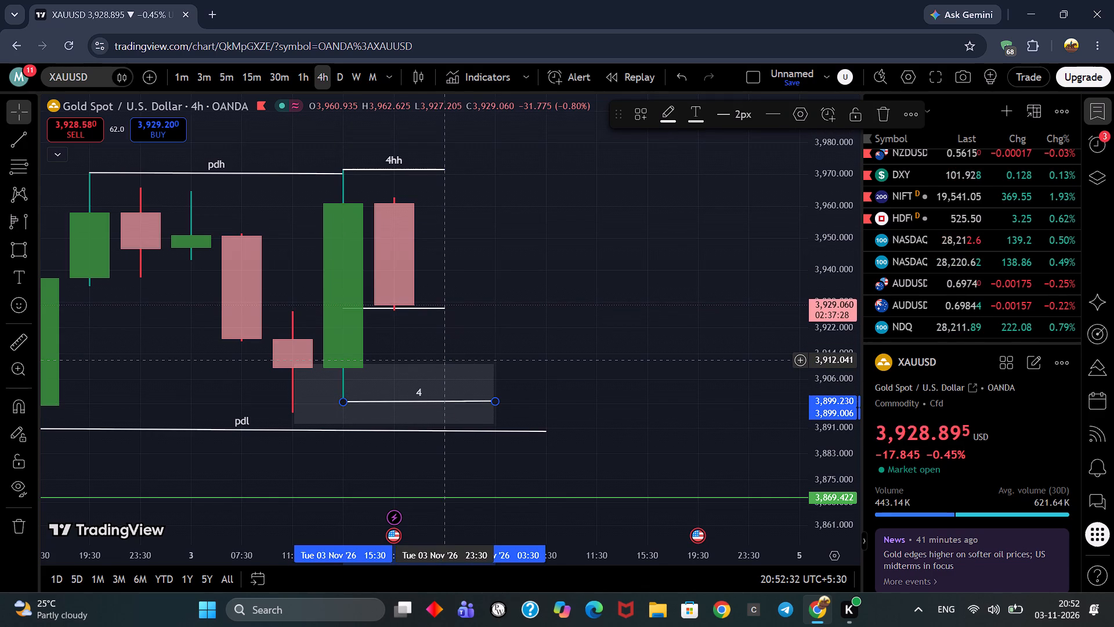
key(space)
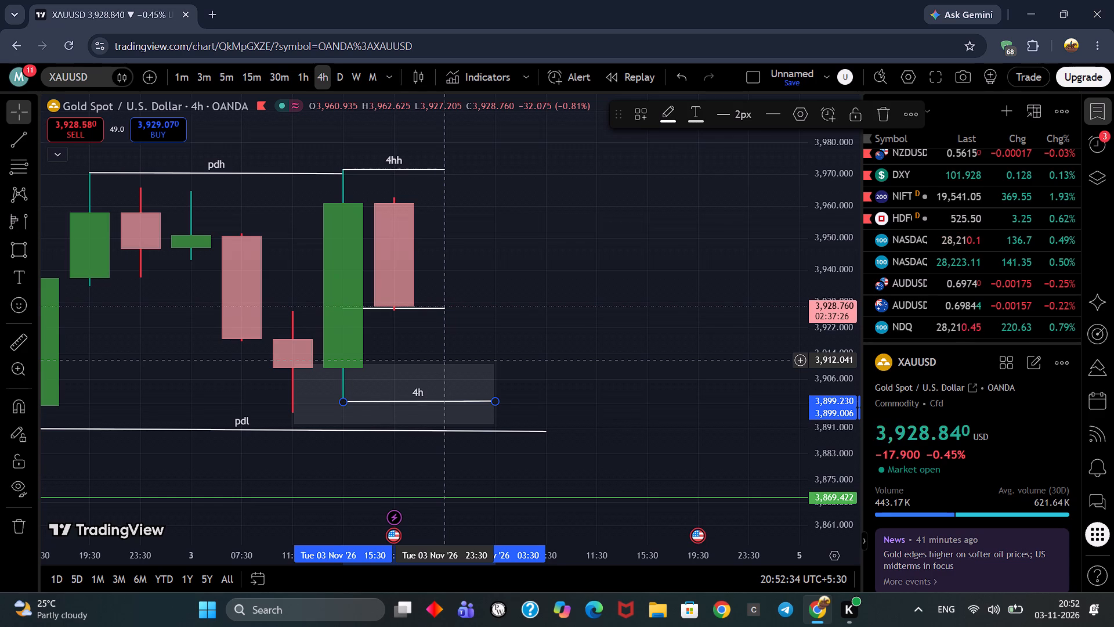
text(low)
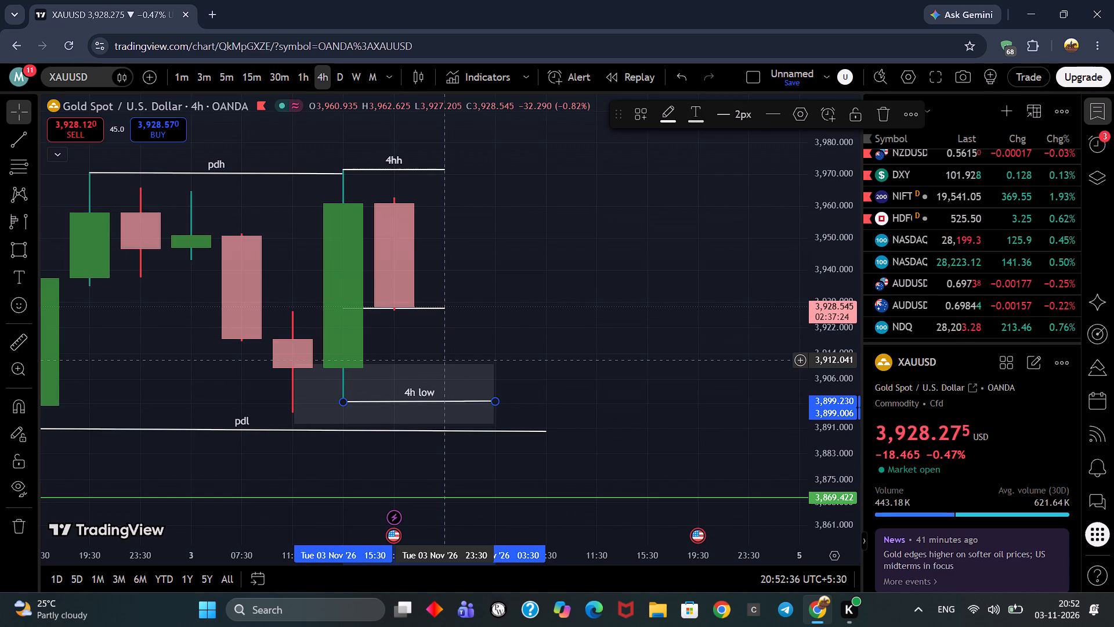
click(583, 311)
Move the green horizontal ray so it starts at the 30 October low, at about 3,870.
drag(611, 284, 619, 283)
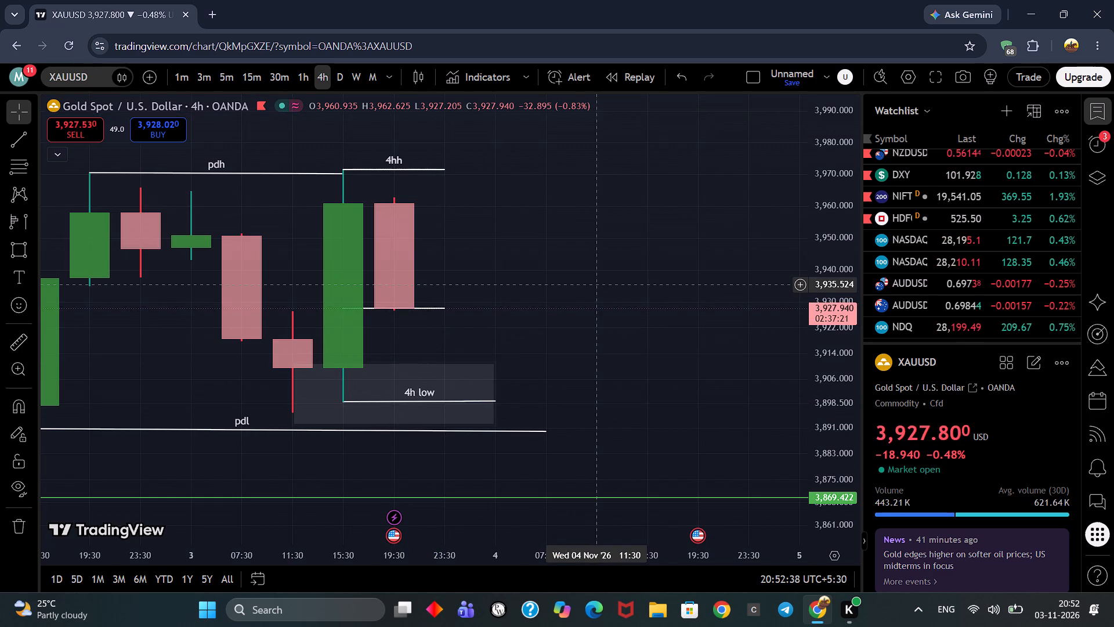
drag(619, 283, 643, 235)
scroll(838, 296, down, 3)
scroll(669, 259, down, 4)
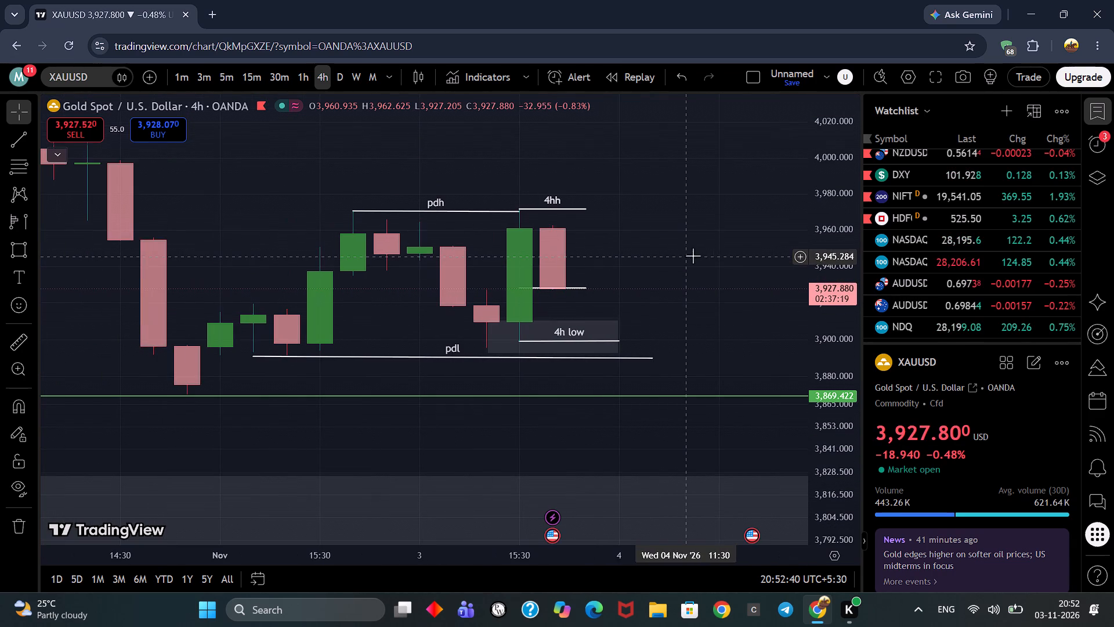
drag(726, 259, 608, 235)
scroll(618, 236, down, 6)
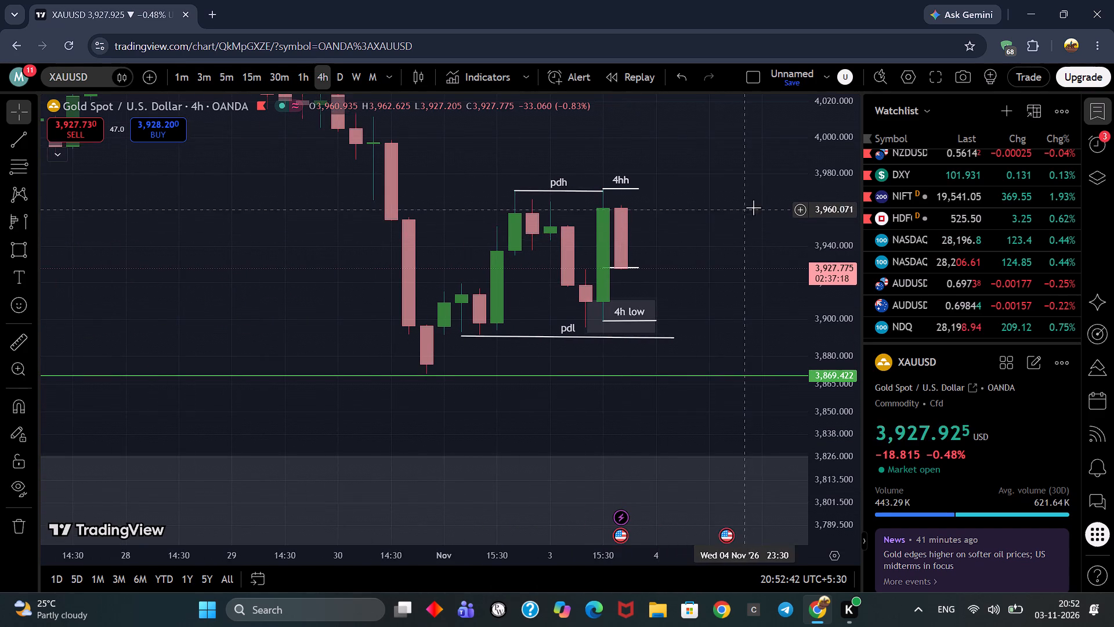
drag(751, 206, 565, 189)
scroll(692, 242, down, 18)
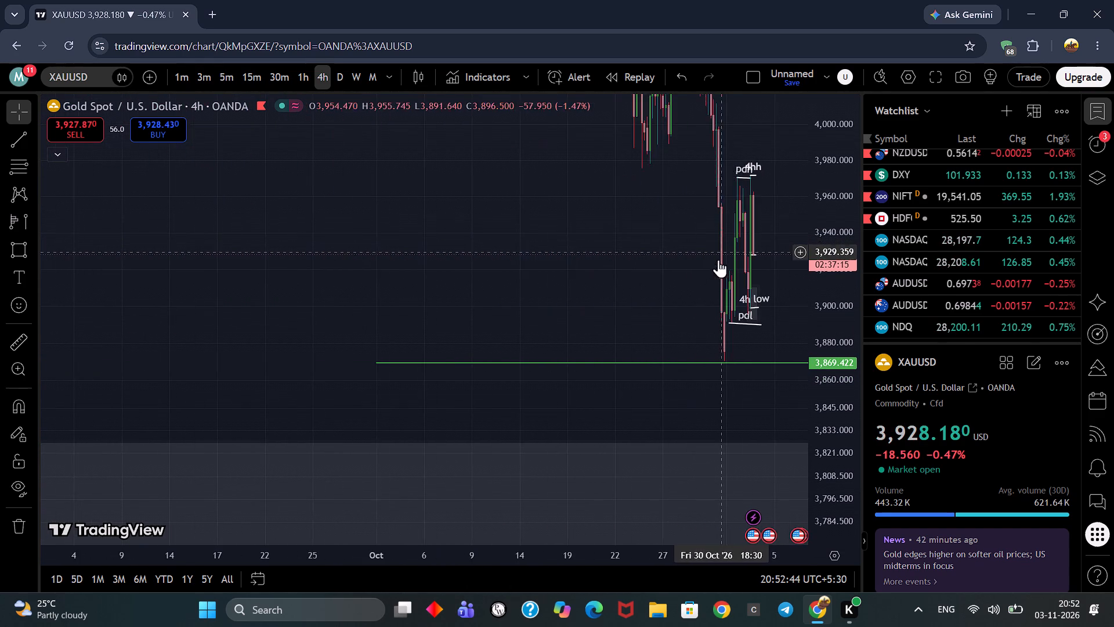
scroll(580, 284, down, 5)
drag(585, 292, 23, 224)
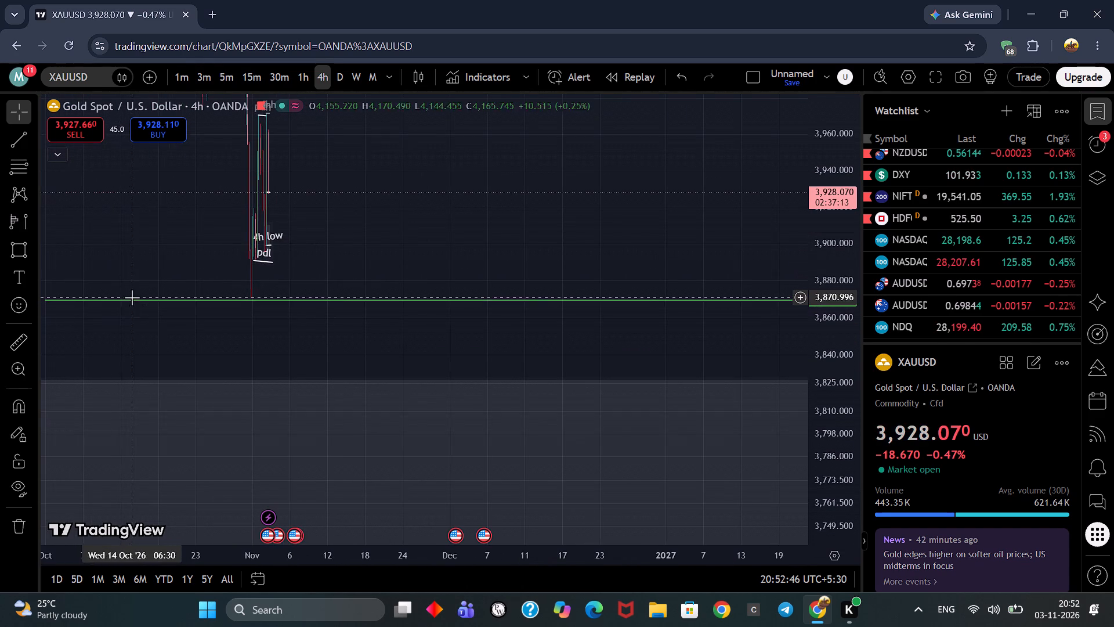
drag(137, 300, 325, 301)
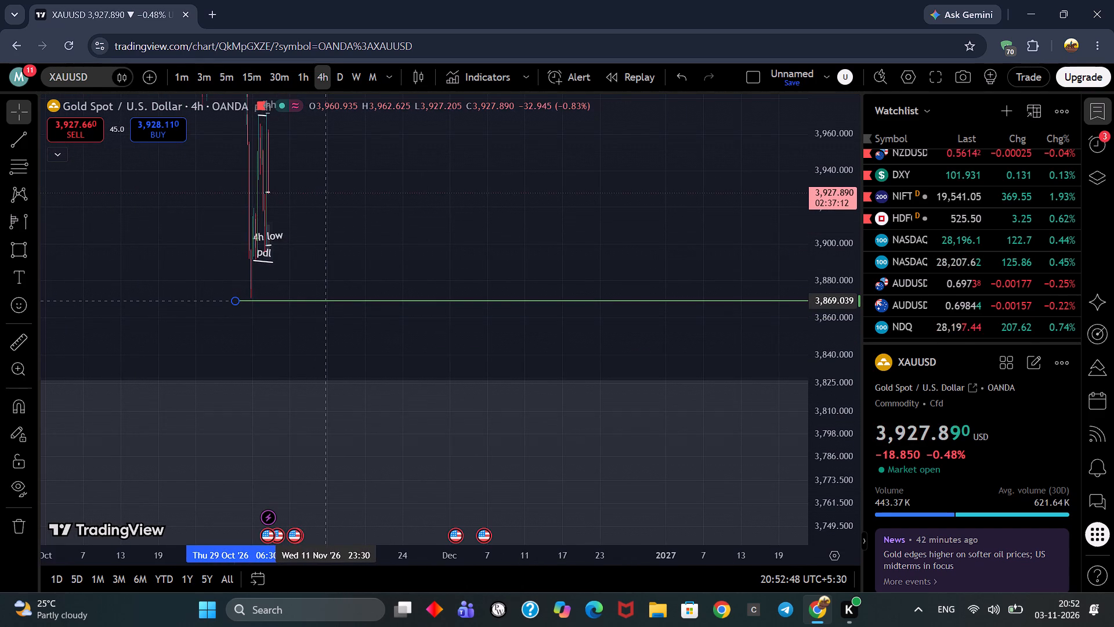
drag(325, 301, 334, 298)
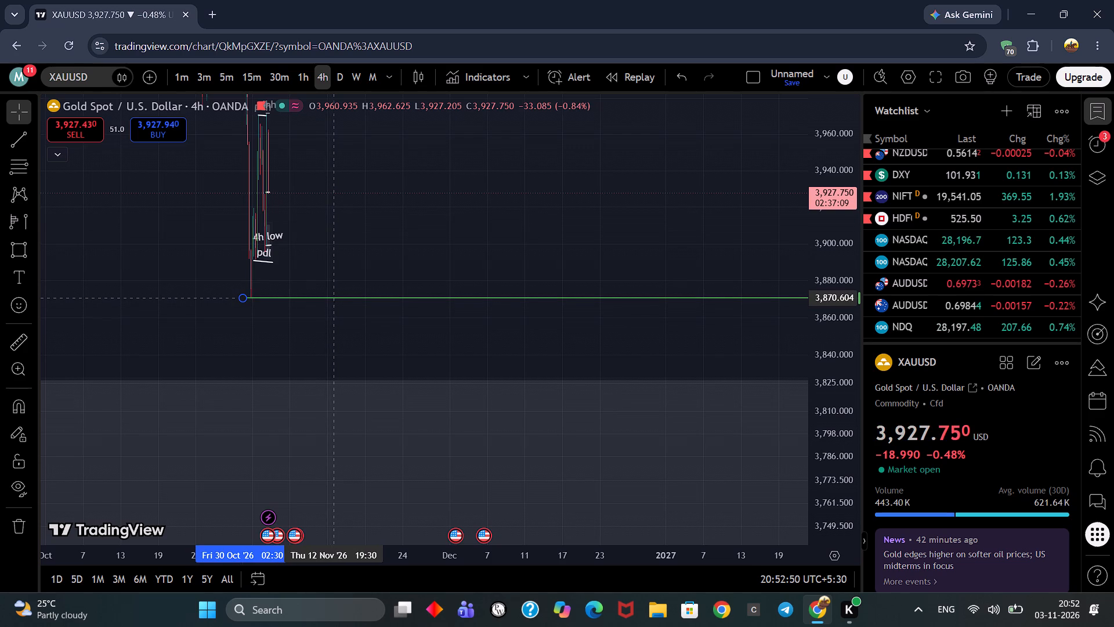
drag(334, 298, 332, 298)
click(395, 258)
Examine the 3 November price action against the marked levels on the 1-hour timeframe.
drag(396, 257, 345, 437)
drag(459, 253, 469, 319)
scroll(332, 308, up, 6)
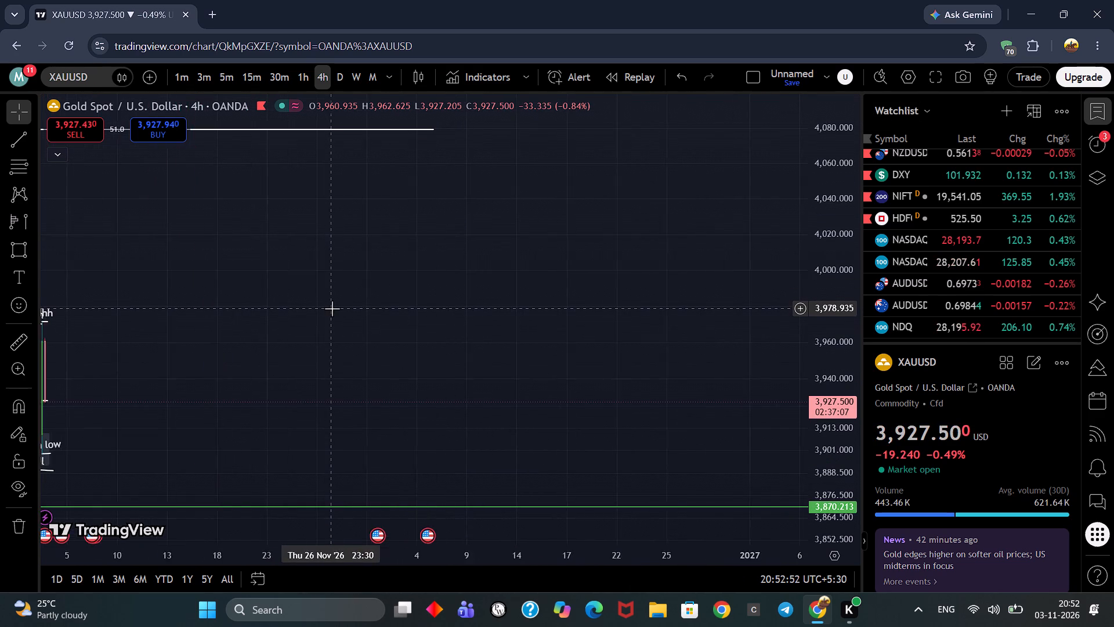
scroll(332, 308, up, 20)
scroll(332, 308, up, 11)
drag(341, 308, 686, 275)
scroll(678, 339, up, 4)
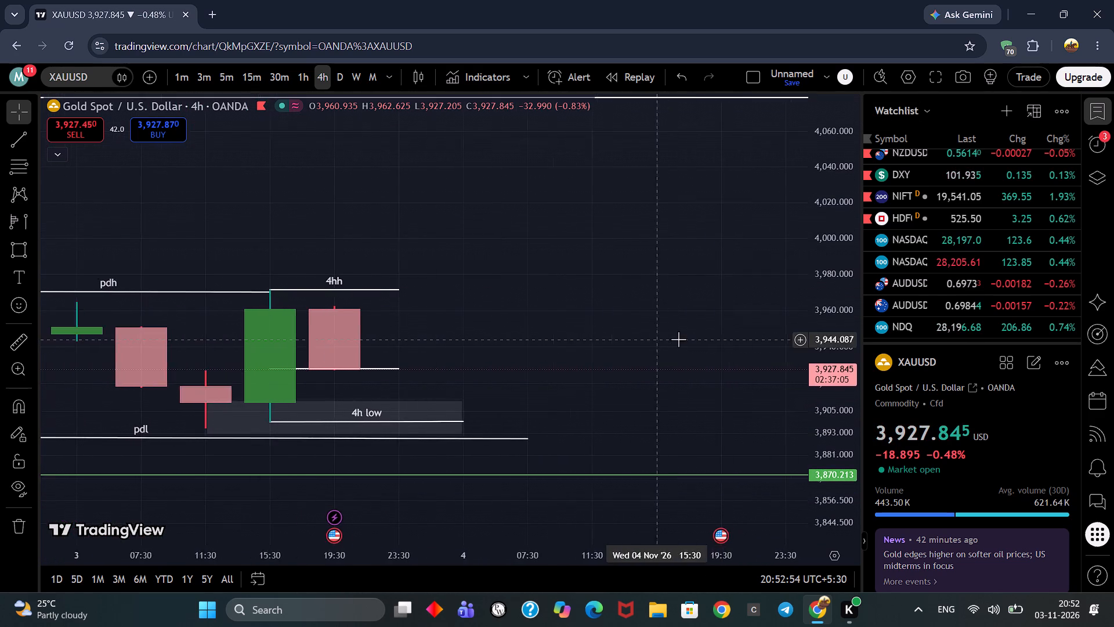
drag(671, 305, 724, 226)
scroll(665, 237, down, 9)
drag(710, 245, 549, 248)
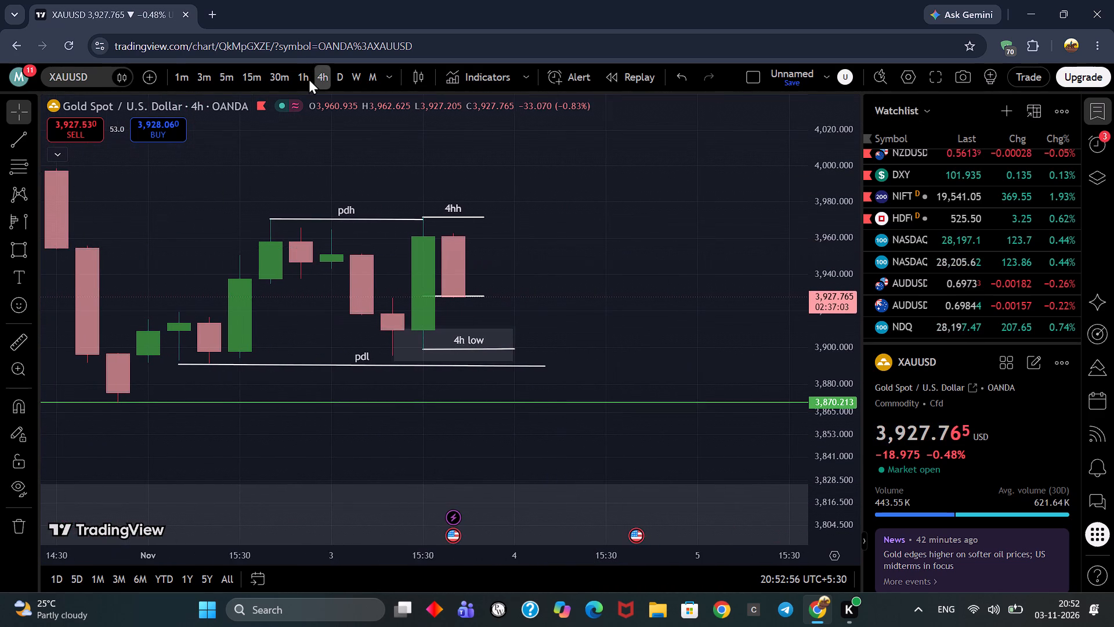
click(306, 77)
scroll(819, 276, up, 4)
drag(667, 210, 626, 175)
scroll(736, 214, down, 3)
drag(741, 214, 597, 272)
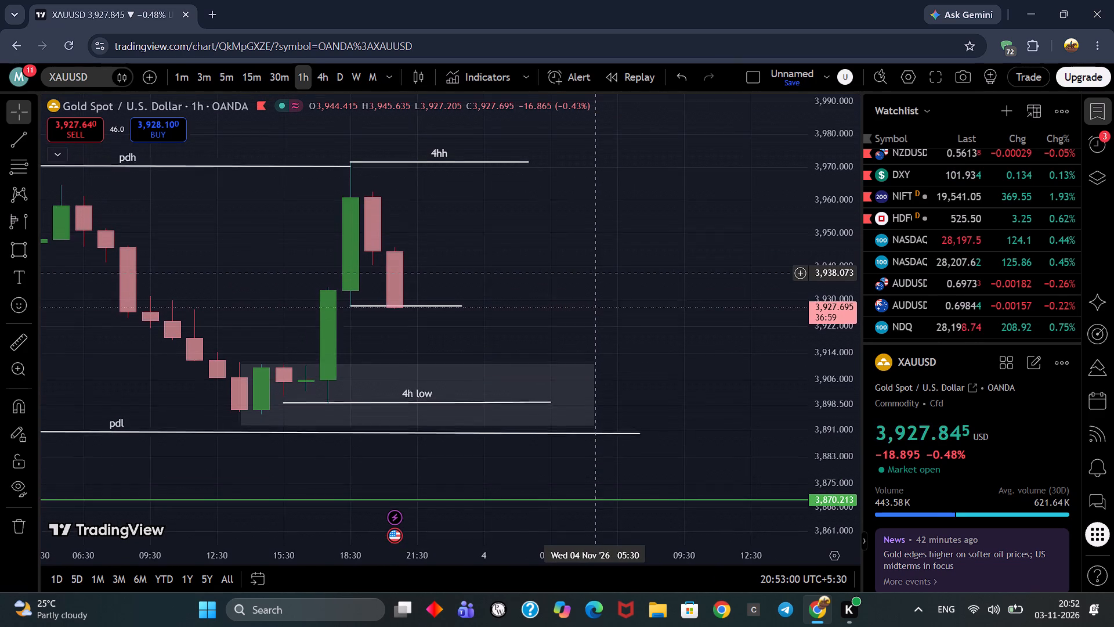
drag(597, 272, 598, 275)
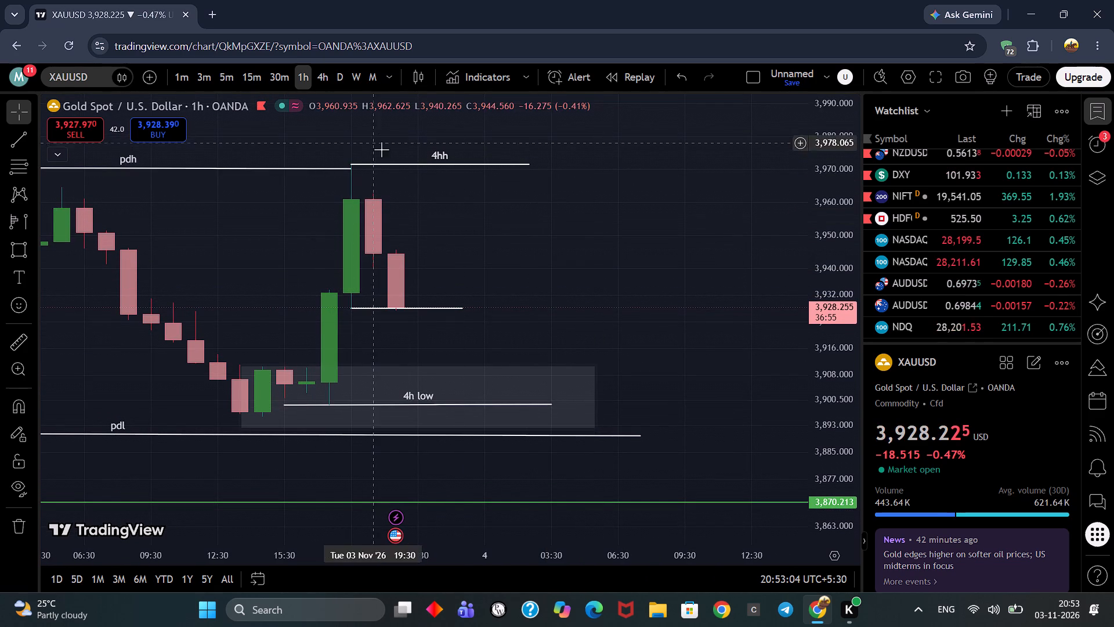
scroll(506, 240, up, 2)
drag(475, 255, 516, 258)
On the 30-minute timeframe, raise the lower edge of the grey zone around the 4h low line to about 3,896.
click(283, 84)
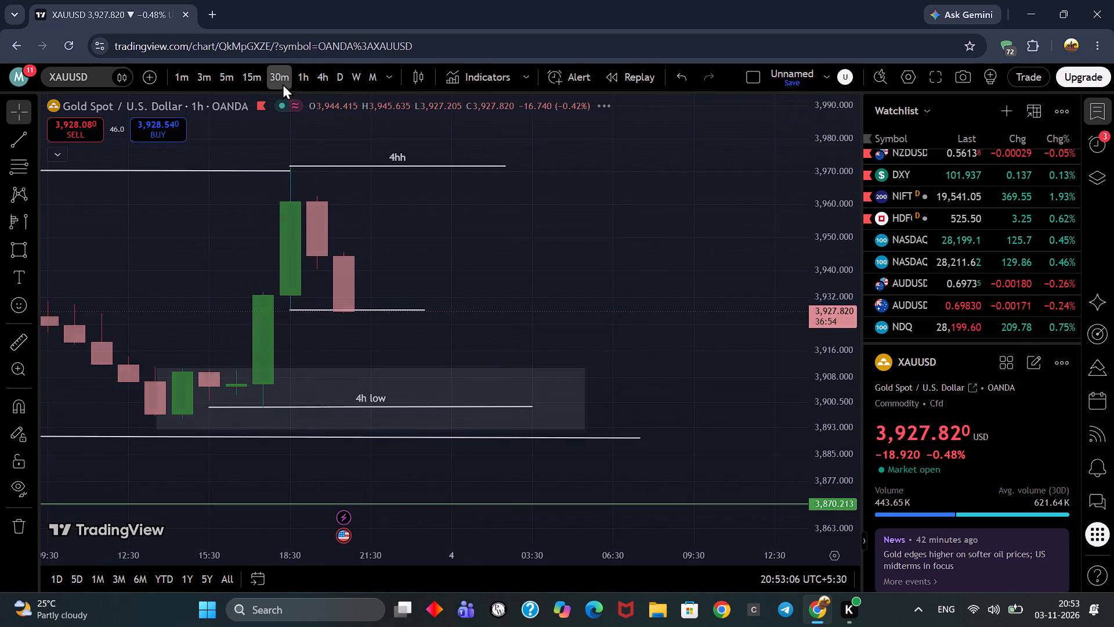
scroll(835, 282, up, 2)
scroll(588, 248, up, 2)
drag(562, 236, 655, 189)
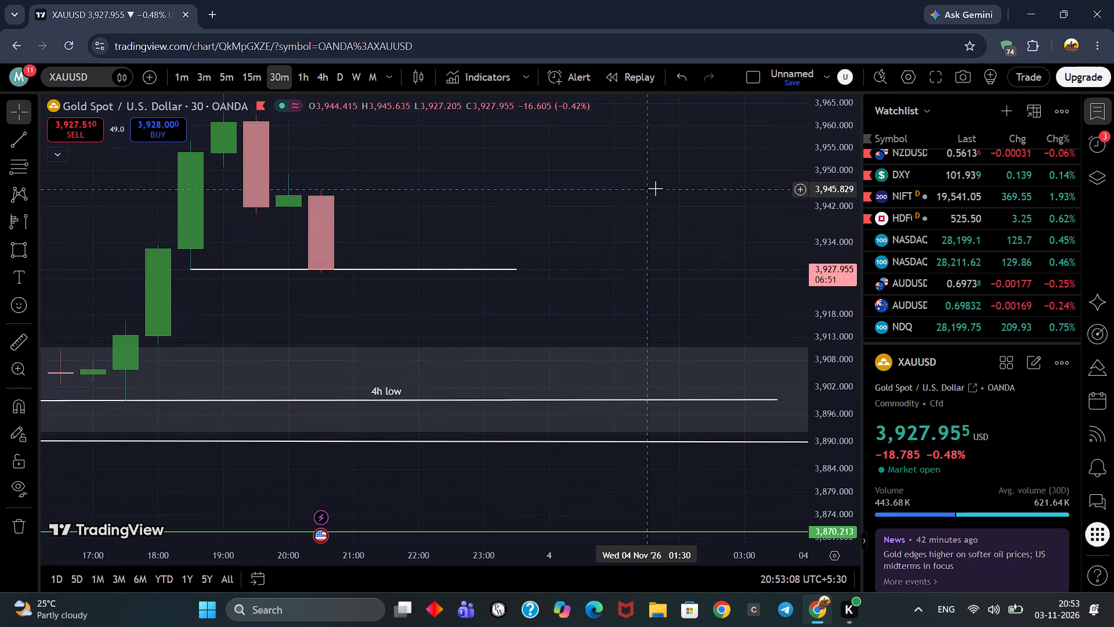
scroll(664, 221, down, 9)
drag(745, 219, 486, 196)
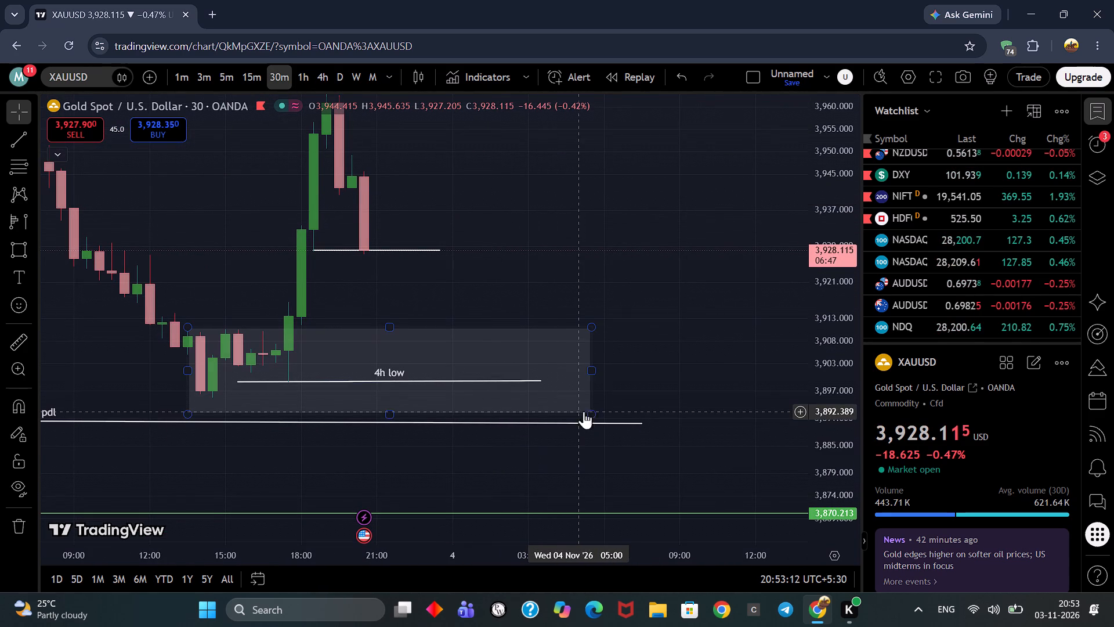
drag(591, 417, 595, 394)
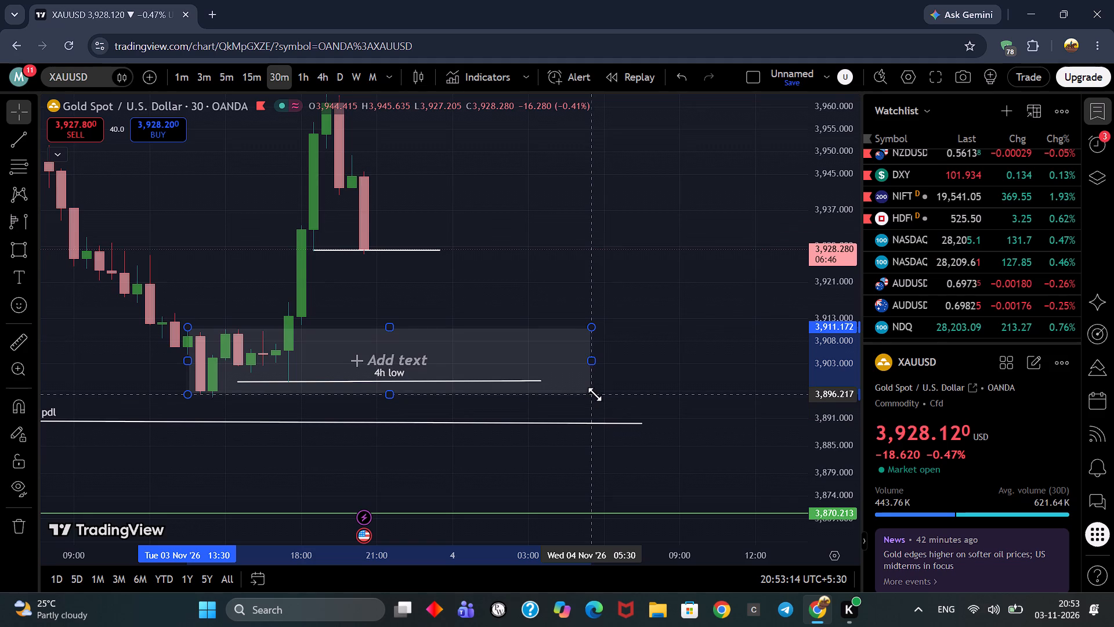
drag(595, 394, 598, 398)
click(611, 244)
On the 15-minute timeframe, draw a rectangle zone from 2 November 15:45 at about 3,907 to 3 November 14:15 at about 3,892.
drag(612, 243, 591, 408)
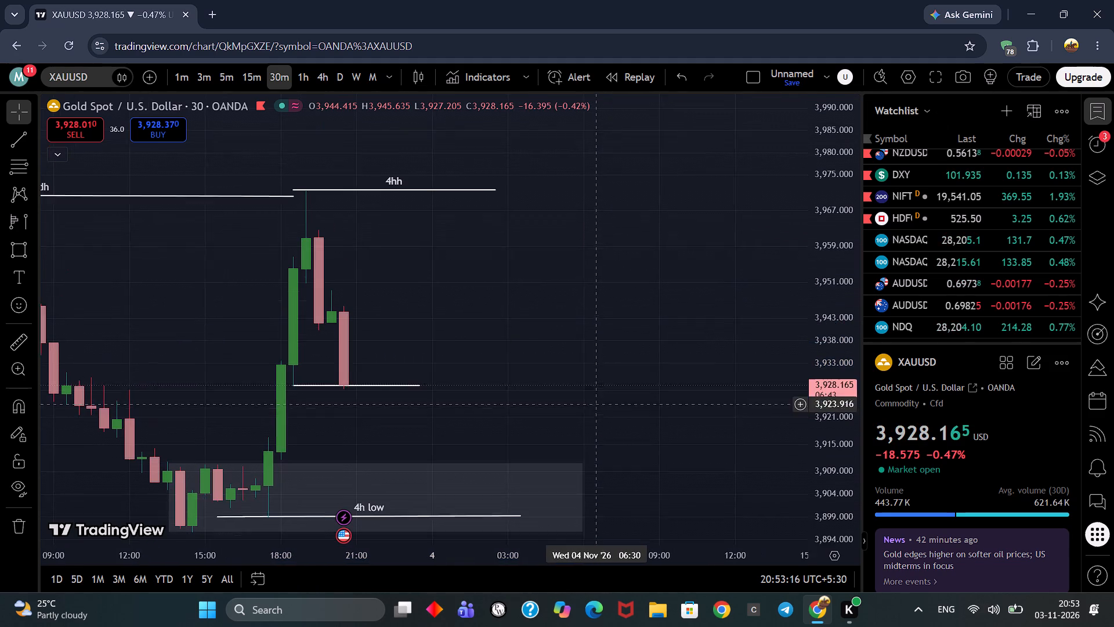
drag(591, 408, 587, 403)
click(252, 69)
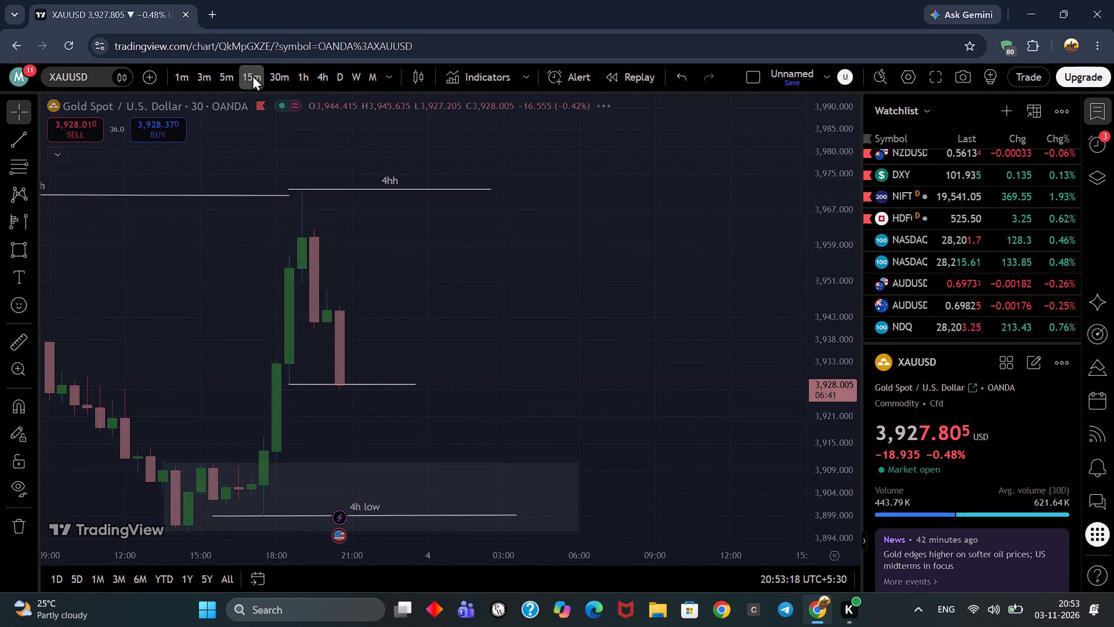
scroll(635, 381, down, 6)
drag(702, 387, 714, 274)
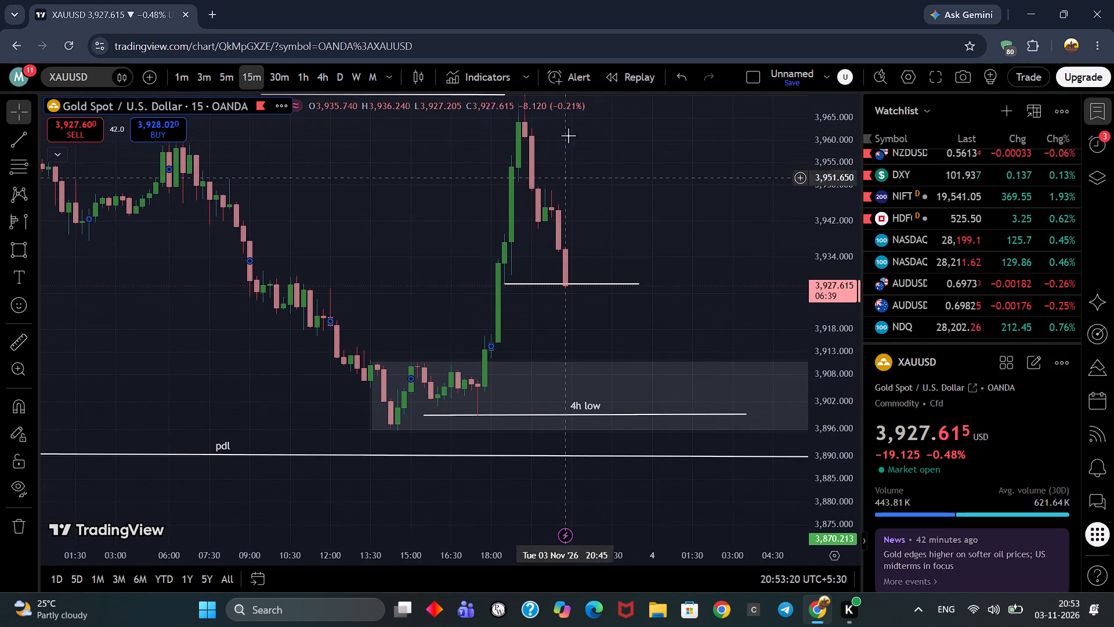
scroll(842, 232, down, 4)
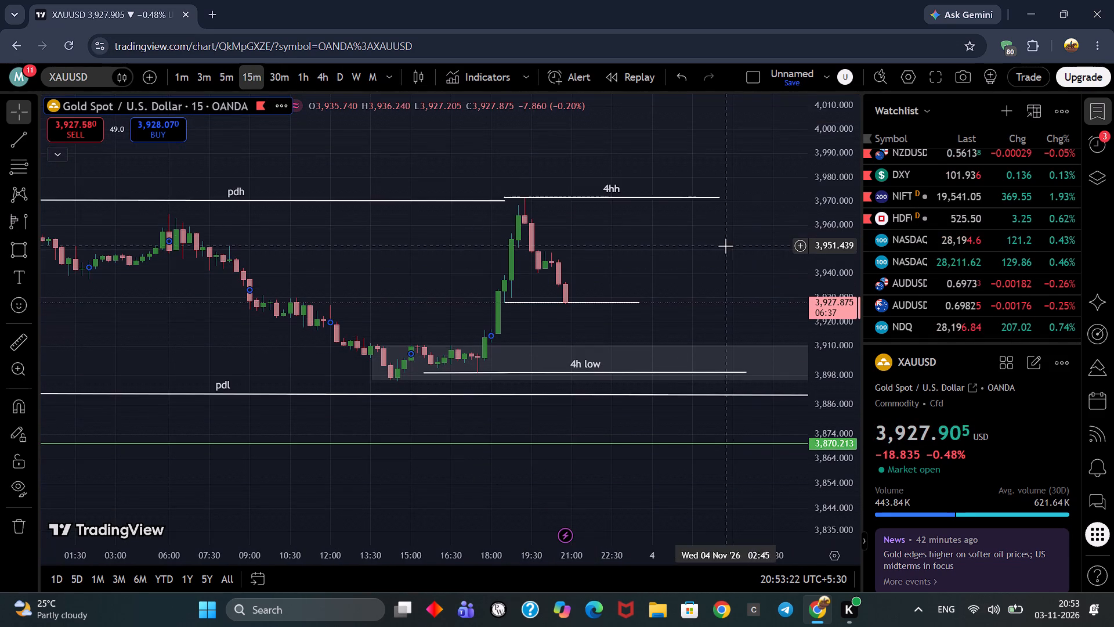
drag(725, 246, 501, 214)
scroll(649, 225, down, 5)
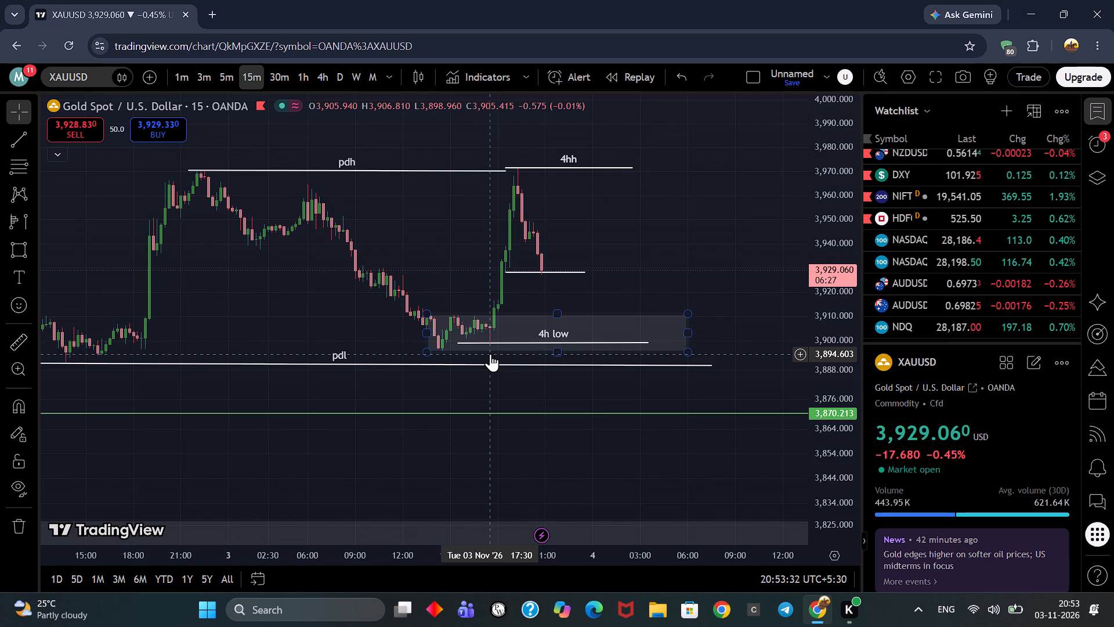
scroll(376, 305, down, 2)
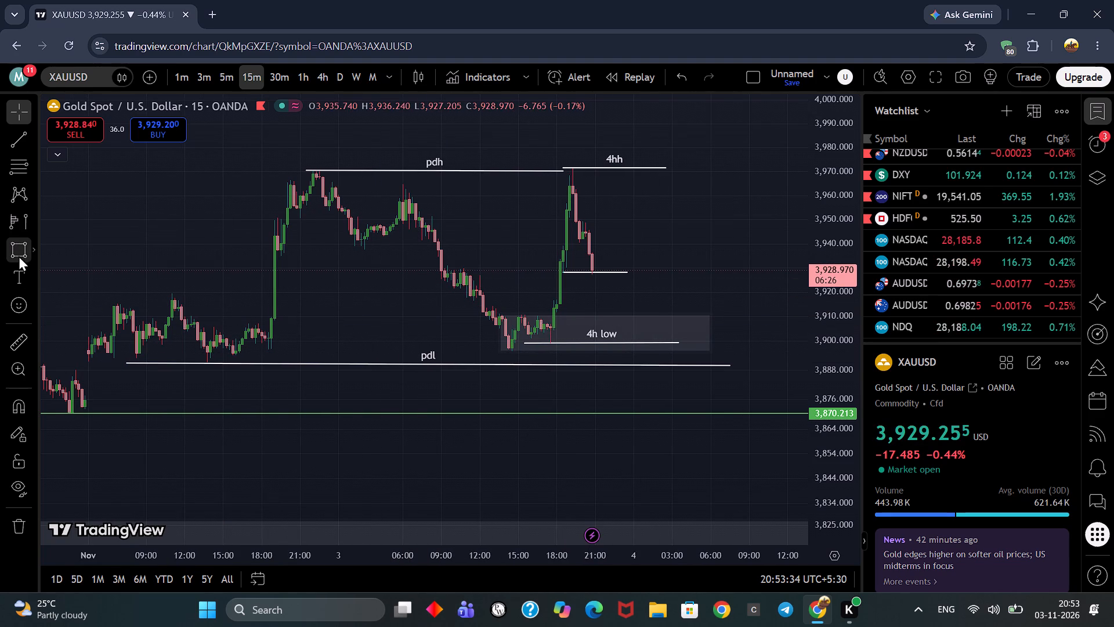
click(19, 255)
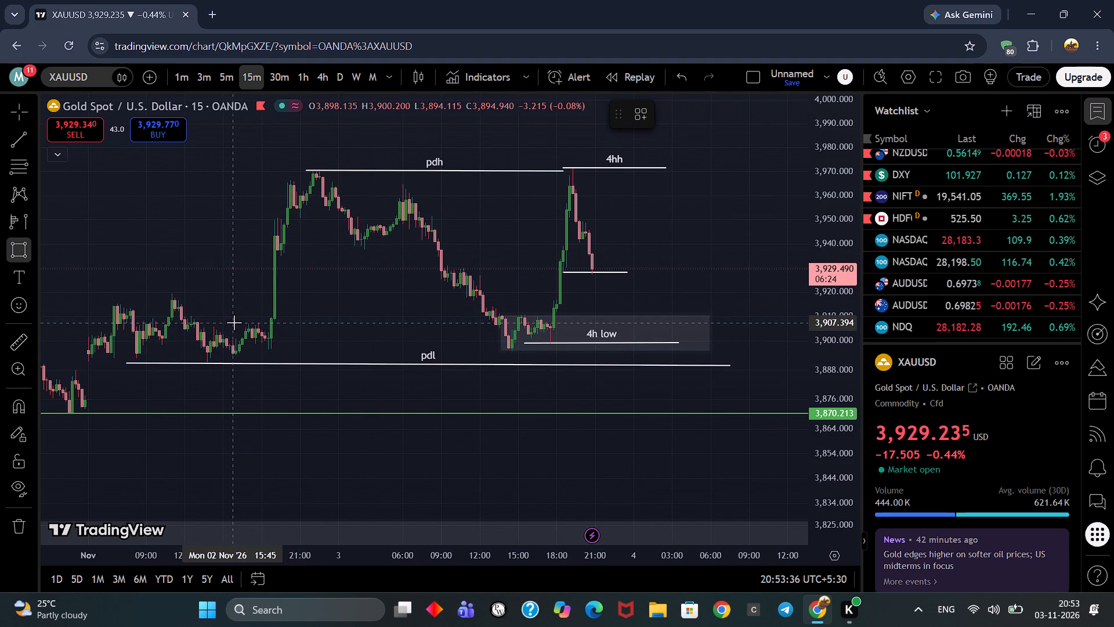
click(234, 322)
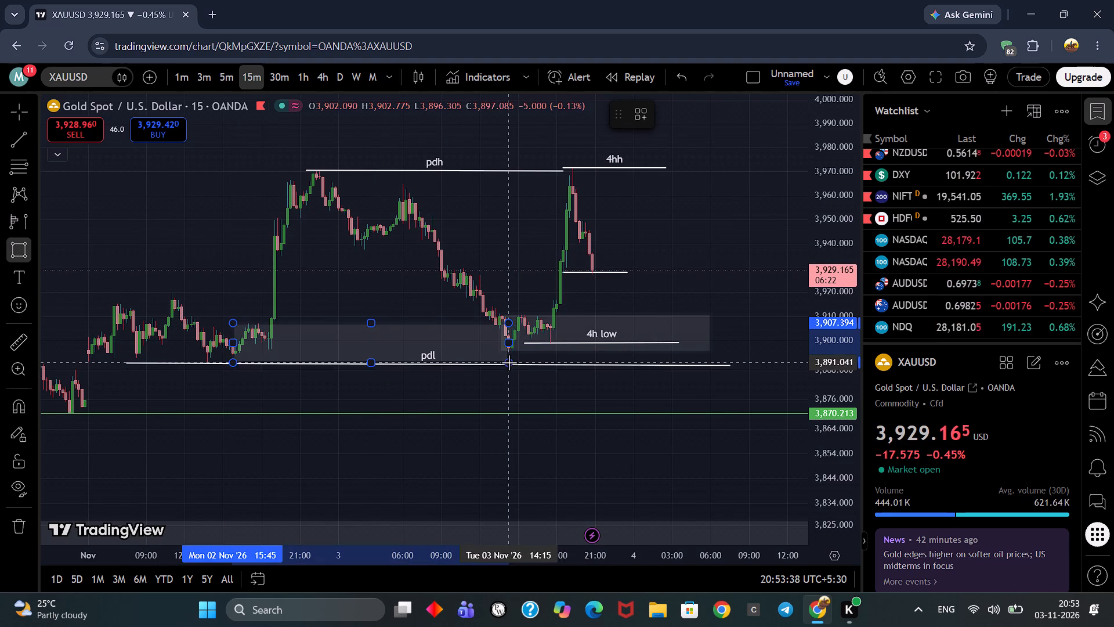
click(508, 361)
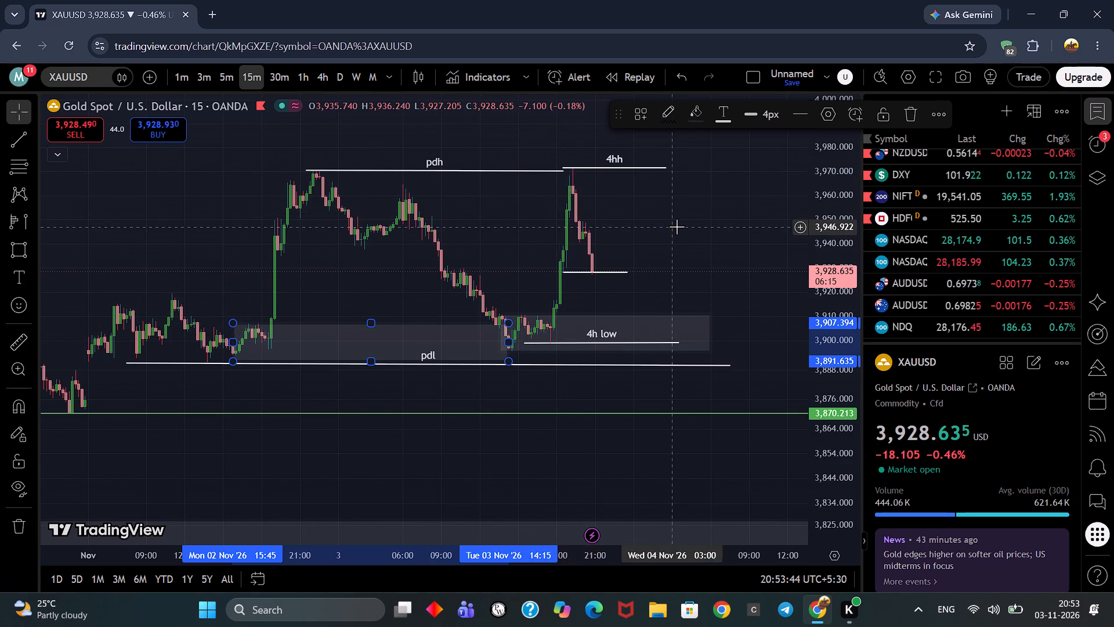
Extend the end of the pdh trendline to the 3 November 19:15 candle, at about 3,970.
scroll(677, 226, up, 3)
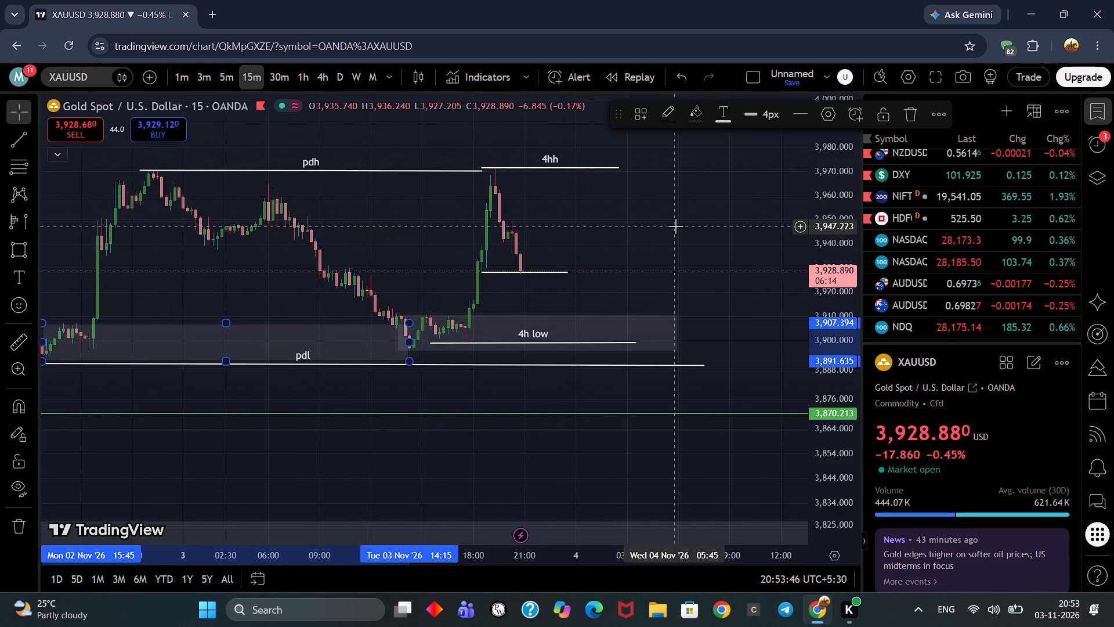
scroll(667, 228, up, 1)
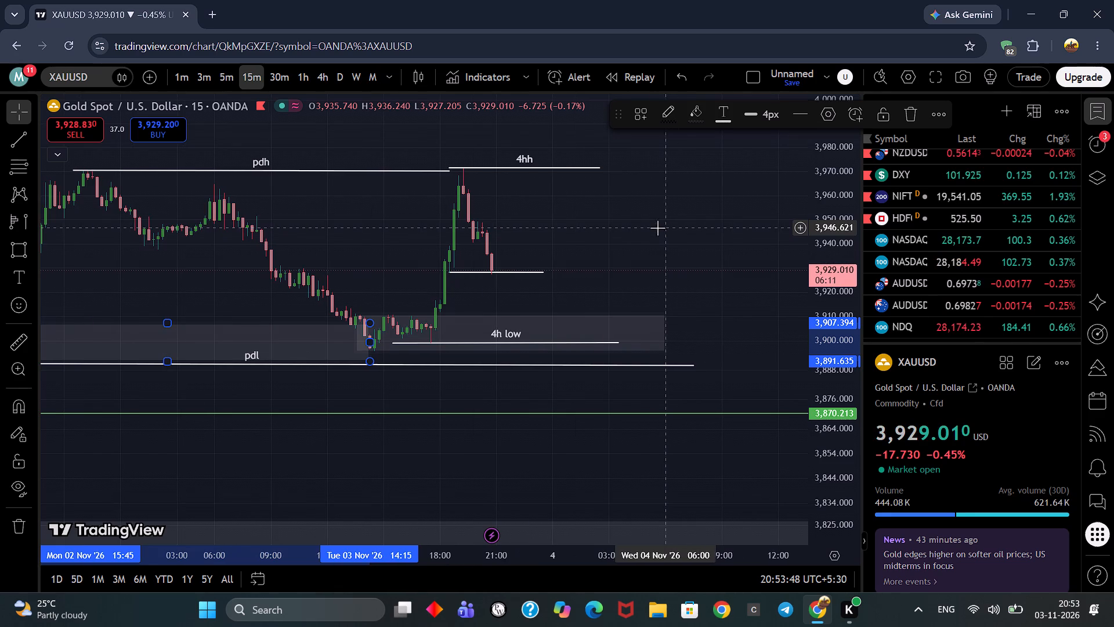
drag(453, 174, 453, 174)
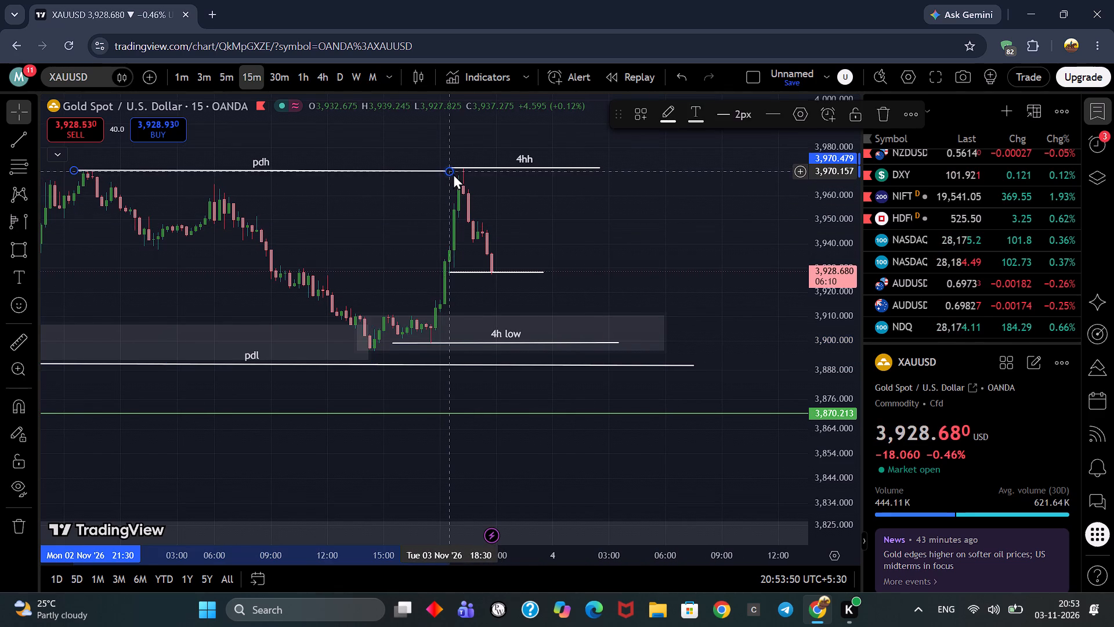
drag(453, 174, 462, 172)
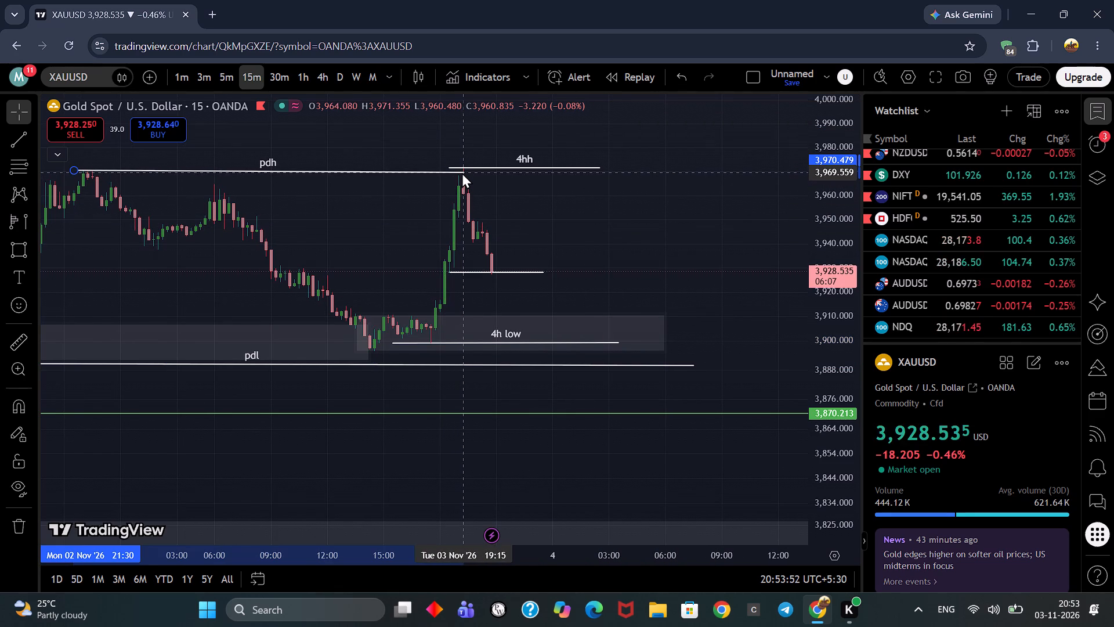
drag(462, 172, 462, 172)
click(631, 222)
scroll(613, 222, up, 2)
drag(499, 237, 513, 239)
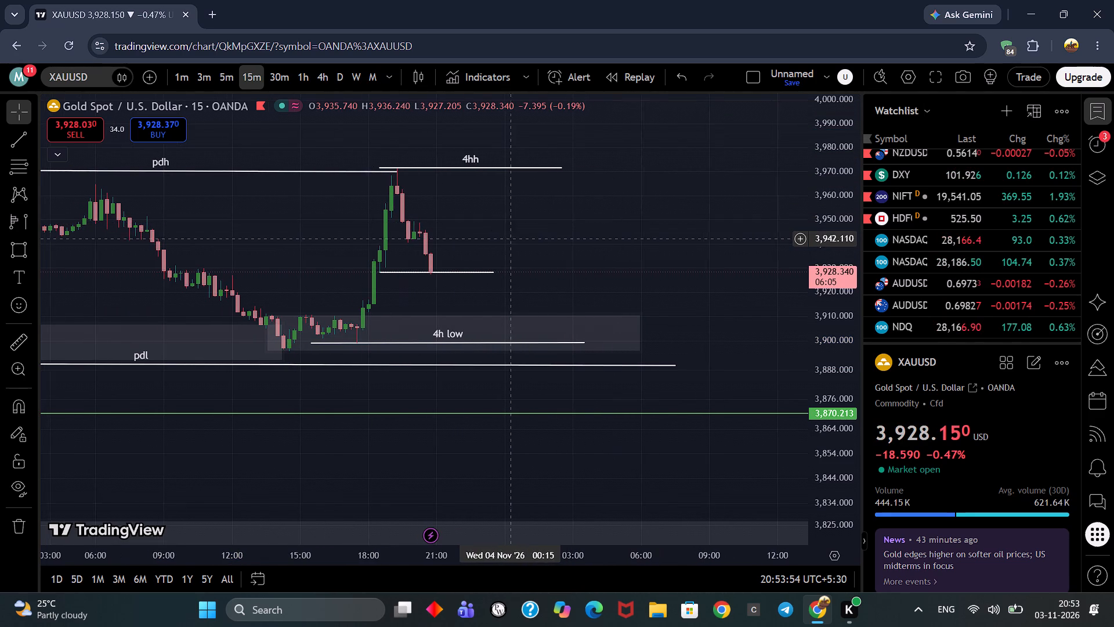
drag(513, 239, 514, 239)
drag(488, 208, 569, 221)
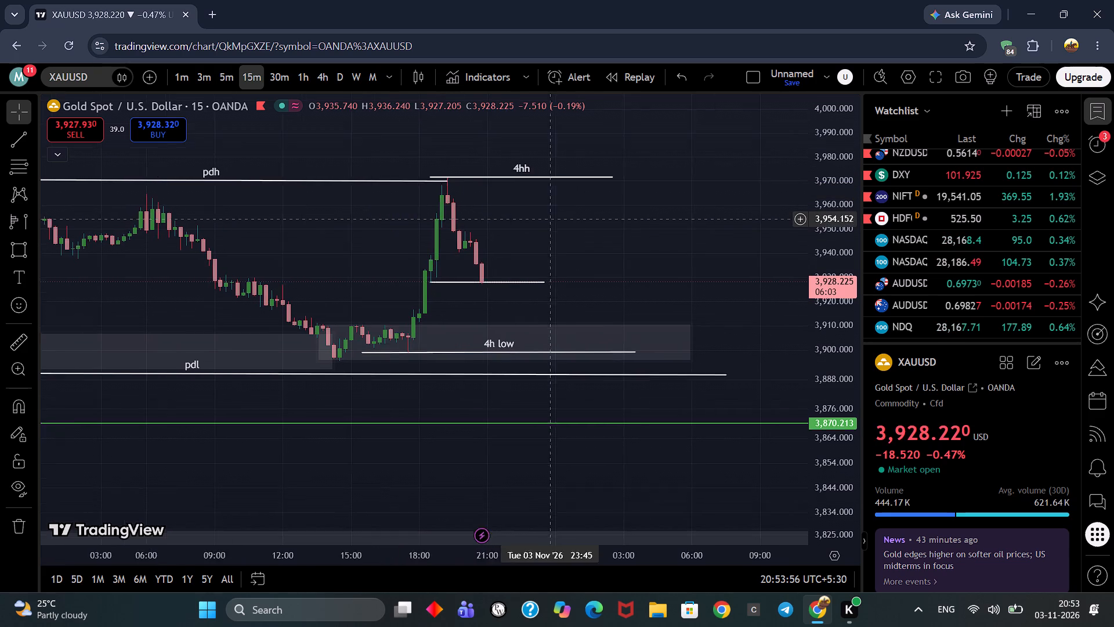
Measure the price drop from about 3,960 at 20:45 on 3 November to about 3,928, and clear the measurement.
drag(569, 221, 624, 227)
scroll(630, 233, down, 3)
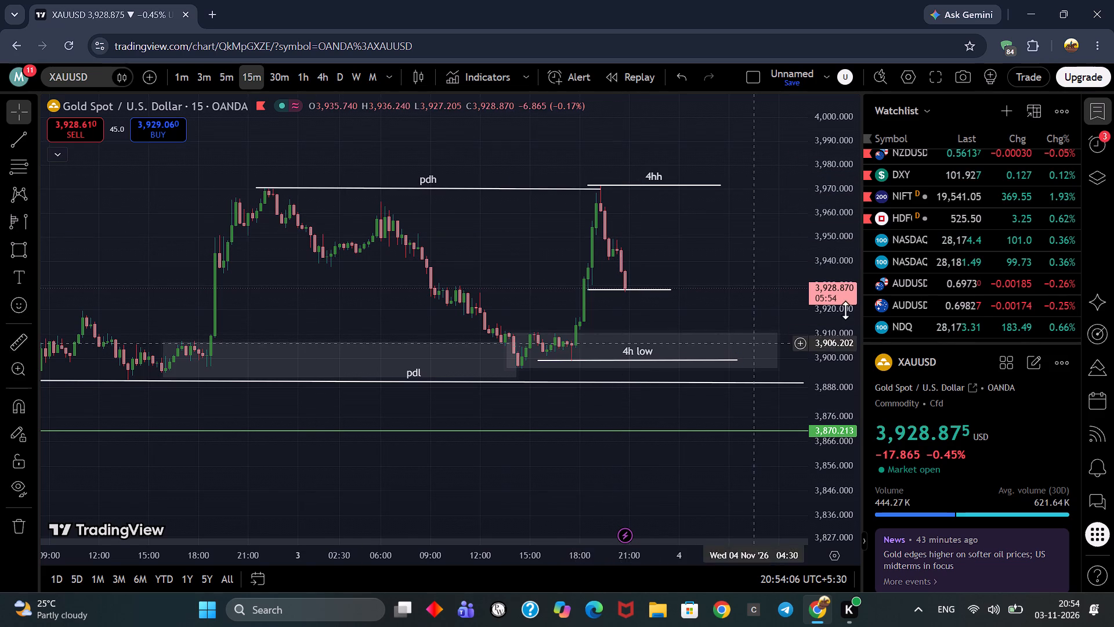
scroll(665, 247, up, 1)
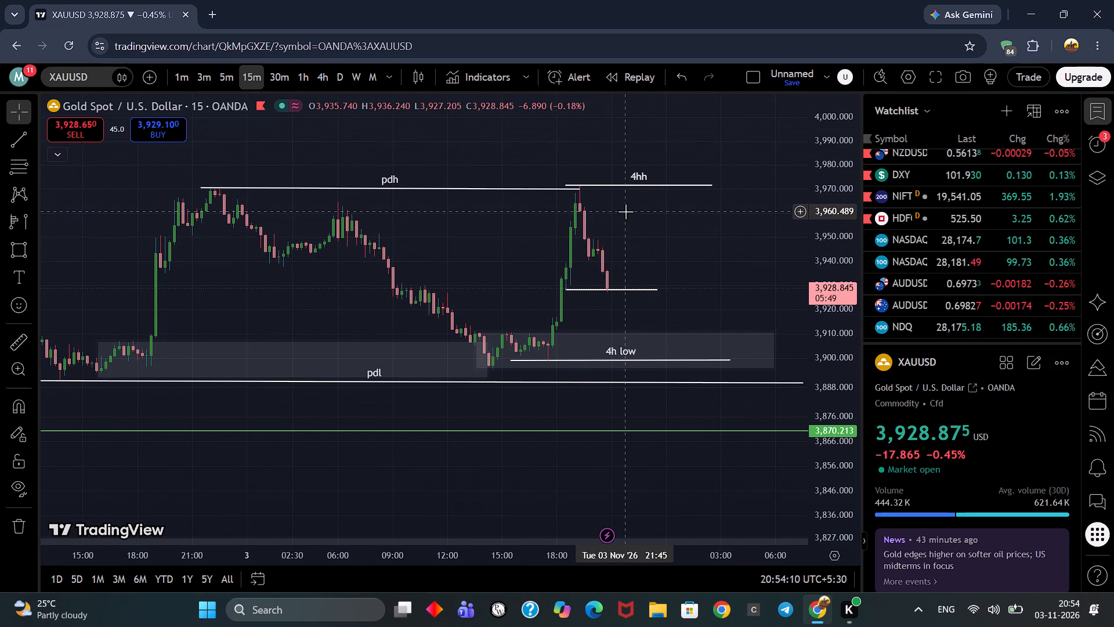
click(20, 345)
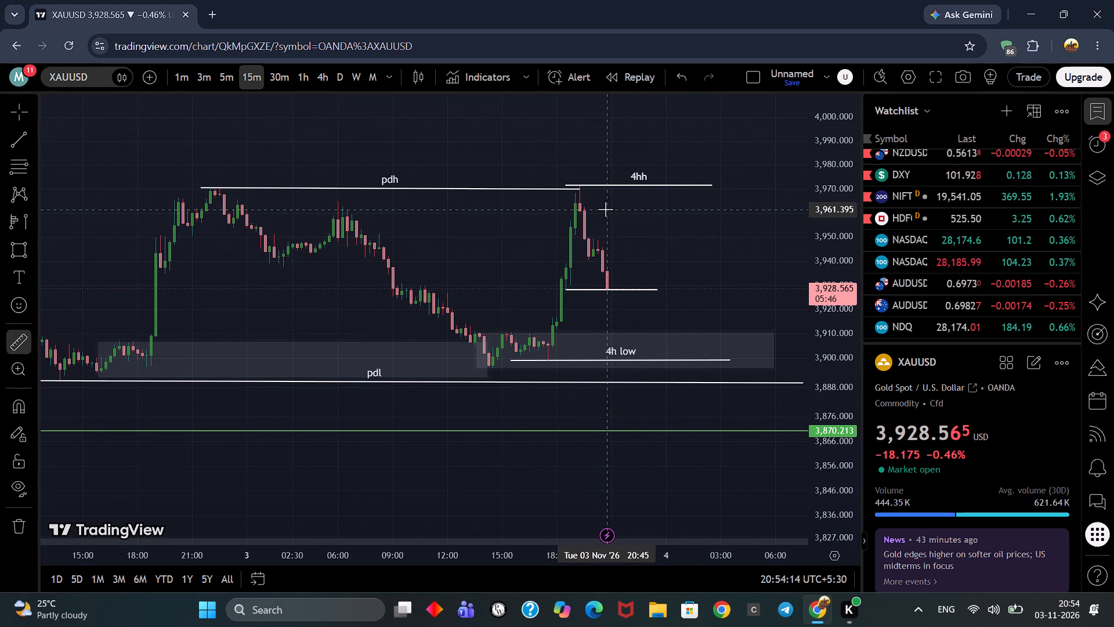
click(608, 212)
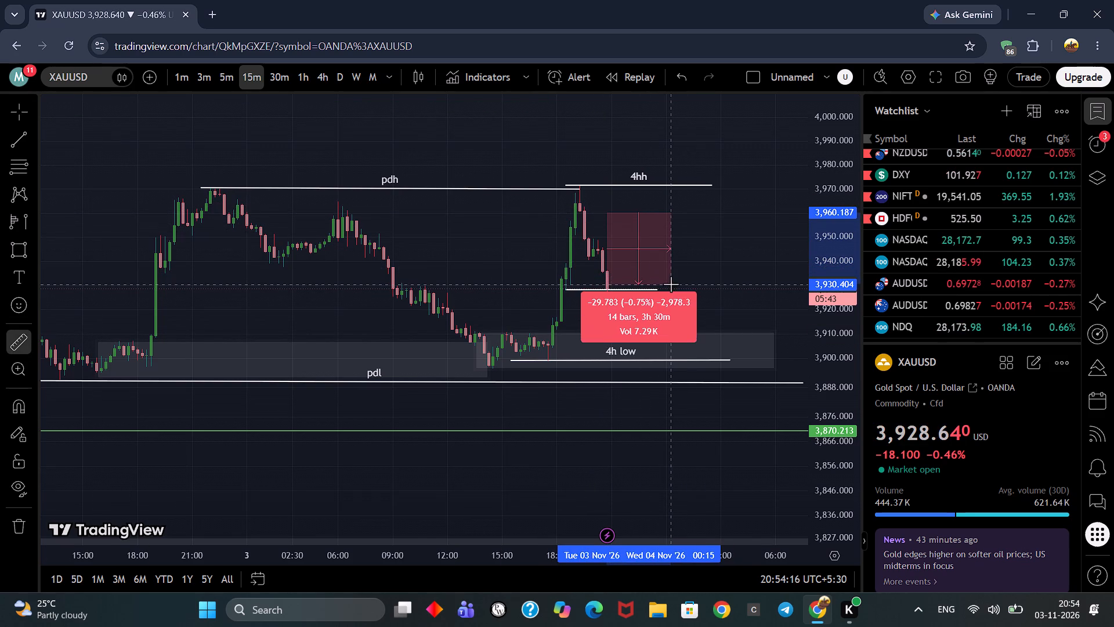
click(673, 290)
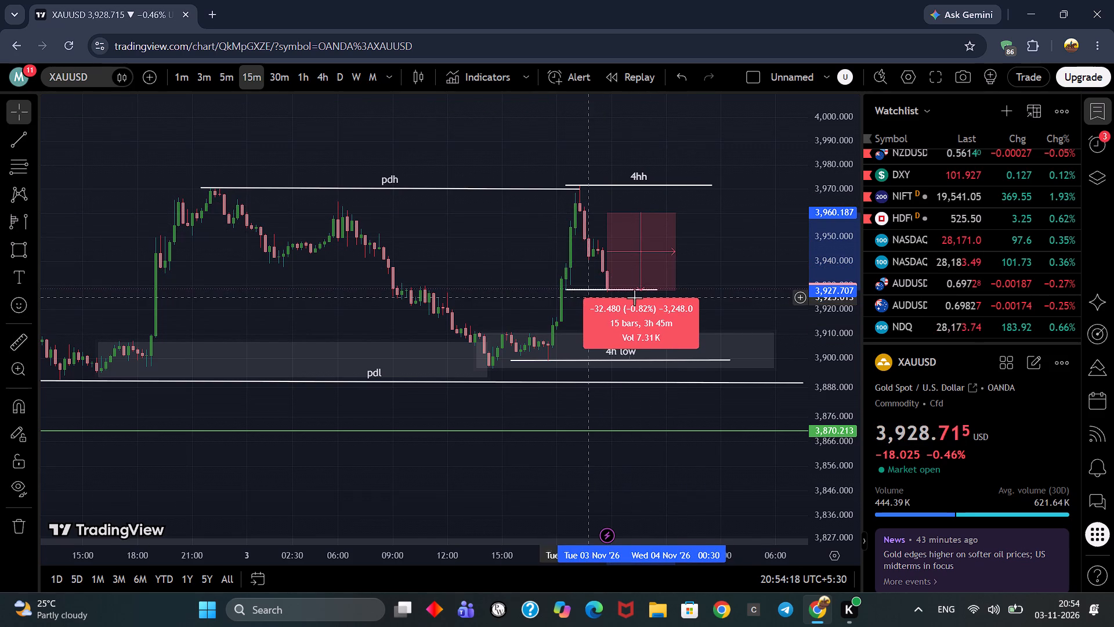
click(728, 231)
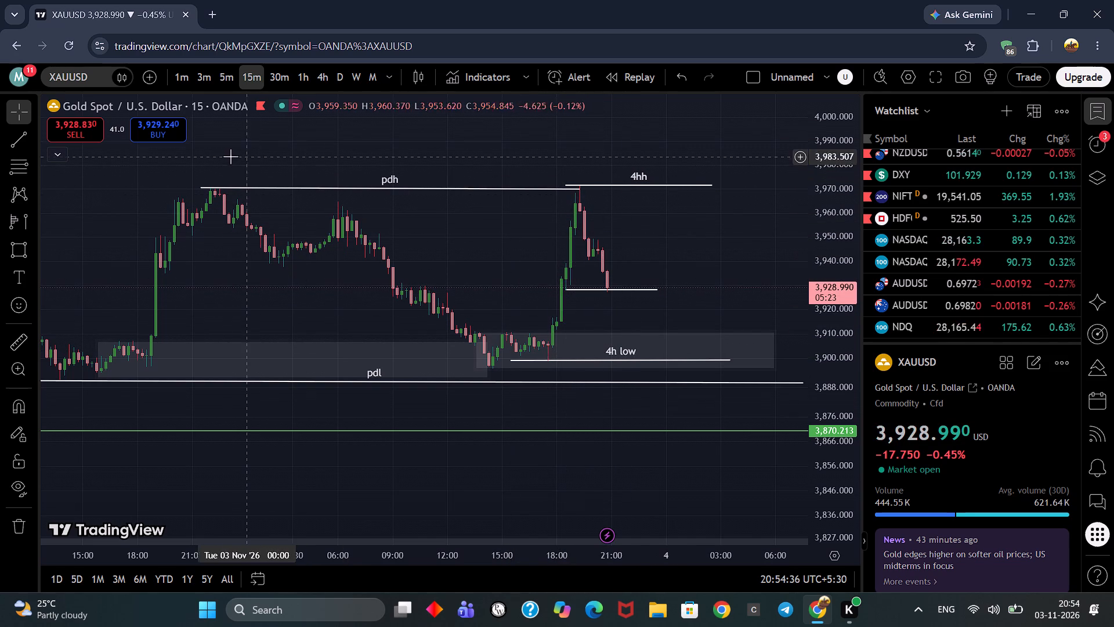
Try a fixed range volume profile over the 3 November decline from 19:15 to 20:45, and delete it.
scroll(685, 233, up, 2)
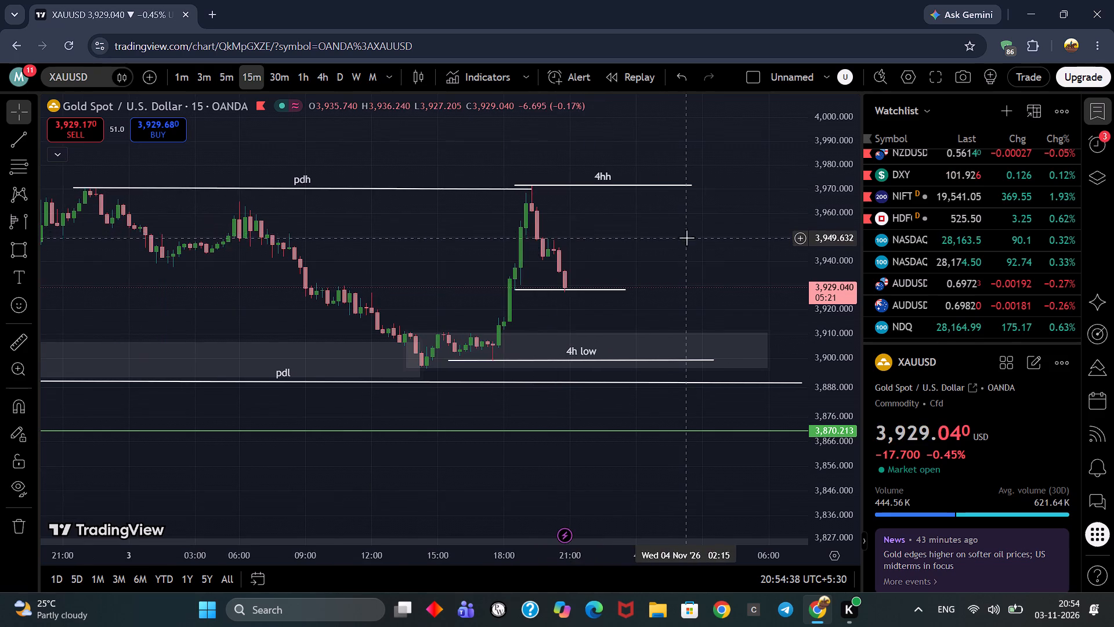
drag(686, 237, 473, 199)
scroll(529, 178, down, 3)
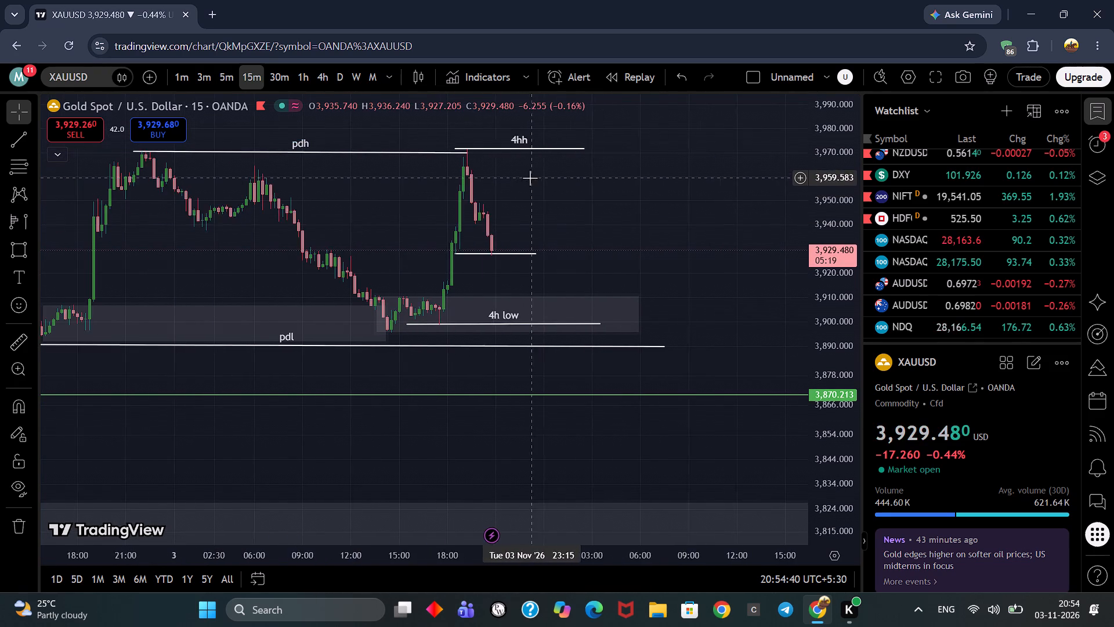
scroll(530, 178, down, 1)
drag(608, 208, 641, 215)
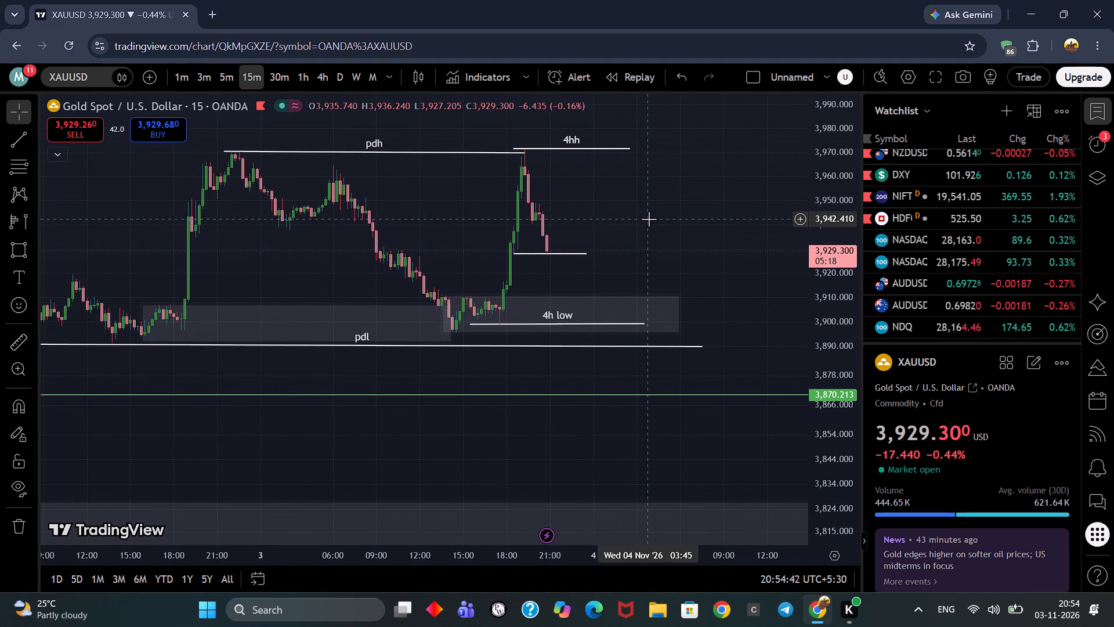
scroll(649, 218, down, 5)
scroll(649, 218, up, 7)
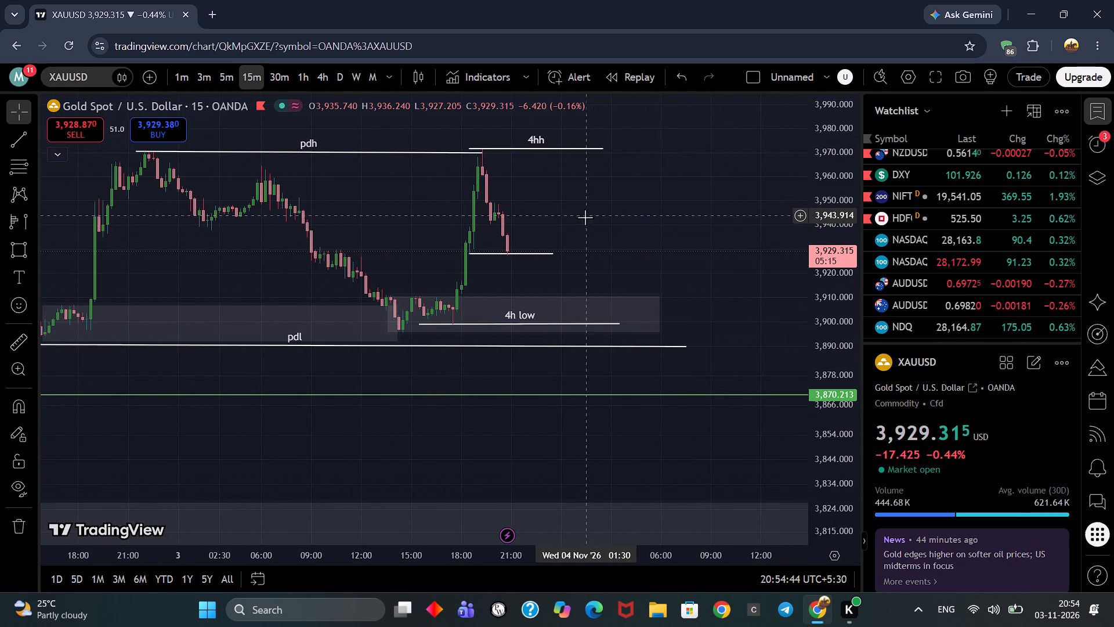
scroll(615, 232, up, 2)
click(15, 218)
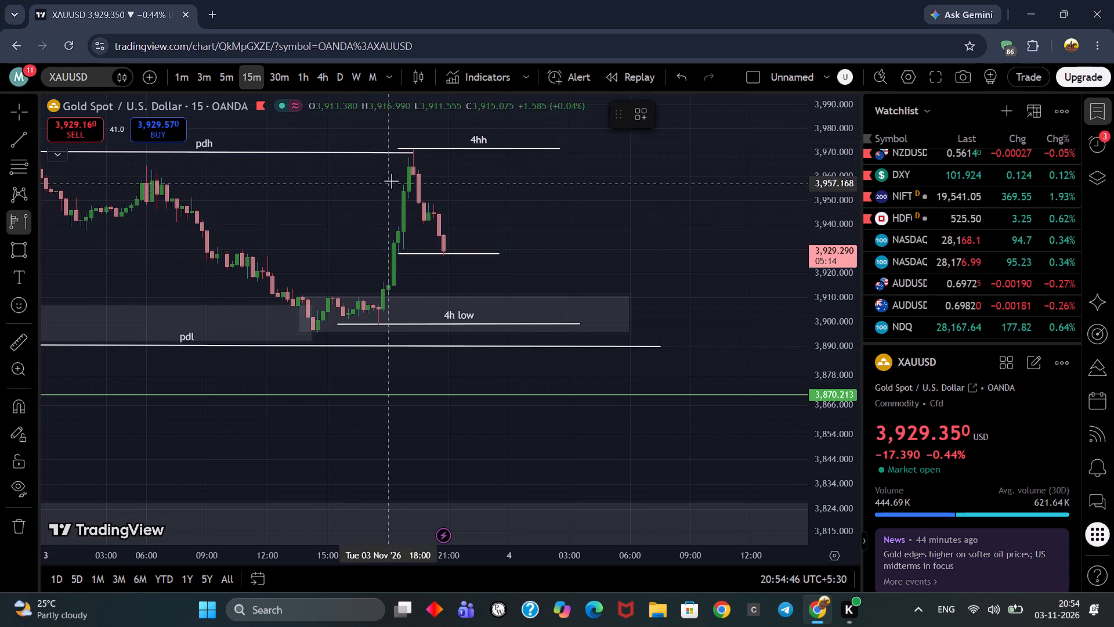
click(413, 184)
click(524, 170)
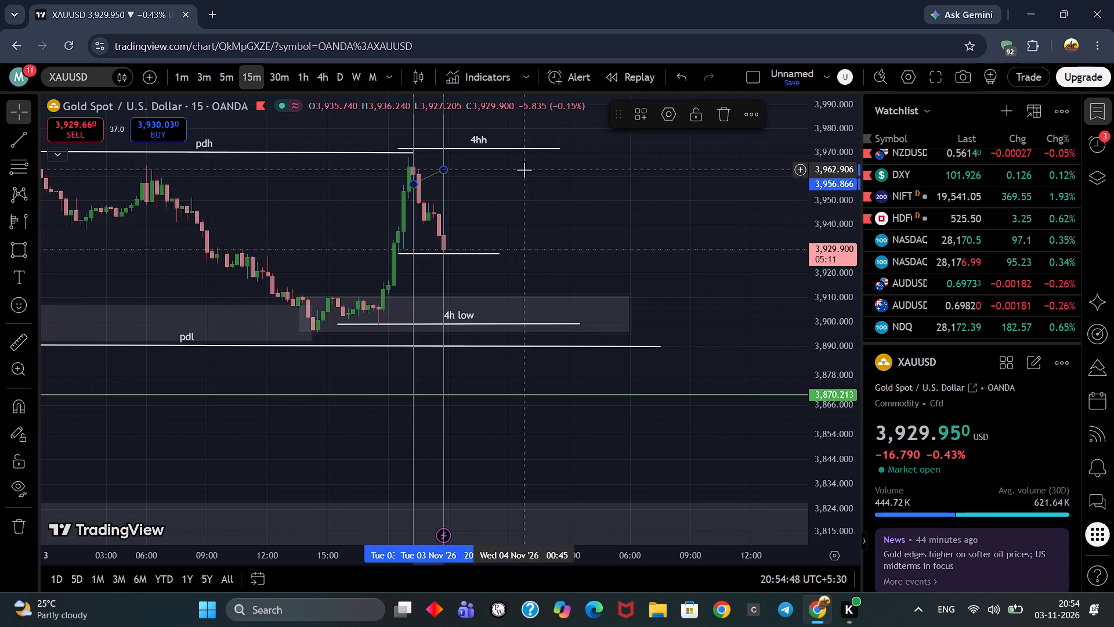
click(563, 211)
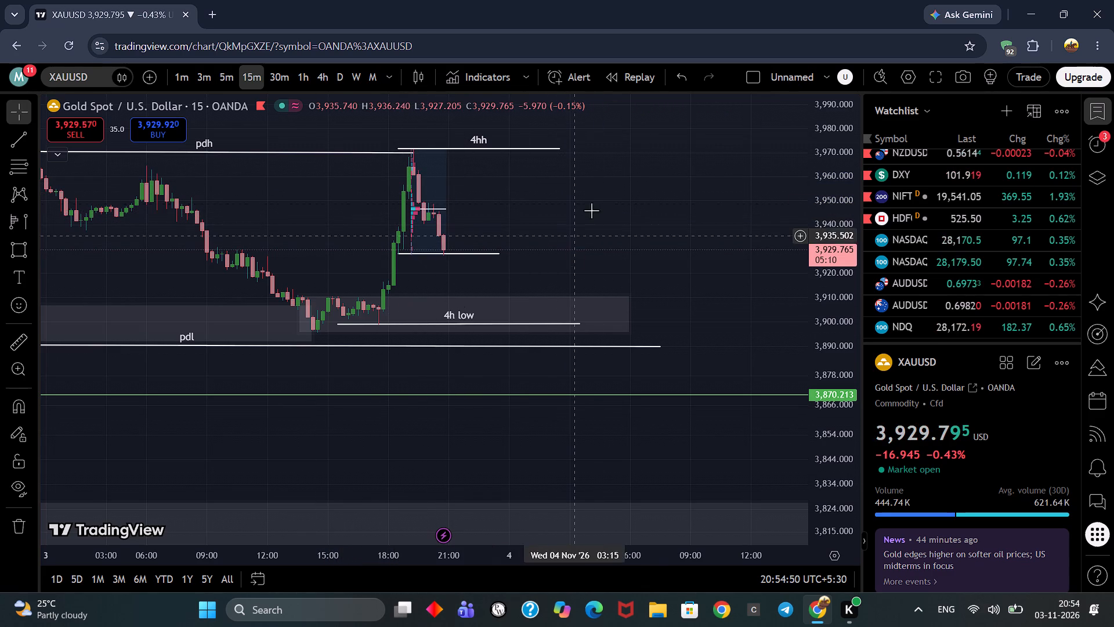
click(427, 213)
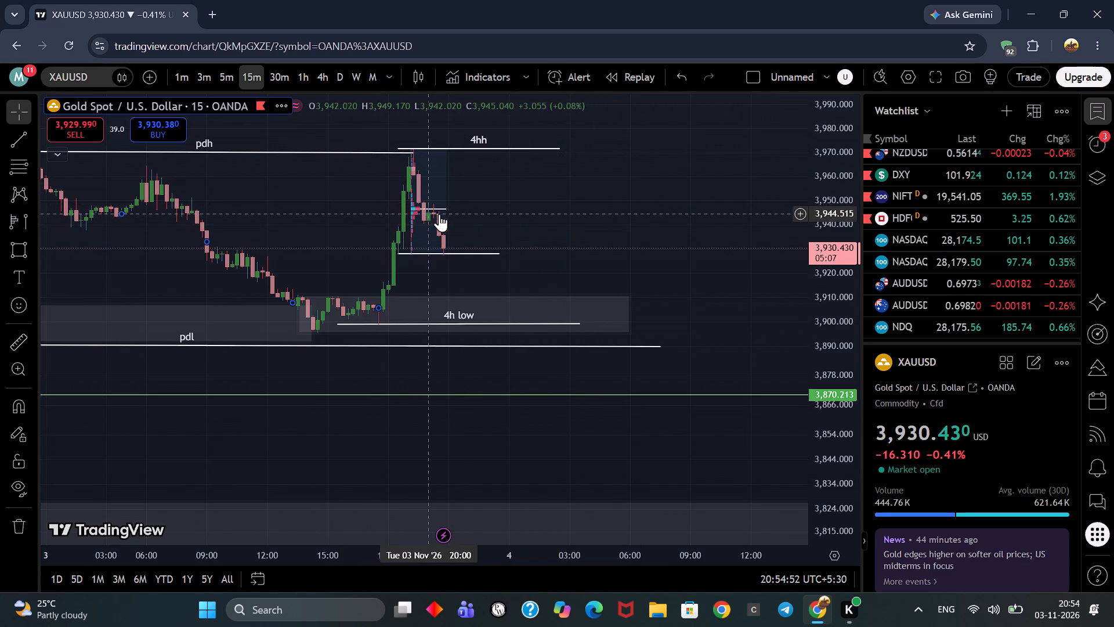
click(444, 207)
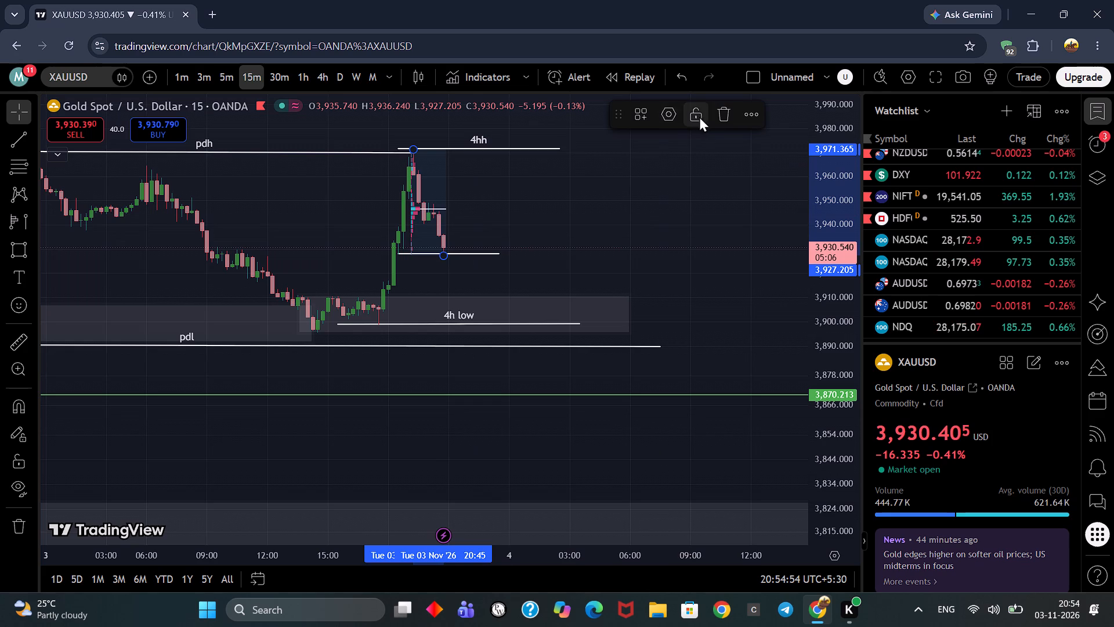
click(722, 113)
On the 5-minute timeframe, draw a rectangle zone from 3 November 20:00 at about 3,944 to 22:40 at about 3,949.
scroll(646, 172, up, 3)
drag(570, 236, 682, 235)
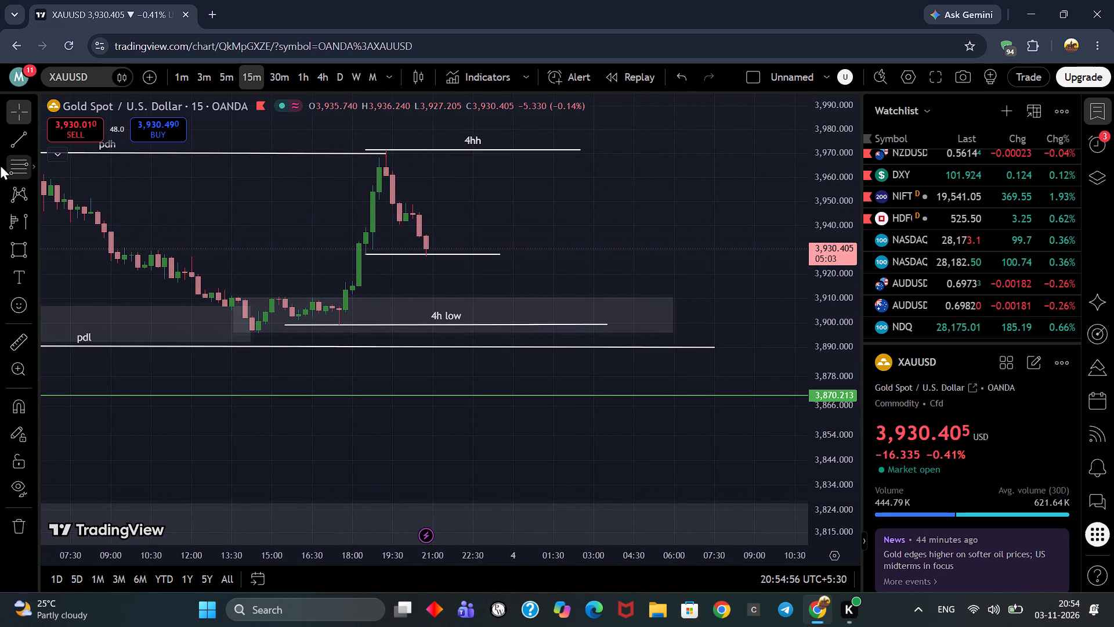
click(230, 75)
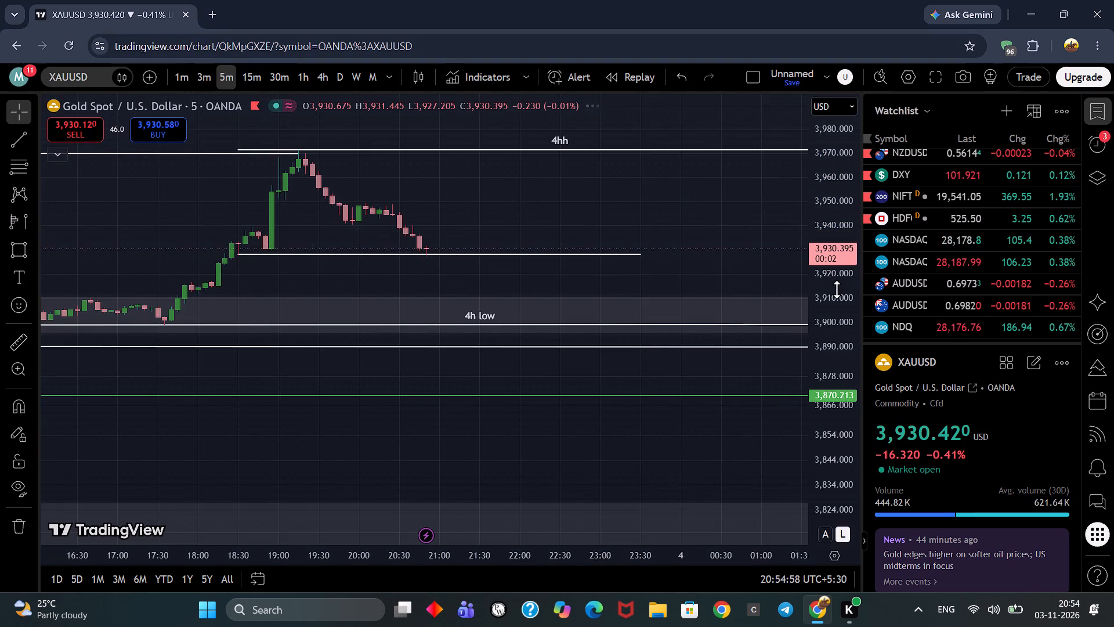
scroll(837, 289, up, 6)
drag(727, 239, 574, 510)
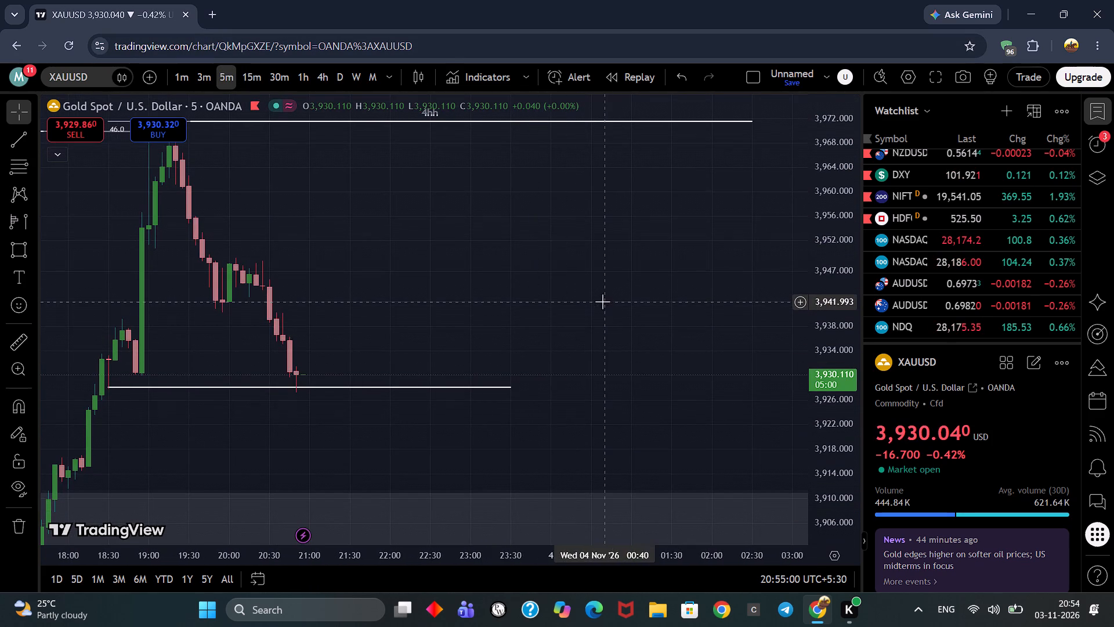
drag(467, 293, 509, 336)
click(0, 254)
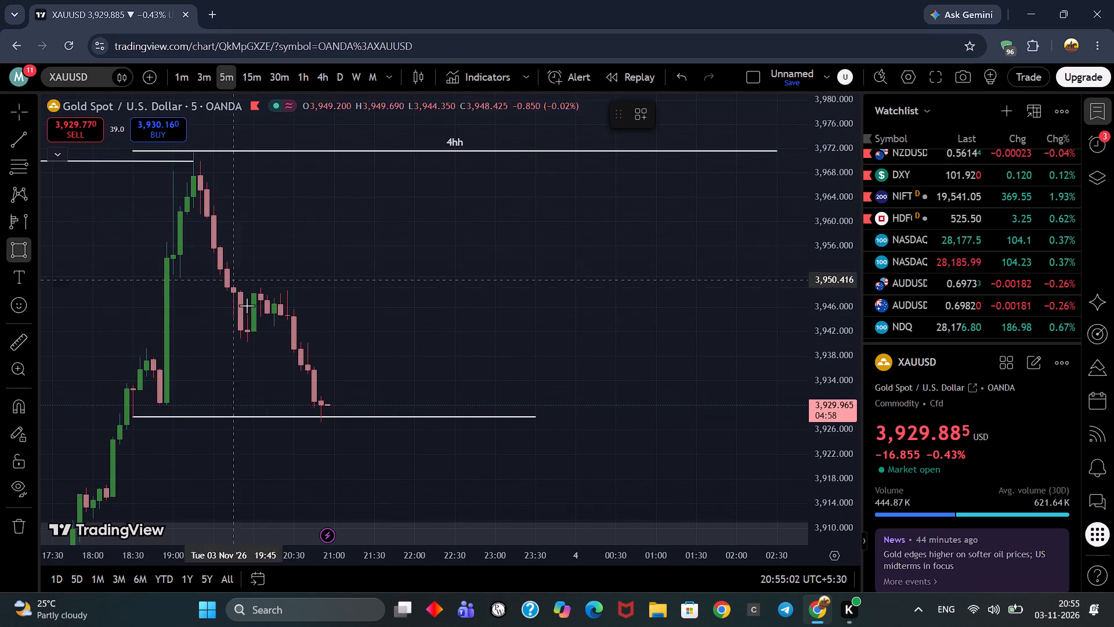
click(256, 320)
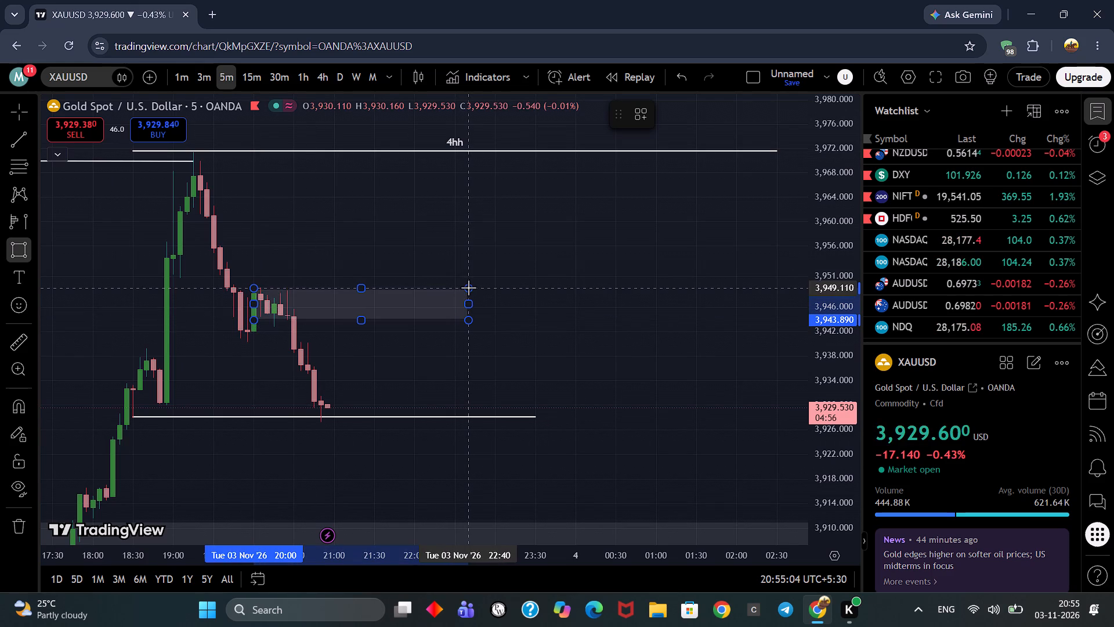
click(469, 287)
click(609, 334)
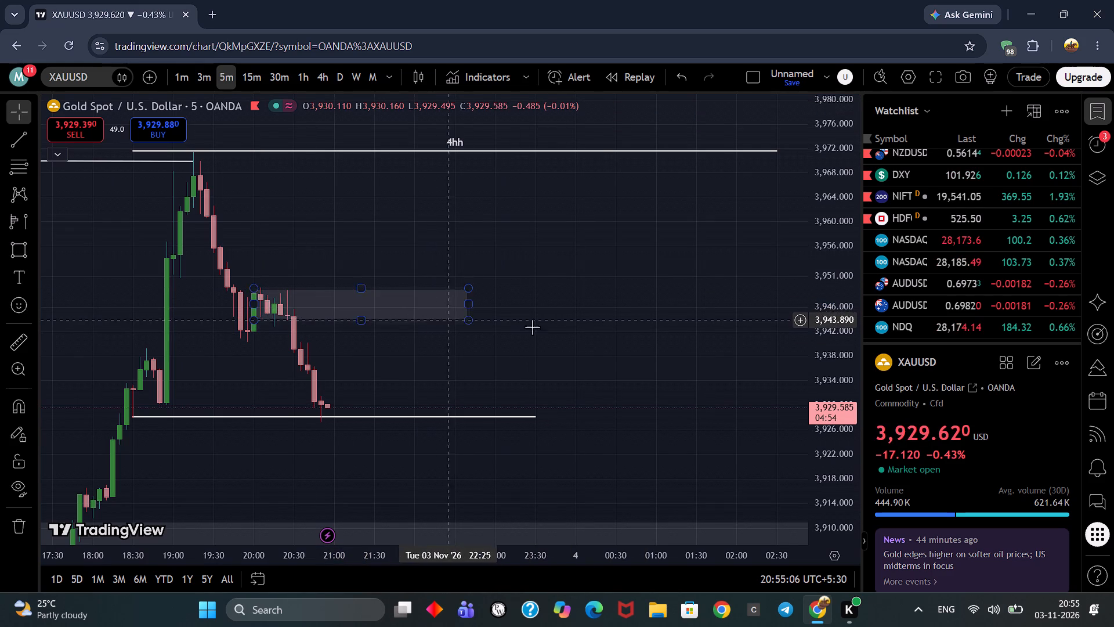
Shorten the unlabelled white trendline at about 3,928 to end at 21:00 on 3 November.
scroll(610, 296, down, 4)
scroll(826, 254, down, 4)
scroll(689, 271, up, 2)
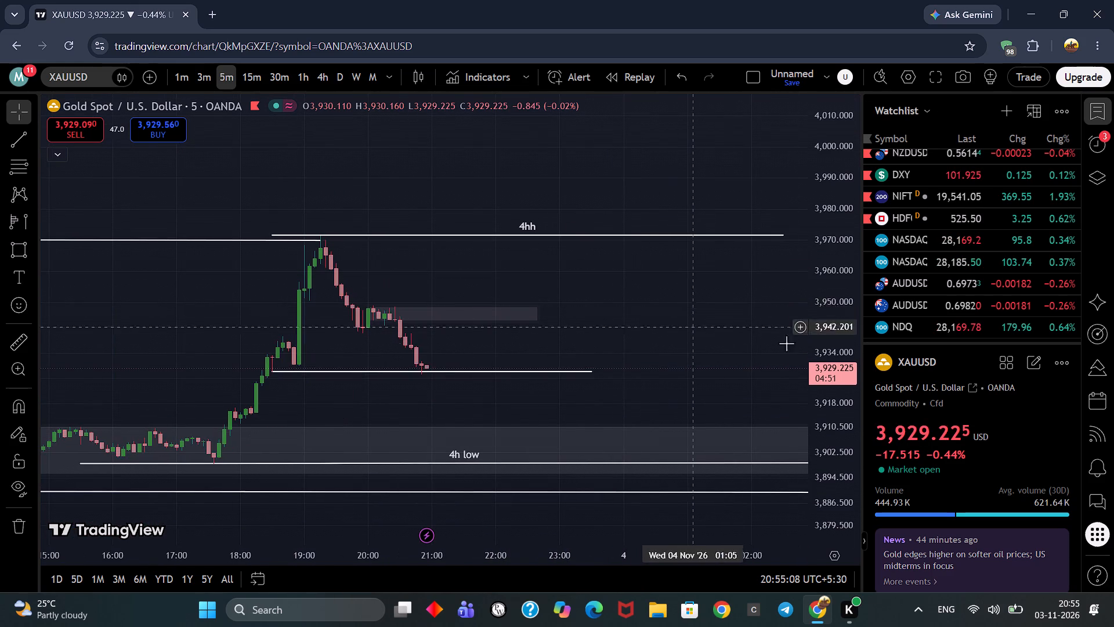
scroll(810, 302, up, 2)
drag(726, 322, 707, 299)
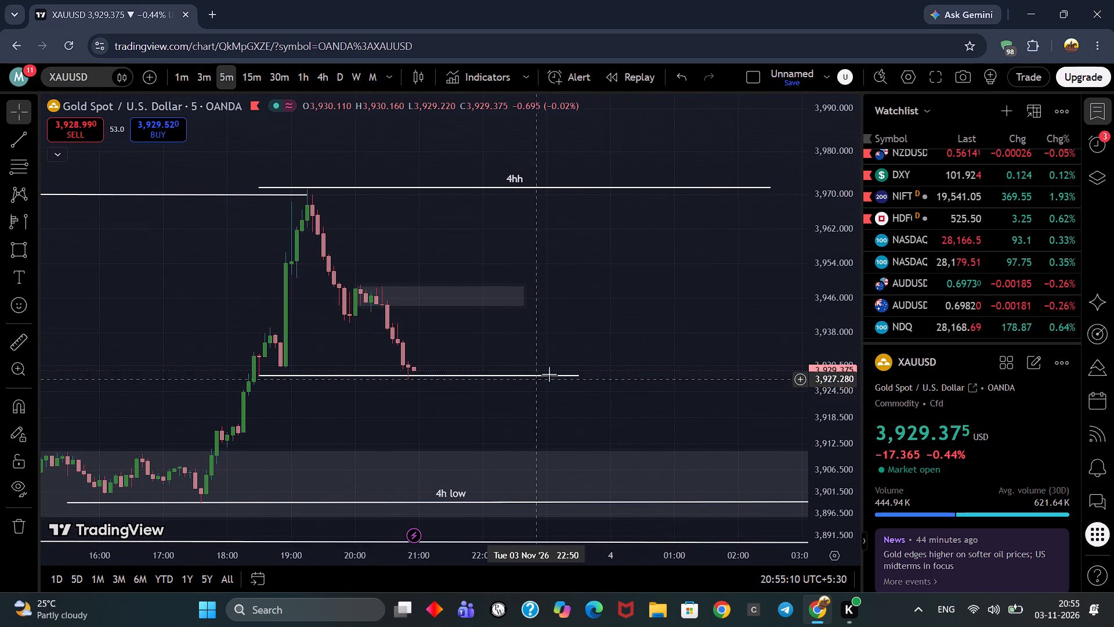
drag(581, 374, 418, 375)
Label the shortened trendline at about 3,928 with the text "h low".
drag(489, 317, 596, 312)
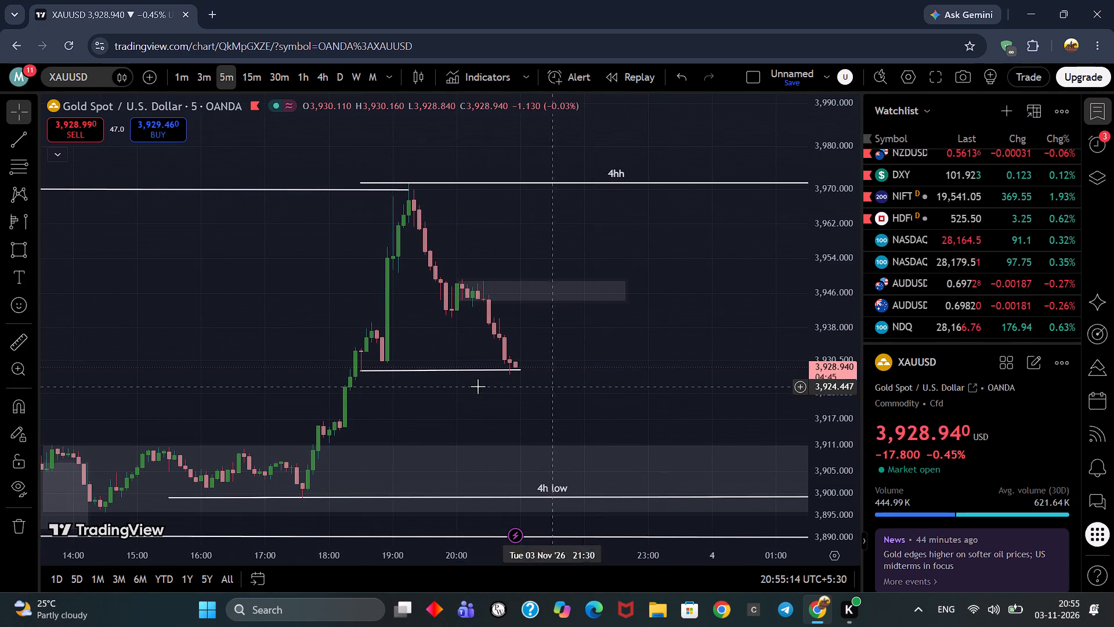
click(434, 368)
click(432, 361)
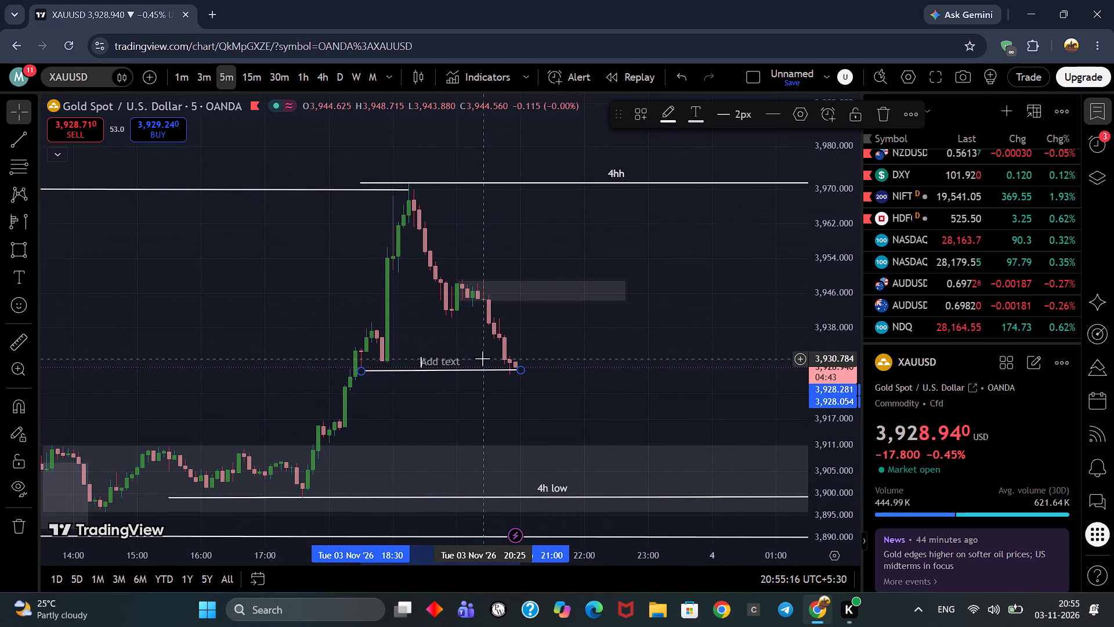
text(h)
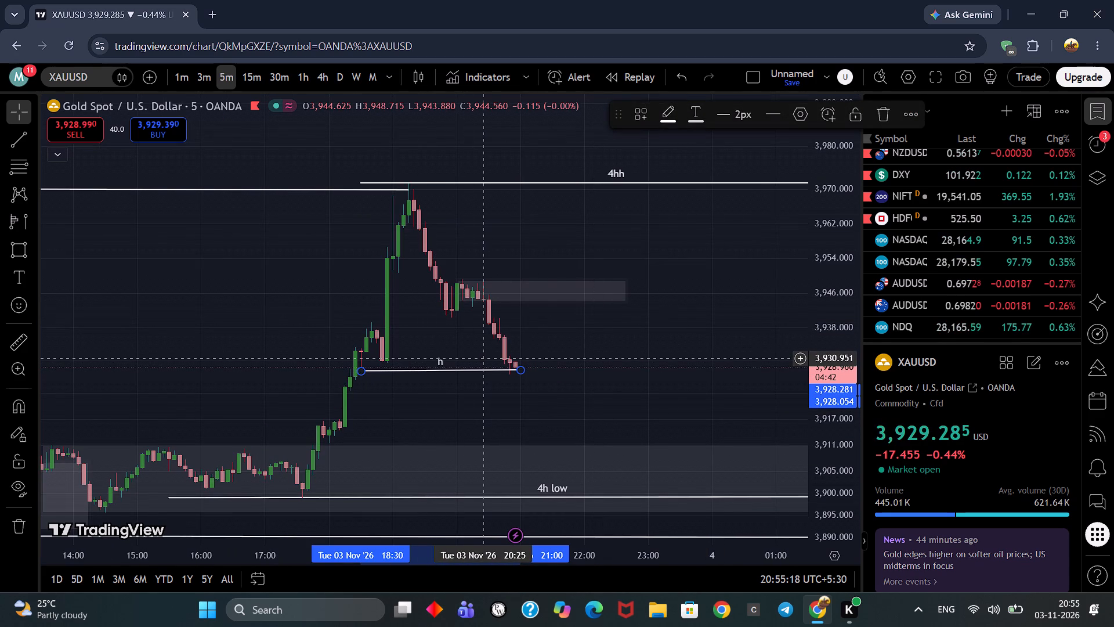
key(space)
text(lo)
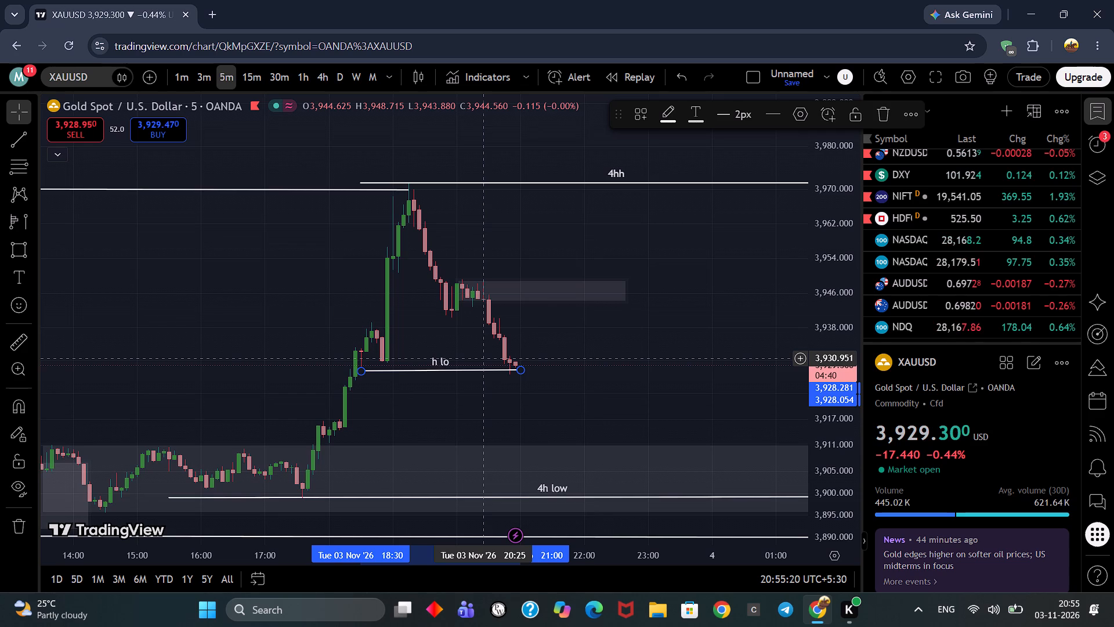
key(w)
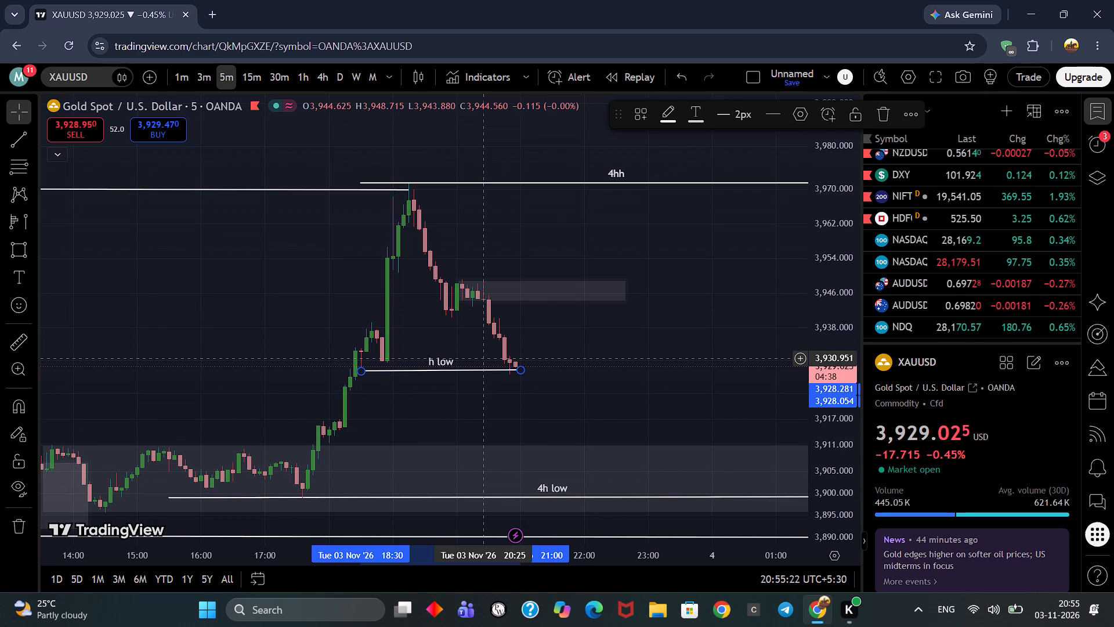
click(642, 322)
Adjust the upper end corner of the 5-minute grey zone to about 3,949 at 3 November 22:35.
scroll(645, 324, up, 3)
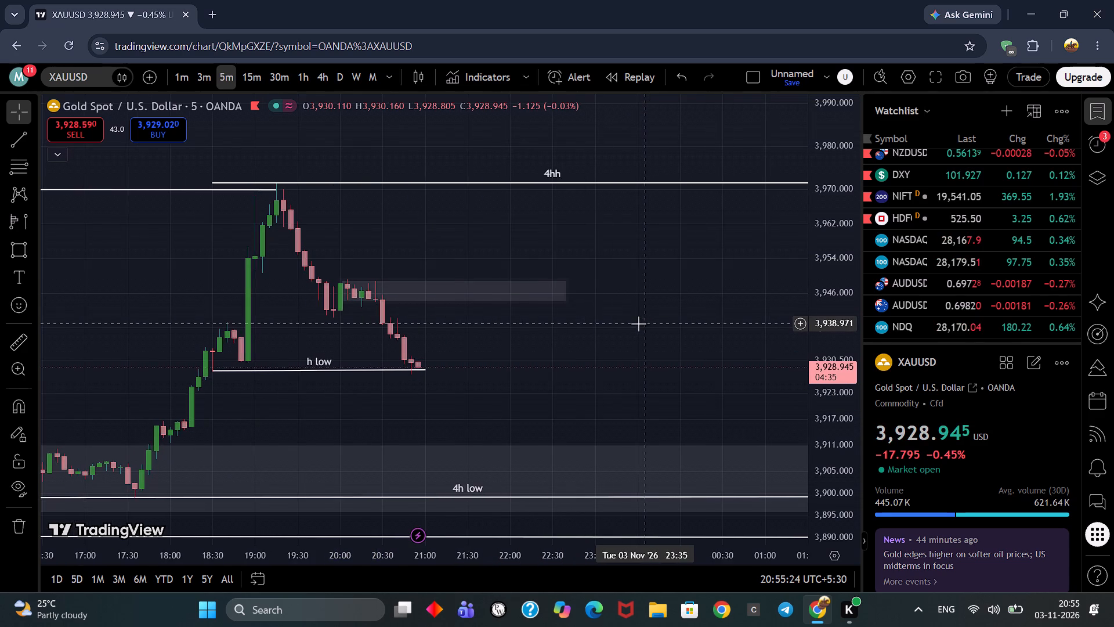
drag(635, 322, 701, 322)
scroll(831, 359, up, 2)
scroll(659, 333, up, 3)
drag(651, 345, 701, 328)
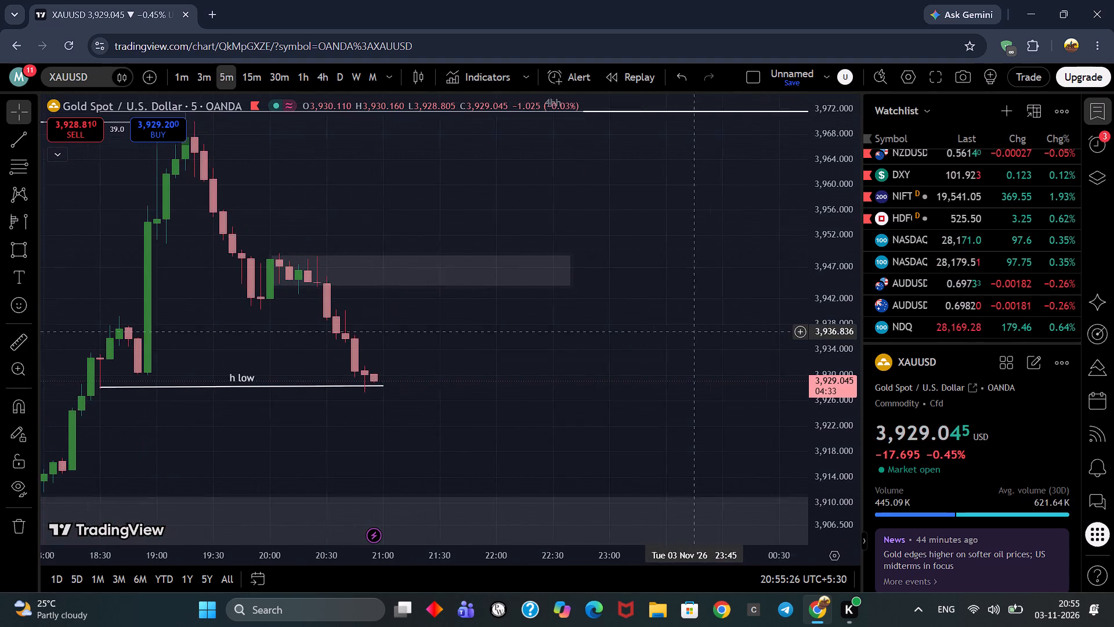
drag(701, 328, 702, 325)
scroll(845, 269, down, 2)
drag(735, 235, 657, 275)
scroll(765, 284, down, 3)
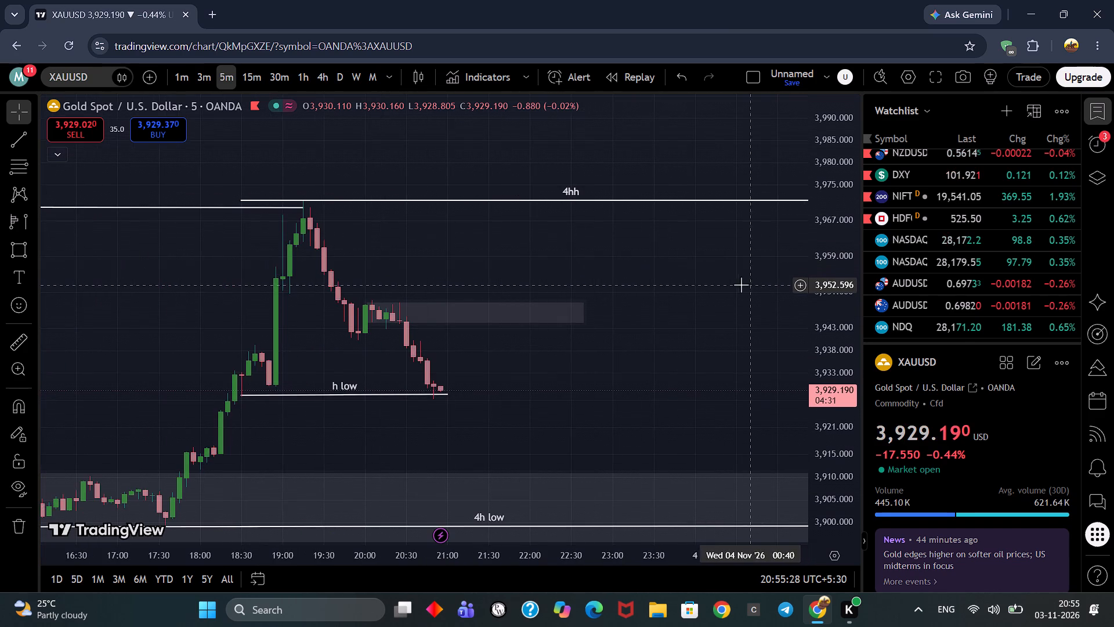
drag(733, 266, 686, 289)
click(663, 295)
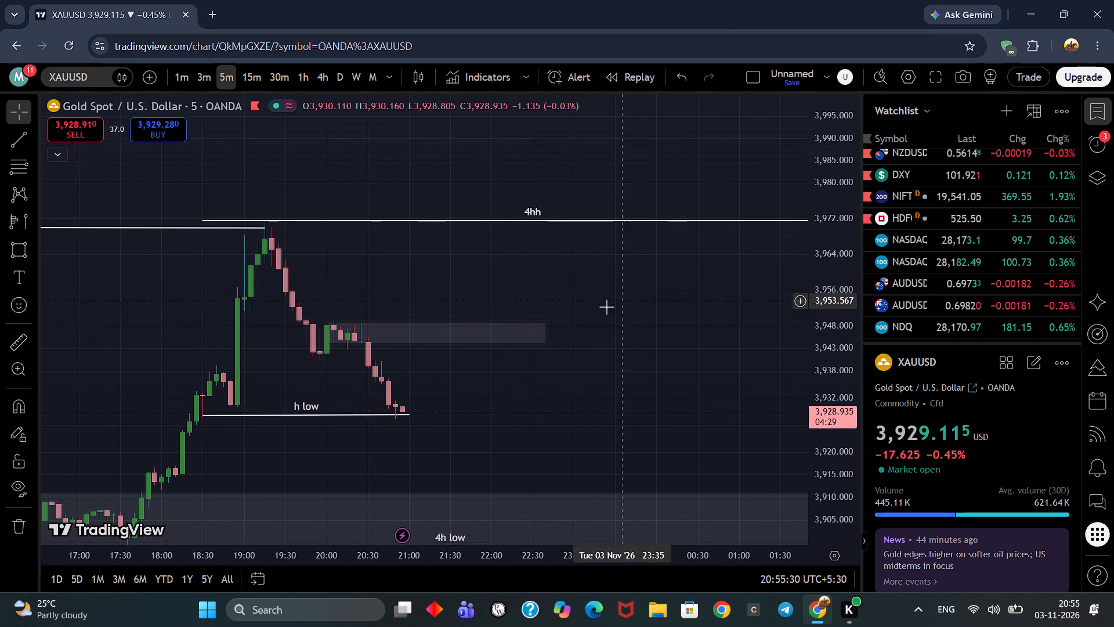
drag(545, 325, 544, 319)
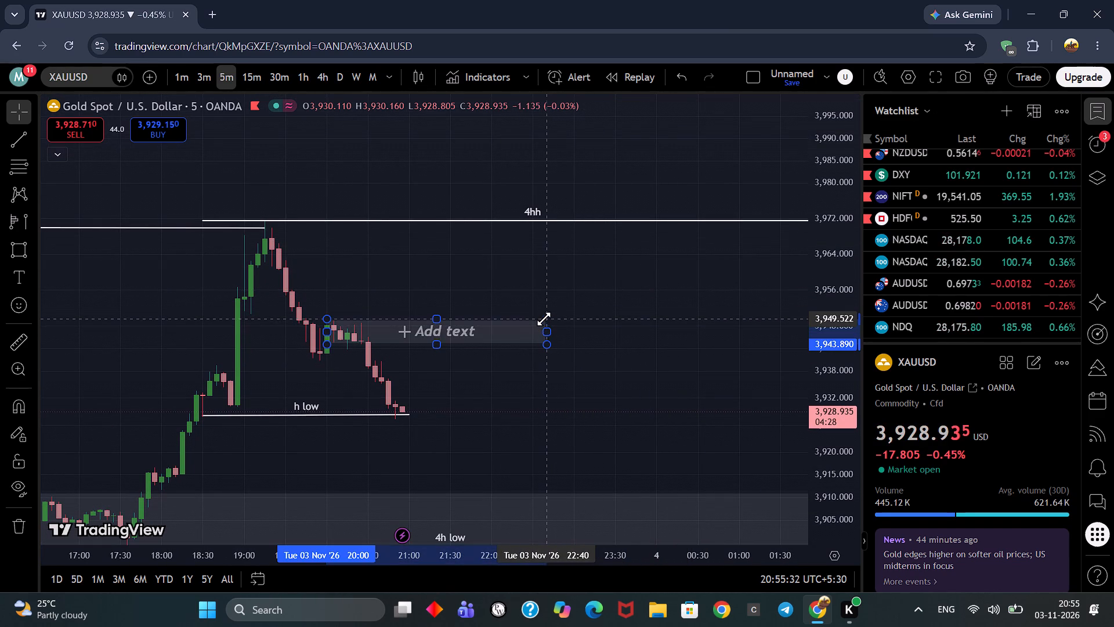
drag(544, 319, 538, 320)
click(645, 322)
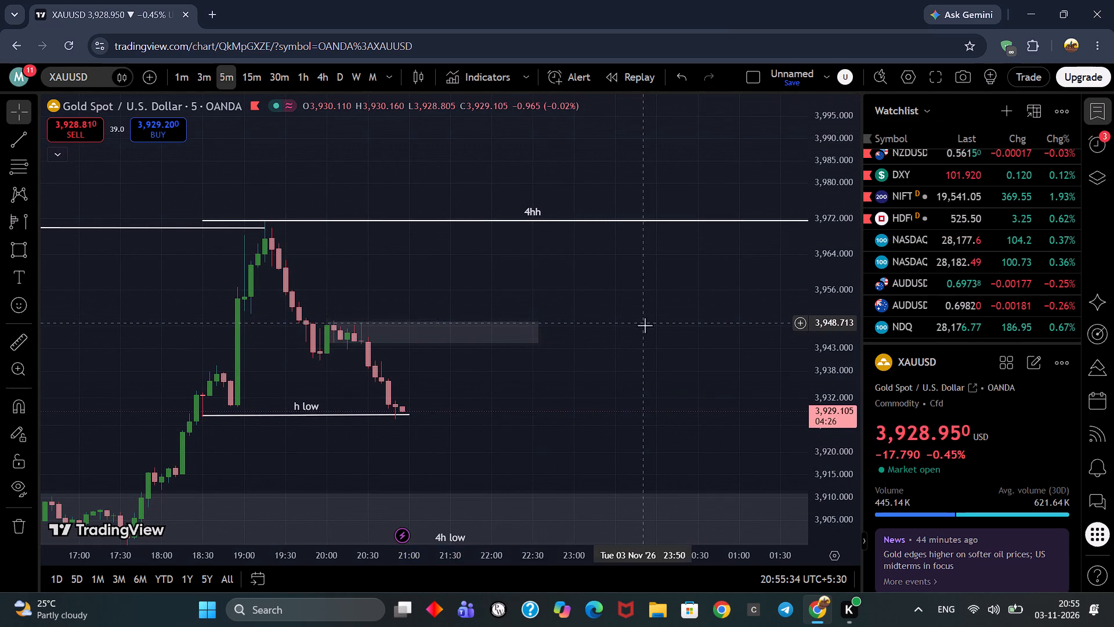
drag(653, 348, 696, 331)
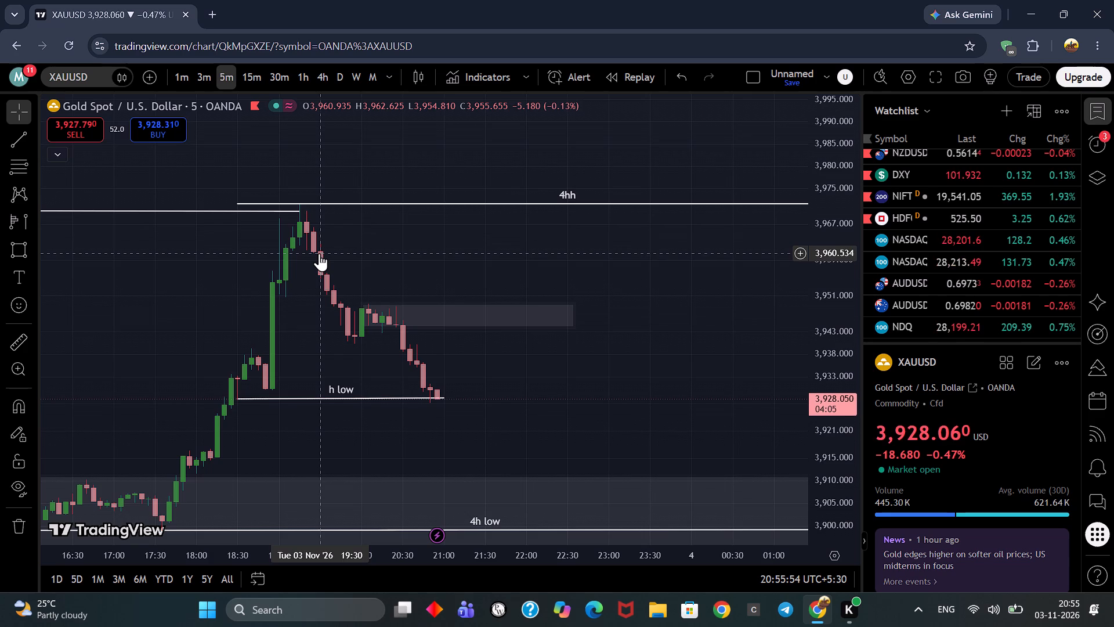
Examine the 5-minute price action between the 4hh line, the grey zone, the h low and the 4h low.
scroll(449, 241, down, 6)
scroll(454, 244, up, 6)
drag(538, 265, 612, 224)
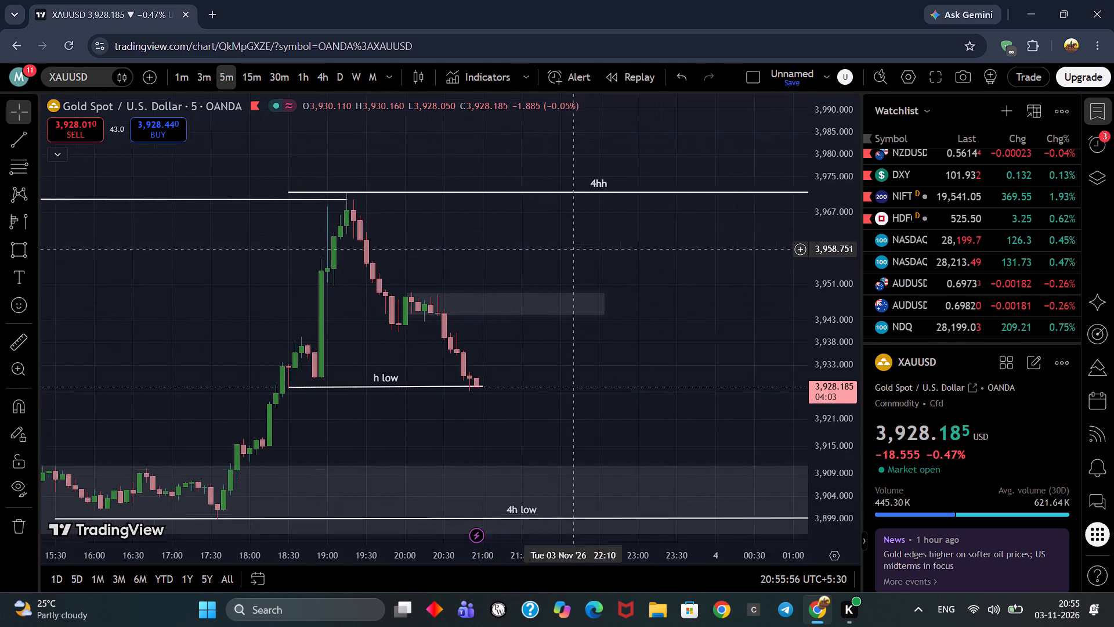
drag(612, 224, 620, 199)
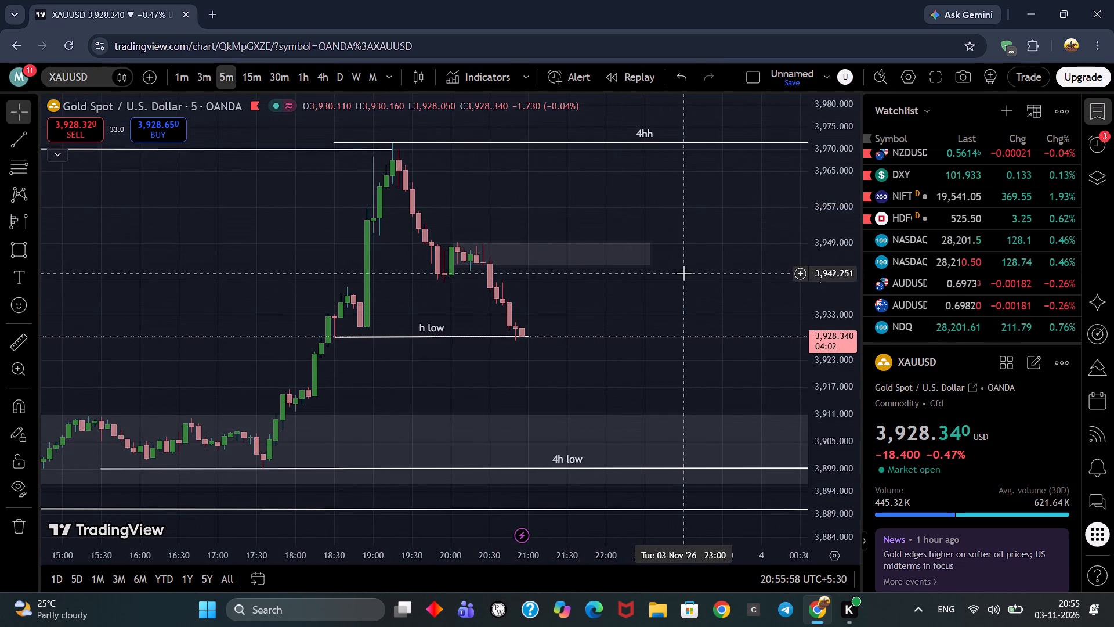
scroll(842, 265, up, 3)
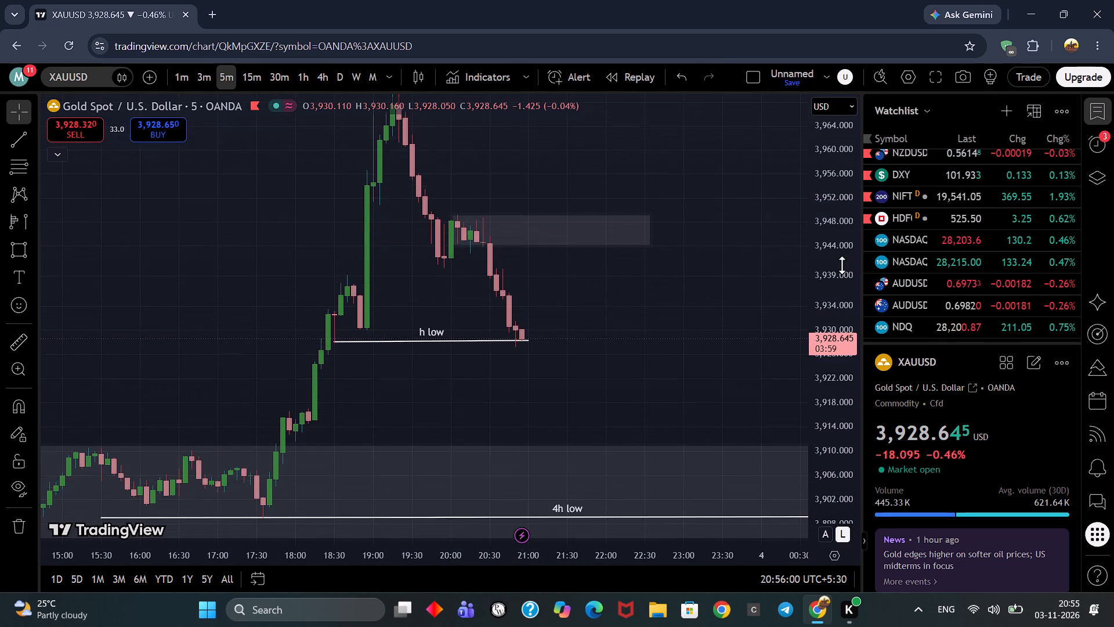
scroll(692, 286, up, 4)
drag(630, 296, 715, 188)
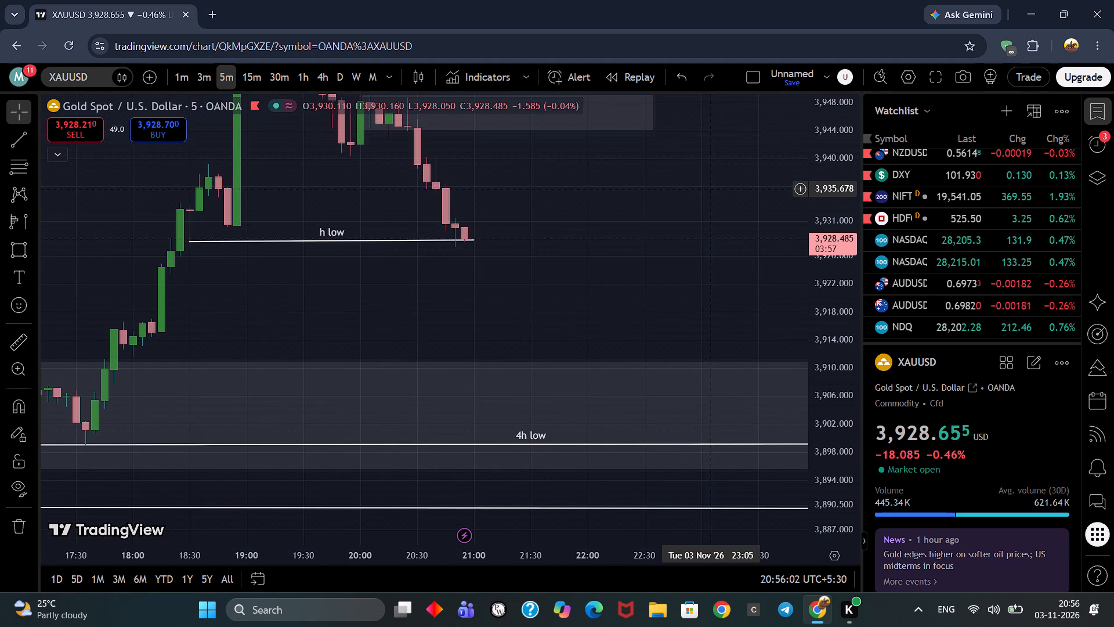
drag(715, 188, 704, 179)
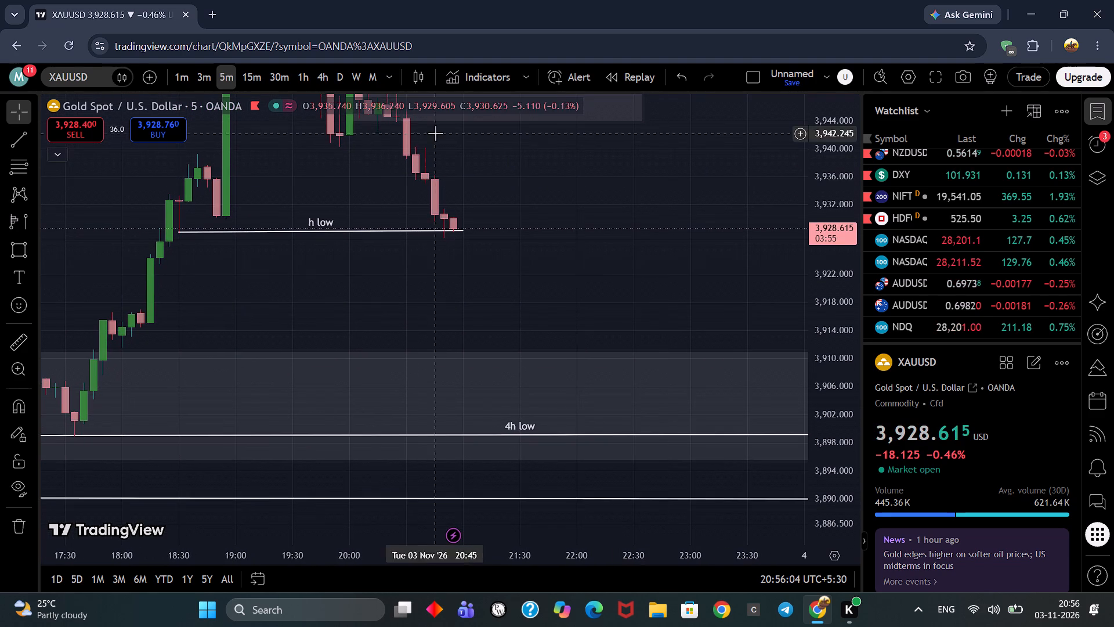
Switch the chart to the 1-minute timeframe and examine the price action around the h low line and below the grey zone.
click(196, 81)
click(177, 84)
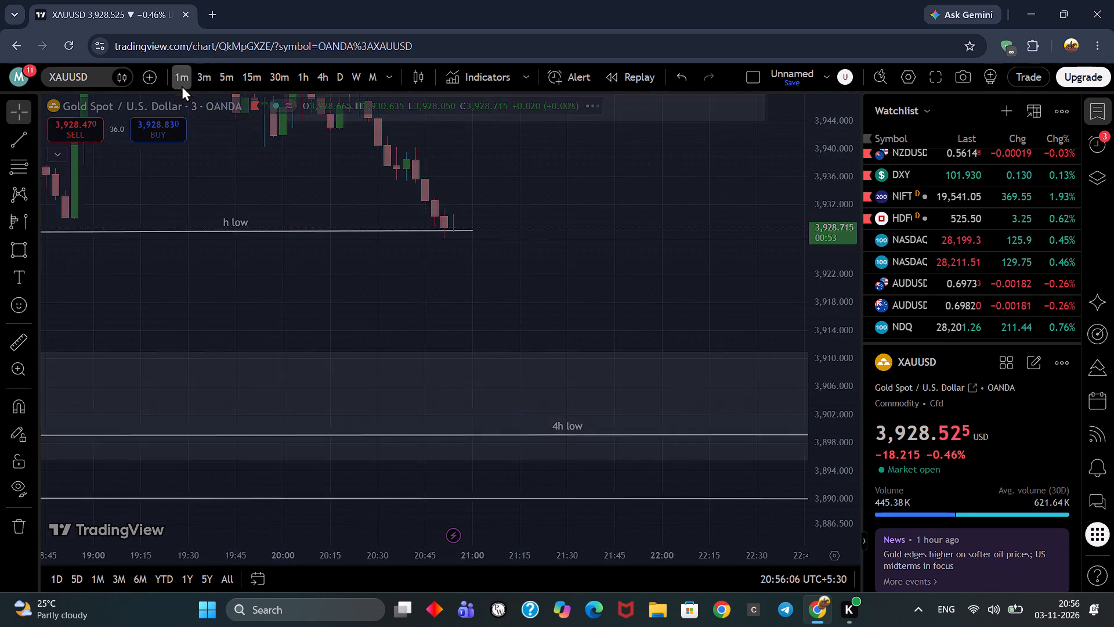
scroll(846, 279, up, 5)
scroll(845, 279, down, 1)
drag(627, 214, 642, 425)
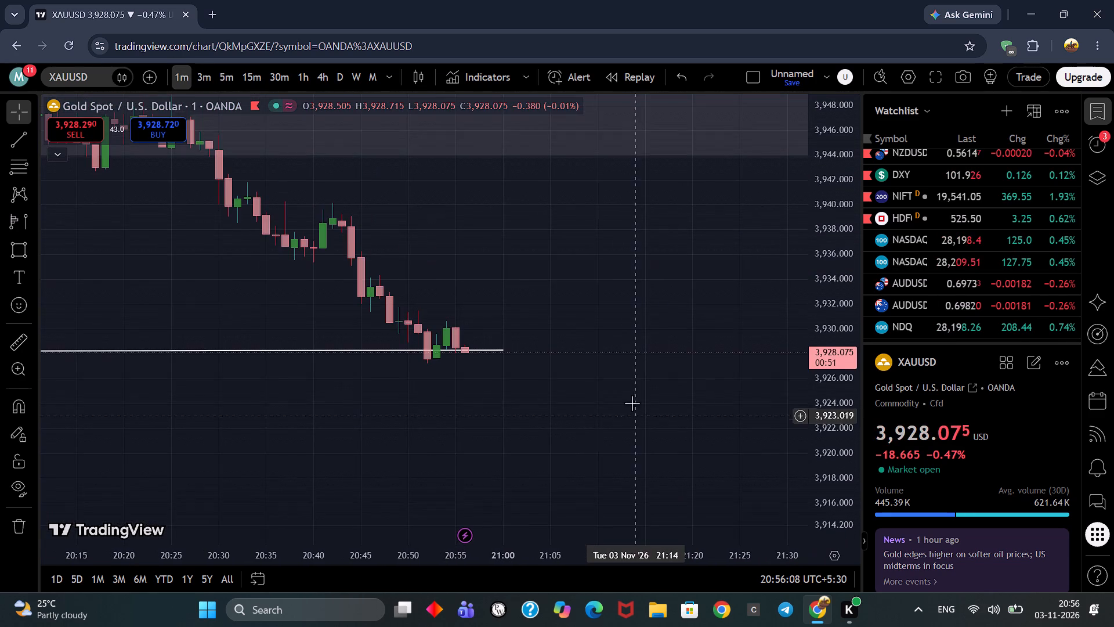
scroll(578, 316, up, 1)
drag(577, 315, 606, 258)
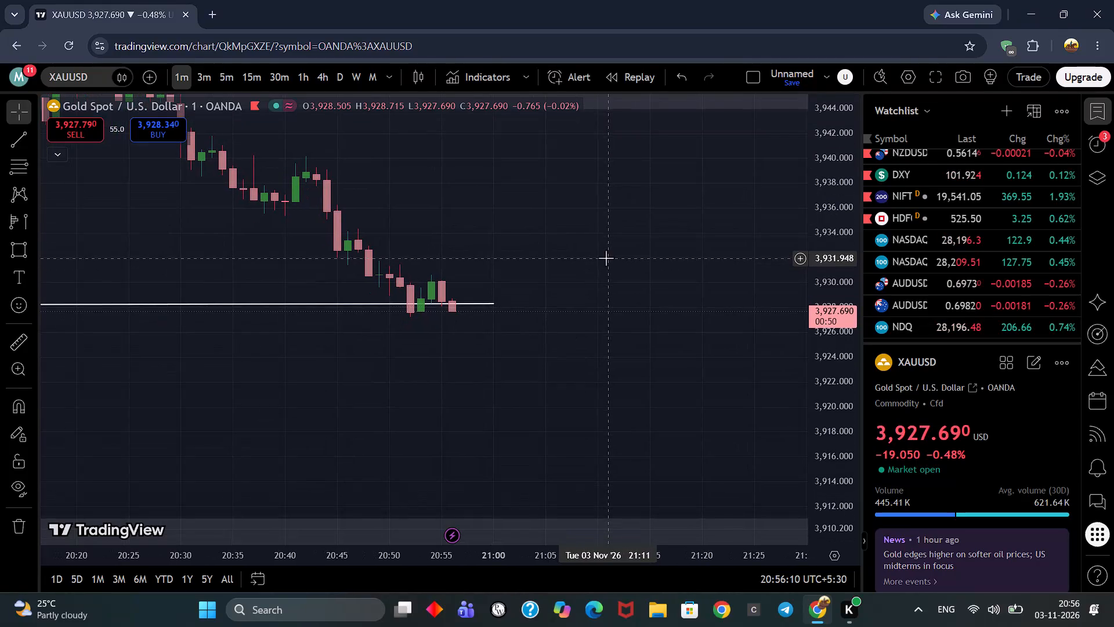
scroll(593, 274, down, 4)
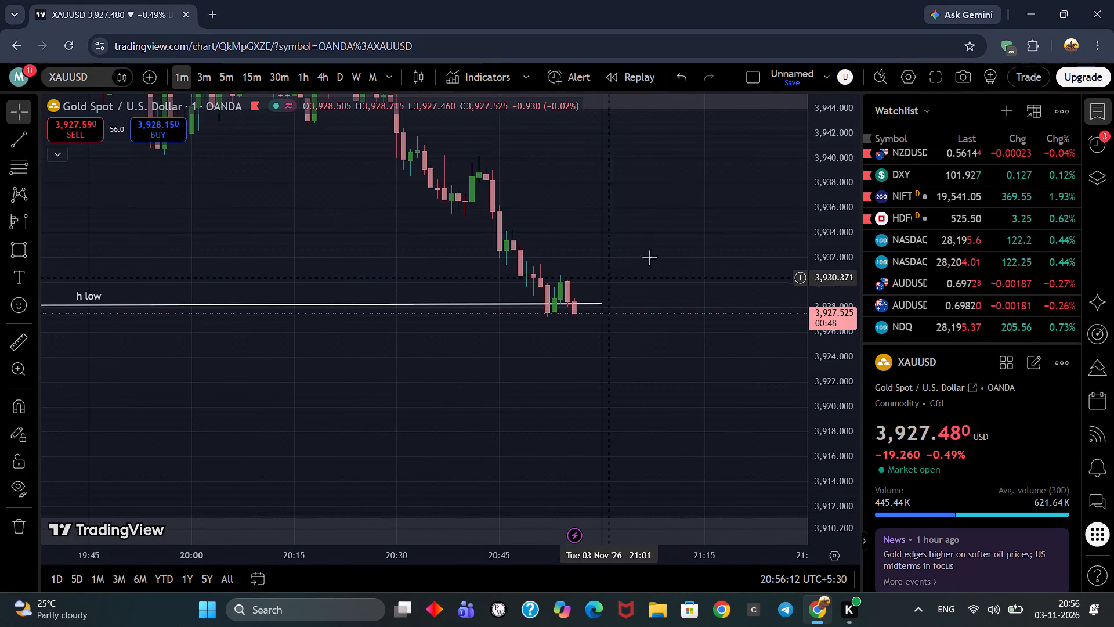
drag(660, 250, 564, 318)
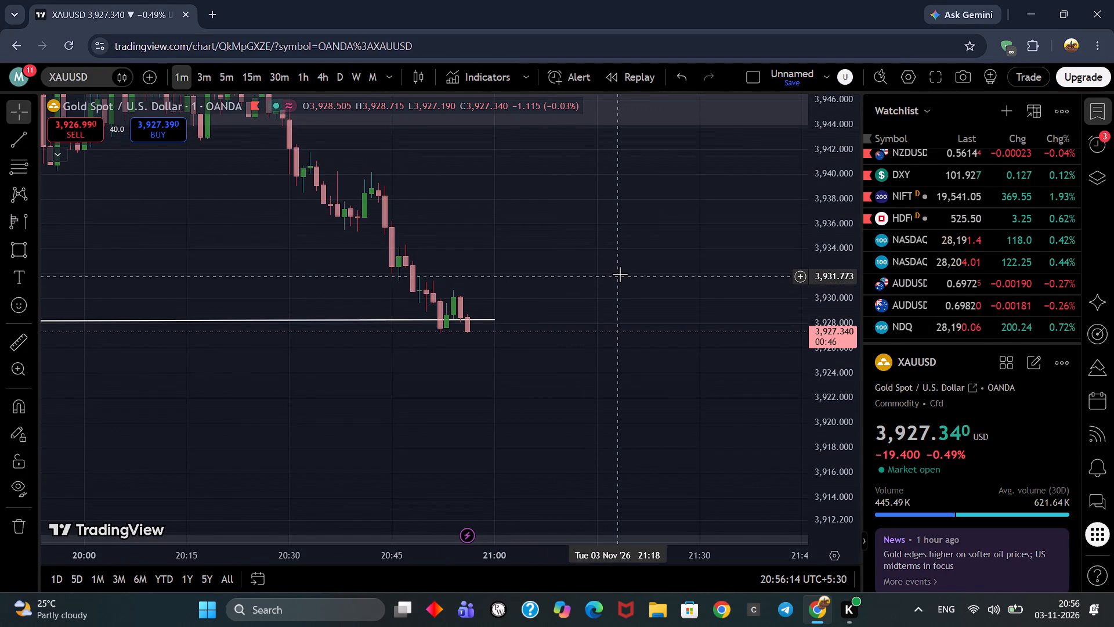
scroll(620, 274, down, 2)
scroll(833, 292, down, 2)
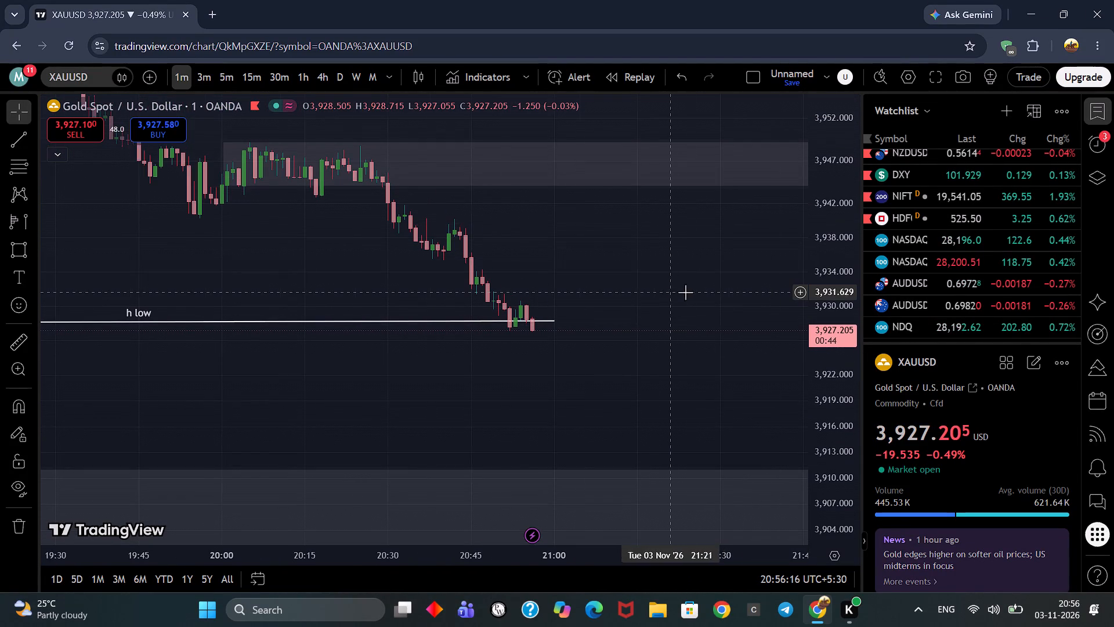
scroll(687, 292, down, 1)
drag(685, 275, 634, 260)
scroll(646, 262, down, 6)
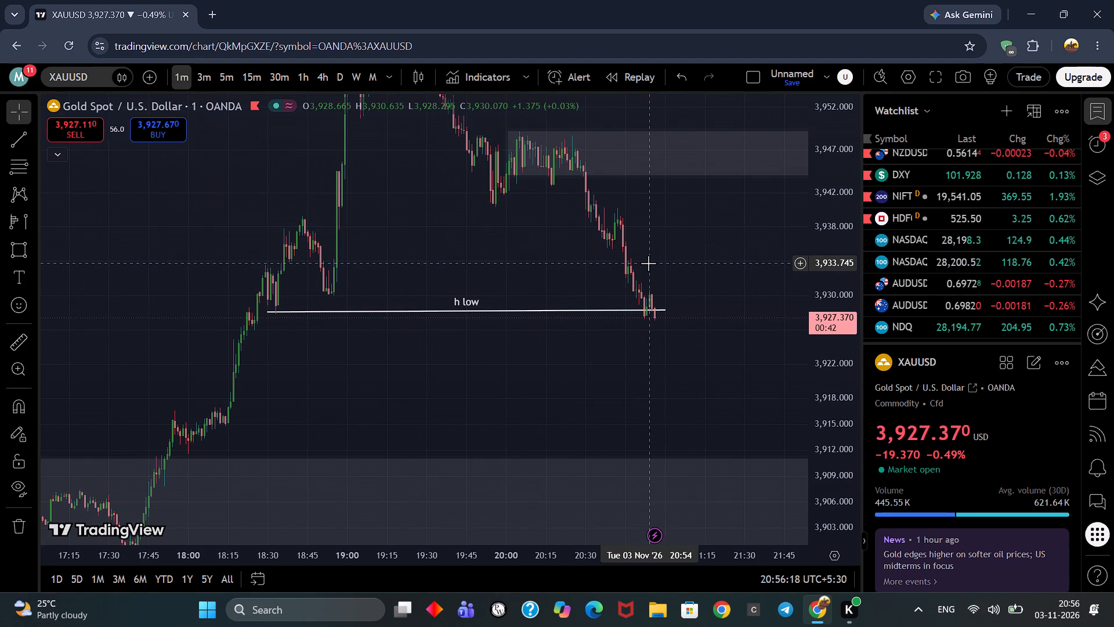
drag(405, 315, 421, 315)
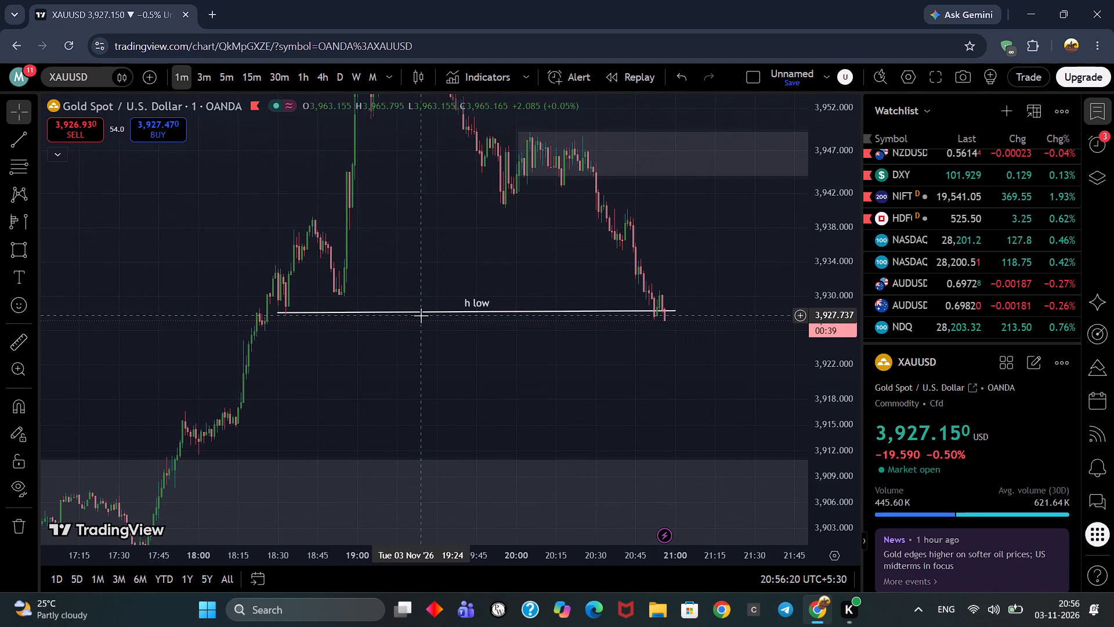
drag(779, 248, 661, 252)
scroll(664, 255, up, 5)
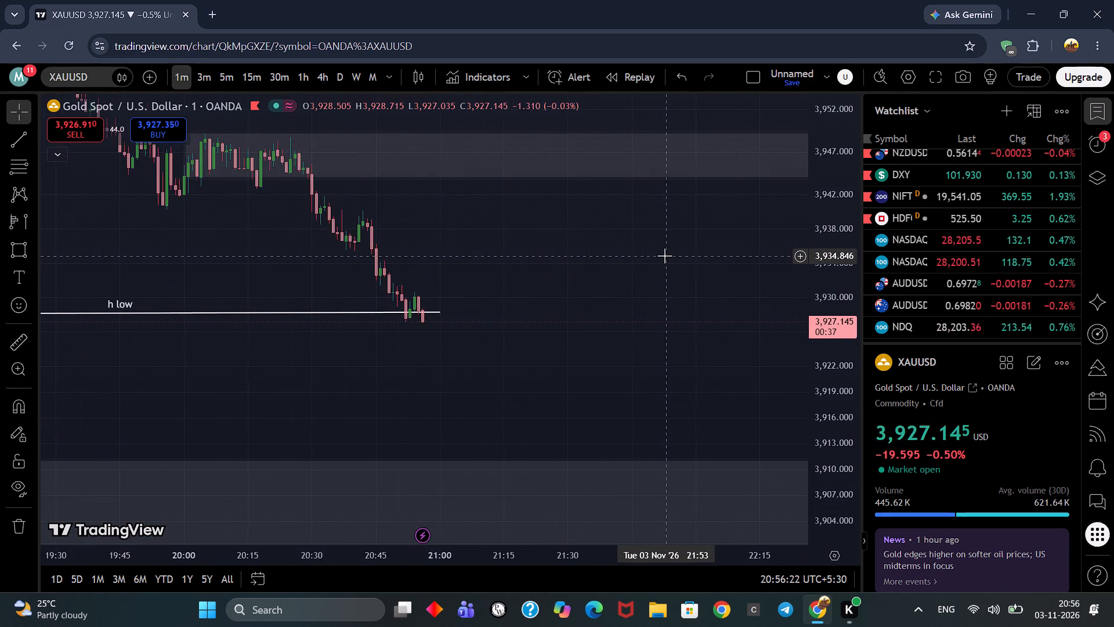
scroll(664, 256, up, 3)
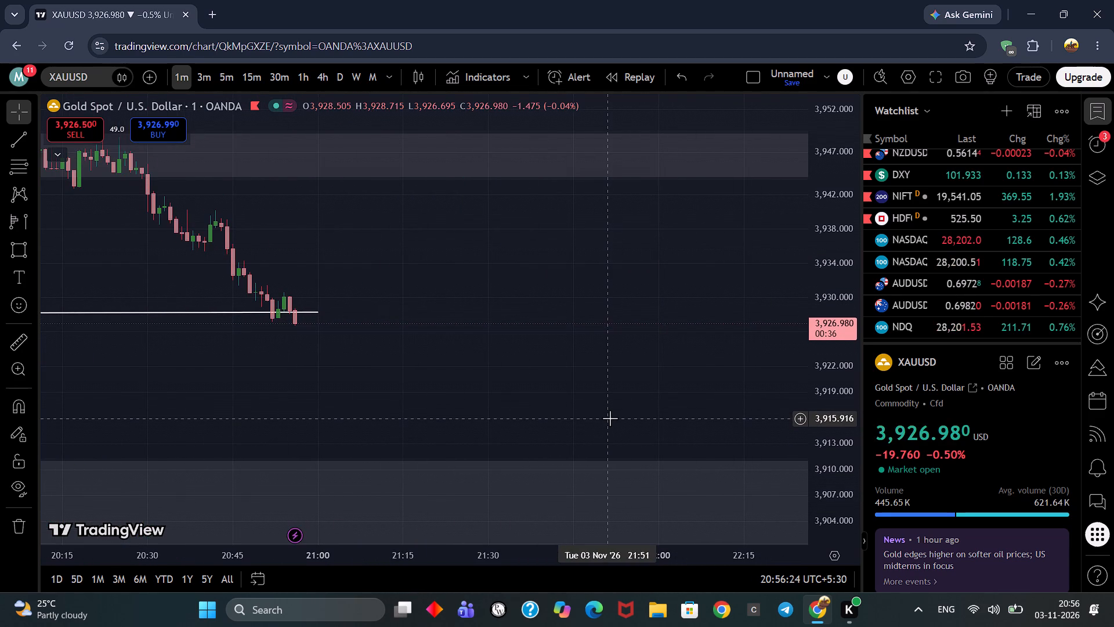
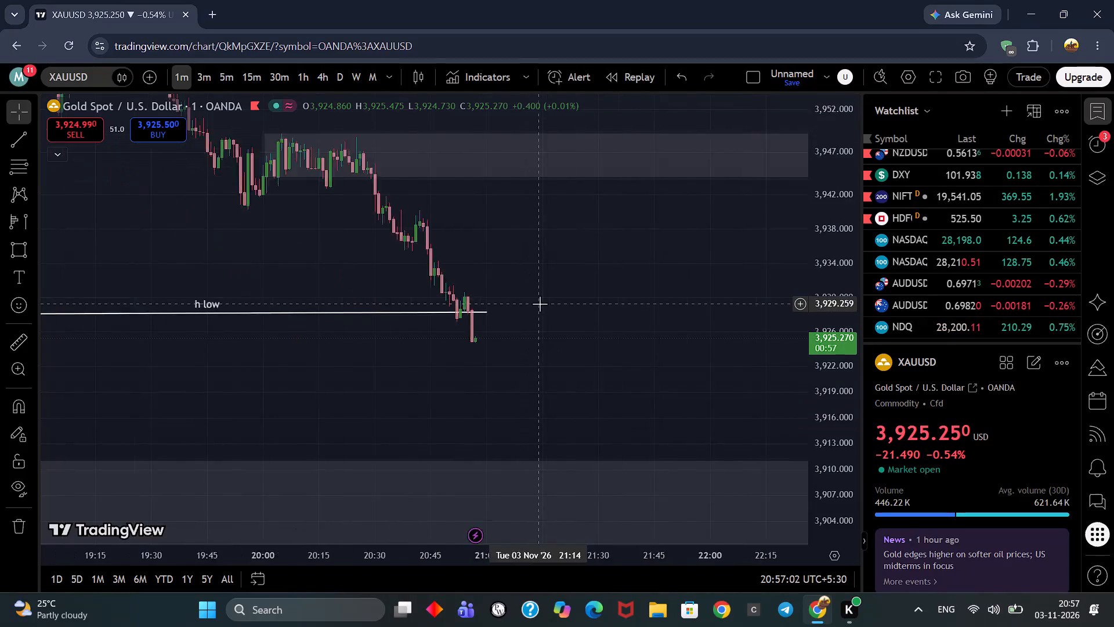
Draw a grey rectangle zone below the 4hh line from about 3,965 to 3,970, spanning 19:19 to 19:29 on 3 November.
scroll(668, 285, down, 2)
drag(693, 252, 726, 423)
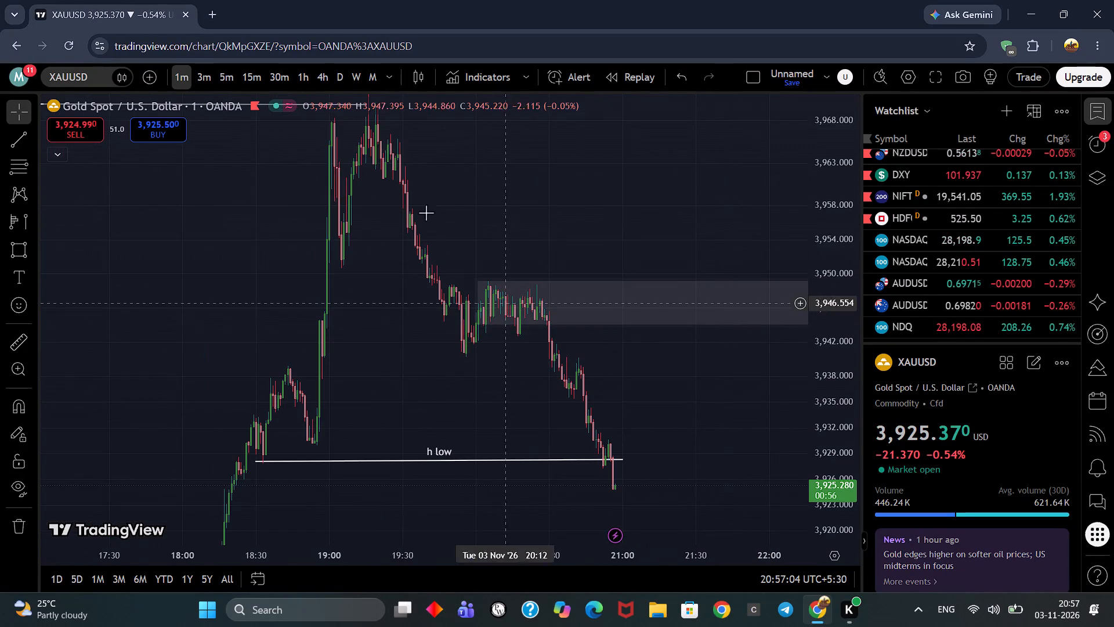
drag(548, 205, 704, 289)
scroll(620, 257, up, 5)
drag(602, 248, 822, 269)
scroll(683, 254, up, 3)
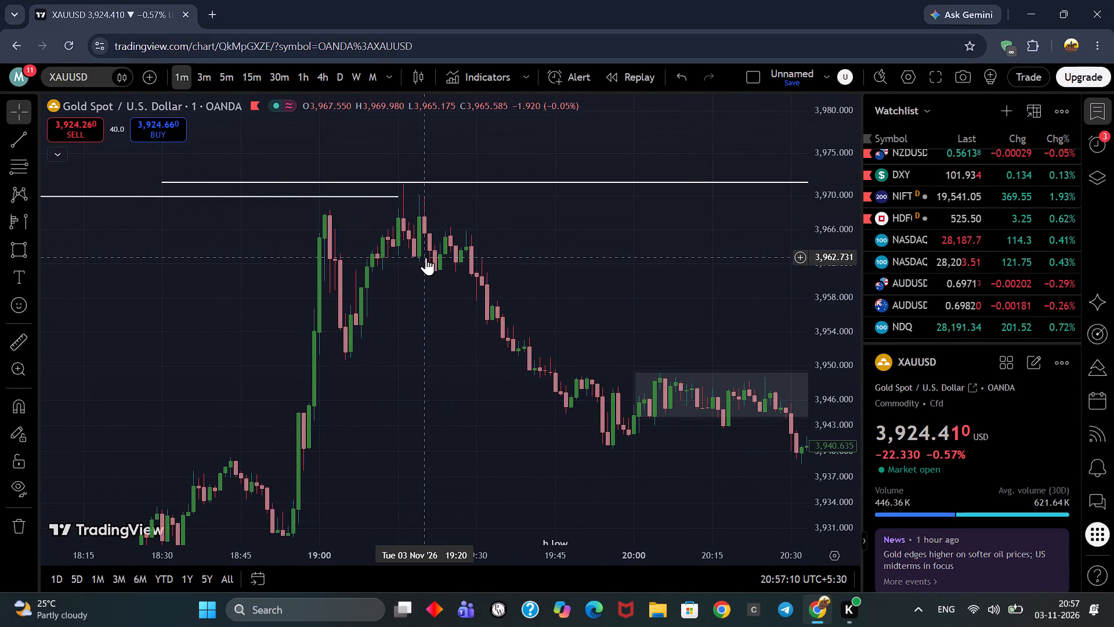
drag(584, 217, 552, 219)
drag(538, 242, 468, 239)
click(13, 245)
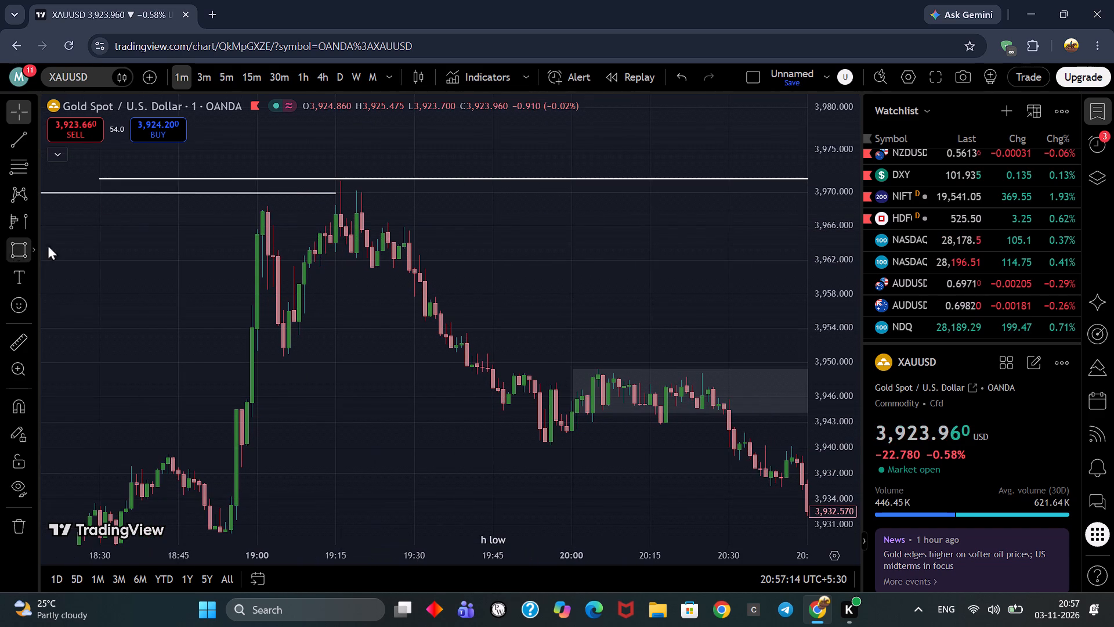
click(357, 233)
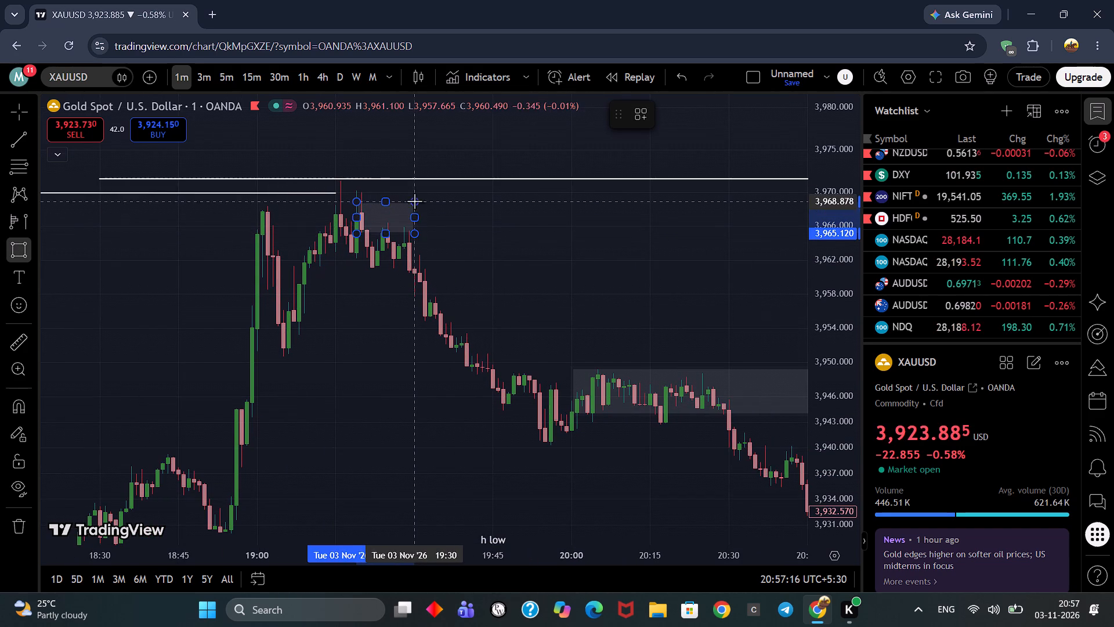
click(410, 189)
click(493, 243)
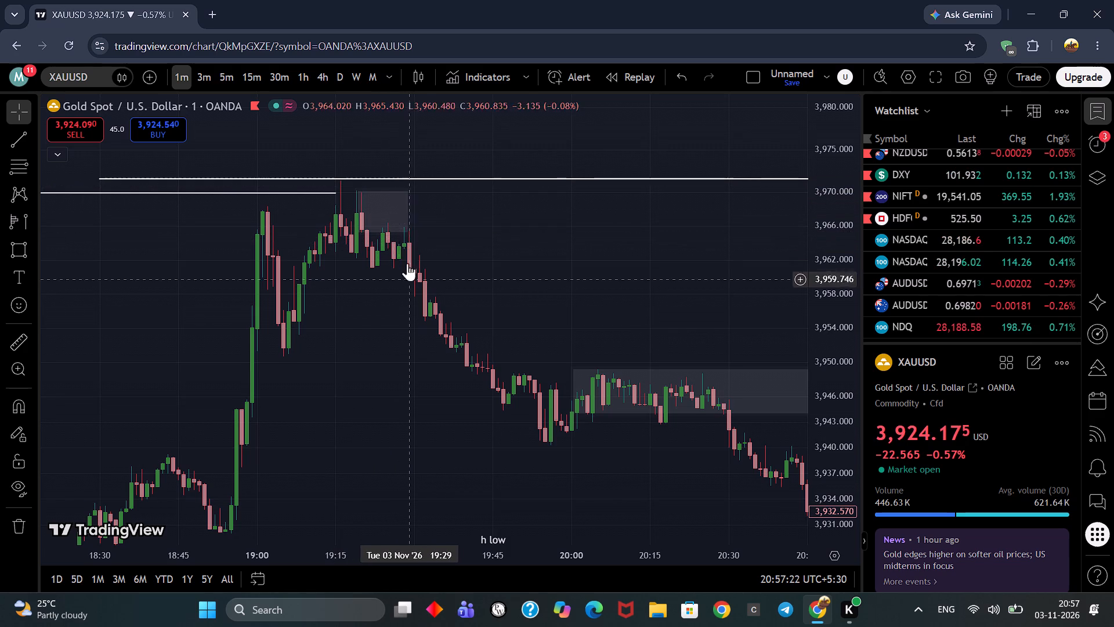
Measure the height of the new 1-minute zone from its lower edge upward.
drag(567, 246, 384, 180)
drag(385, 182, 502, 301)
click(6, 349)
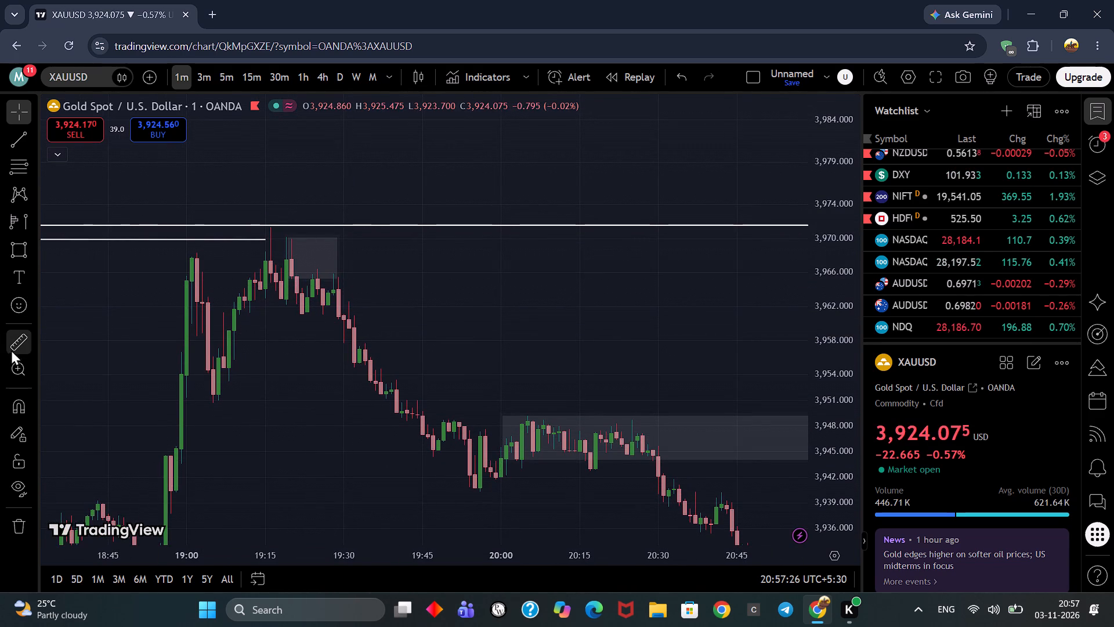
click(311, 282)
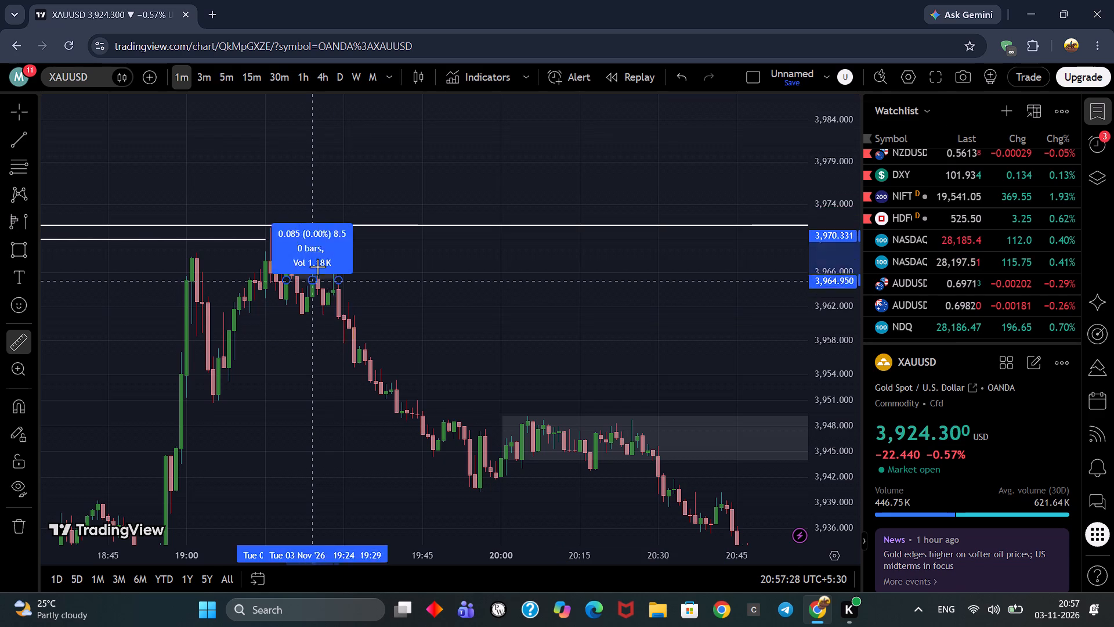
click(416, 235)
click(583, 392)
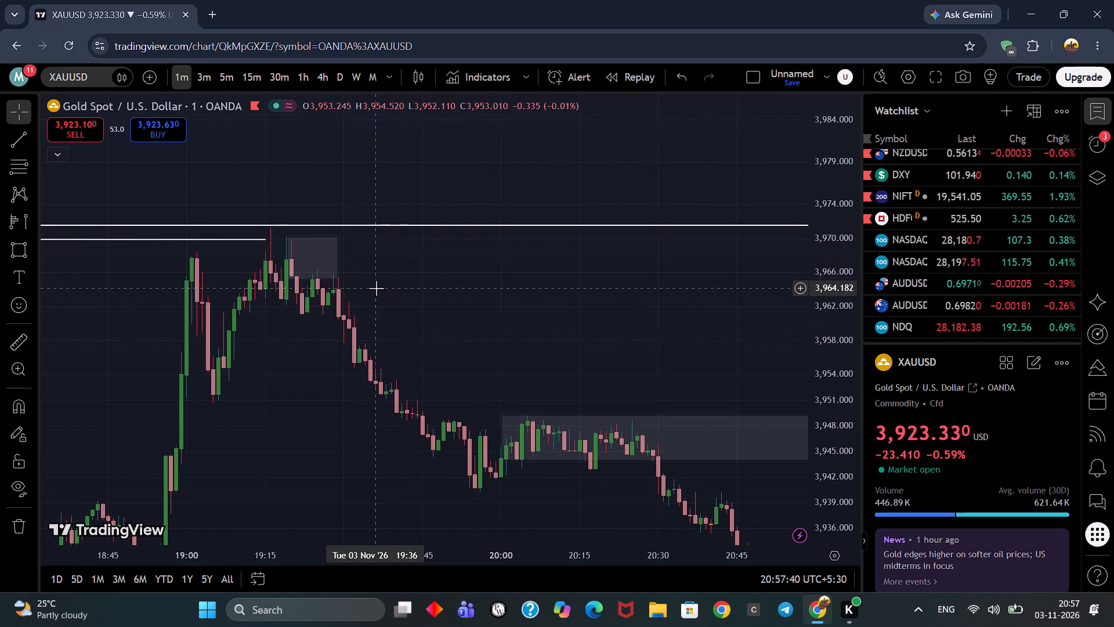
Examine the 1-minute candles around the new zone and the sell-off that follows it.
drag(439, 288, 583, 307)
scroll(626, 318, up, 3)
drag(556, 318, 734, 338)
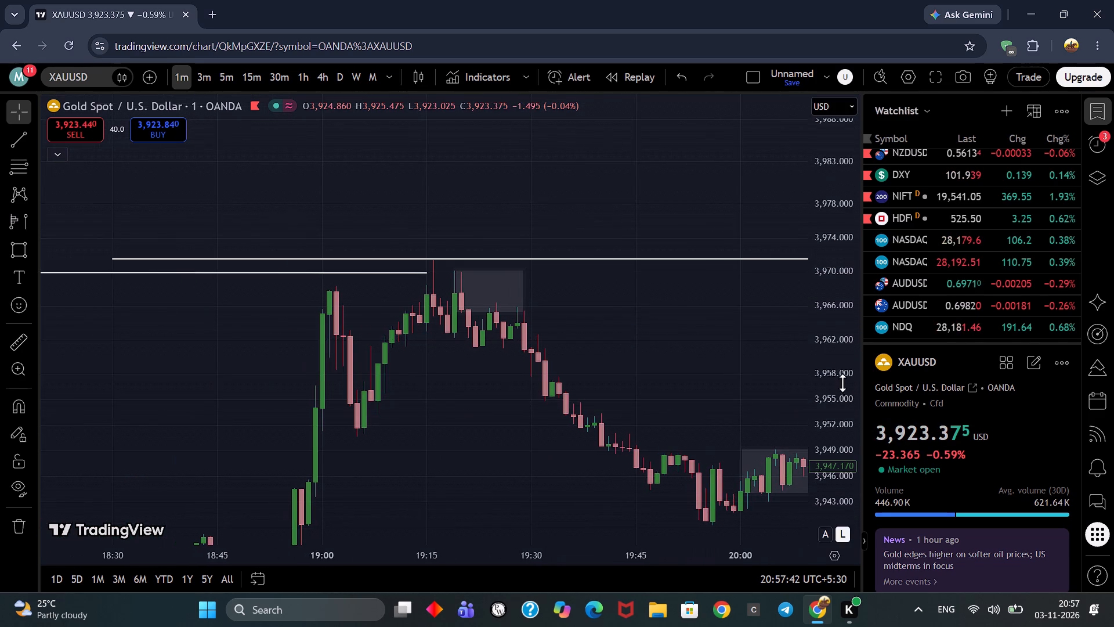
scroll(843, 375, up, 3)
scroll(676, 360, up, 2)
drag(648, 345, 730, 356)
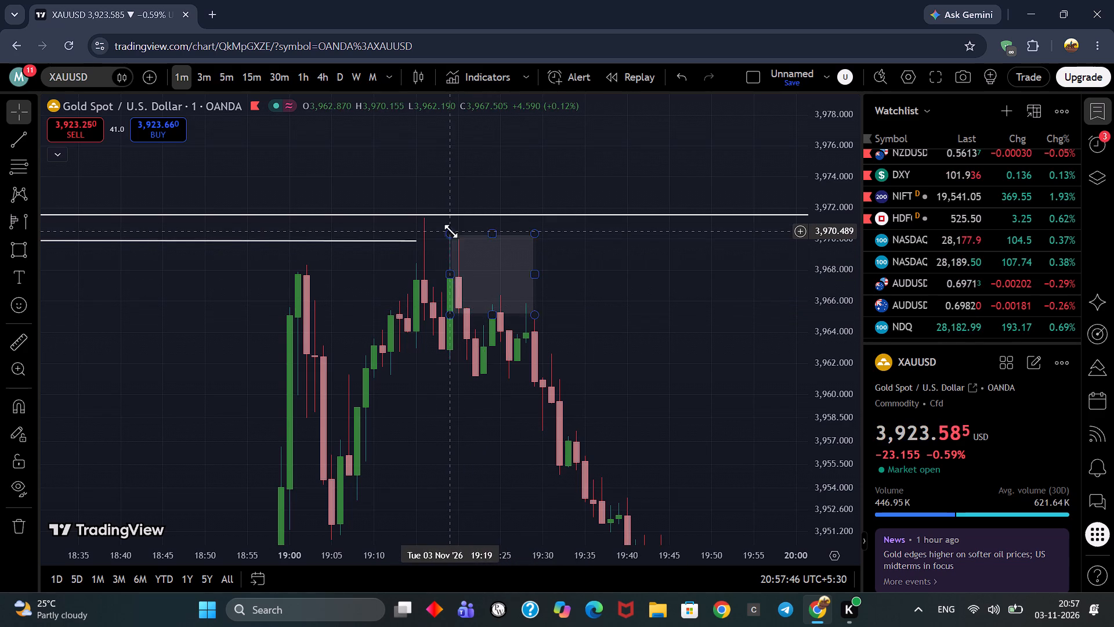
drag(650, 313, 665, 284)
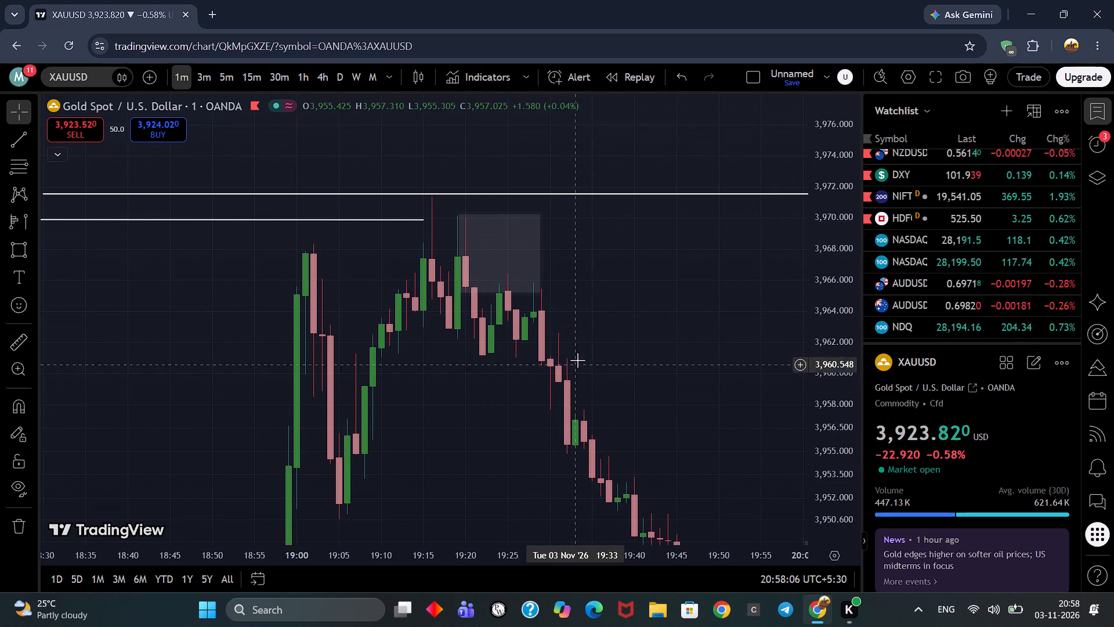
drag(691, 343, 695, 307)
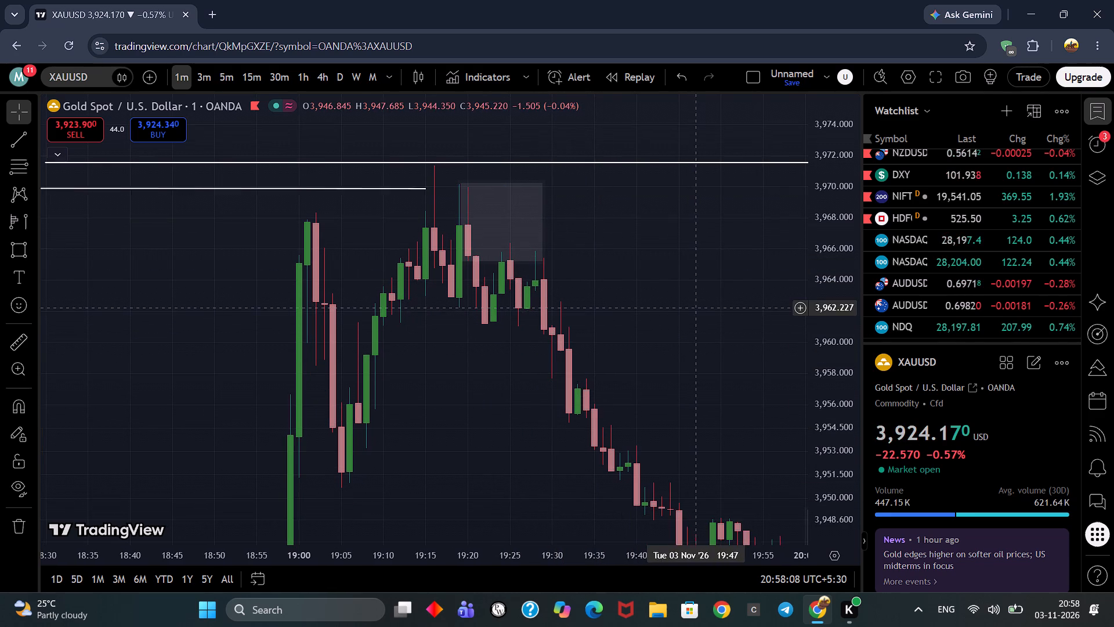
drag(695, 307, 695, 305)
Adjust the later end of the pdh line to about 3,969.75 at 19:16 on 3 November and check its full length.
scroll(831, 279, down, 3)
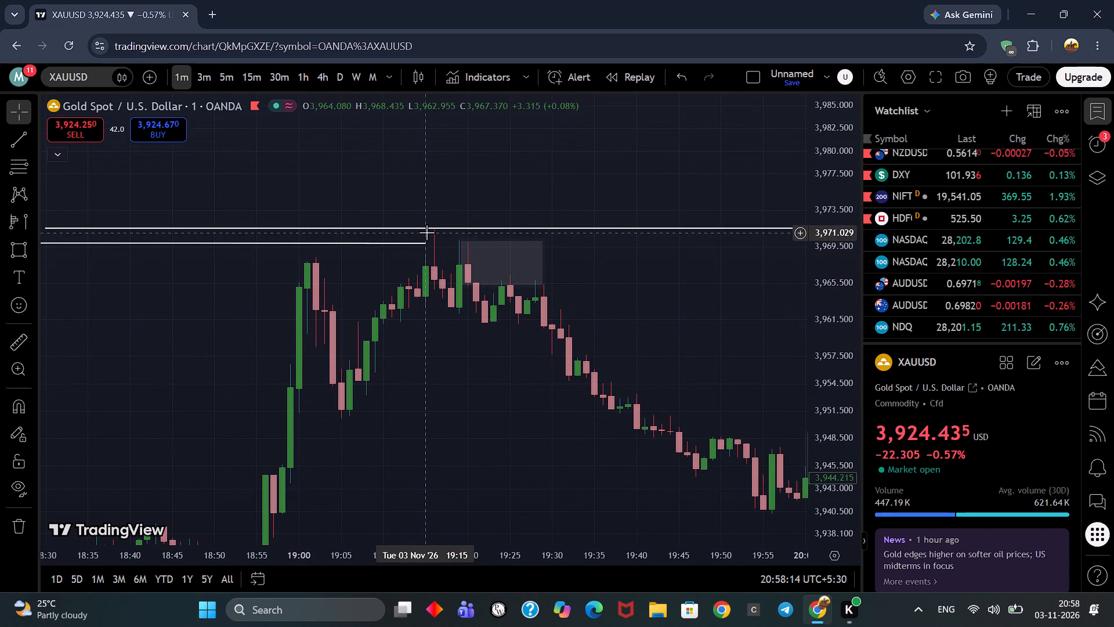
drag(424, 243, 431, 244)
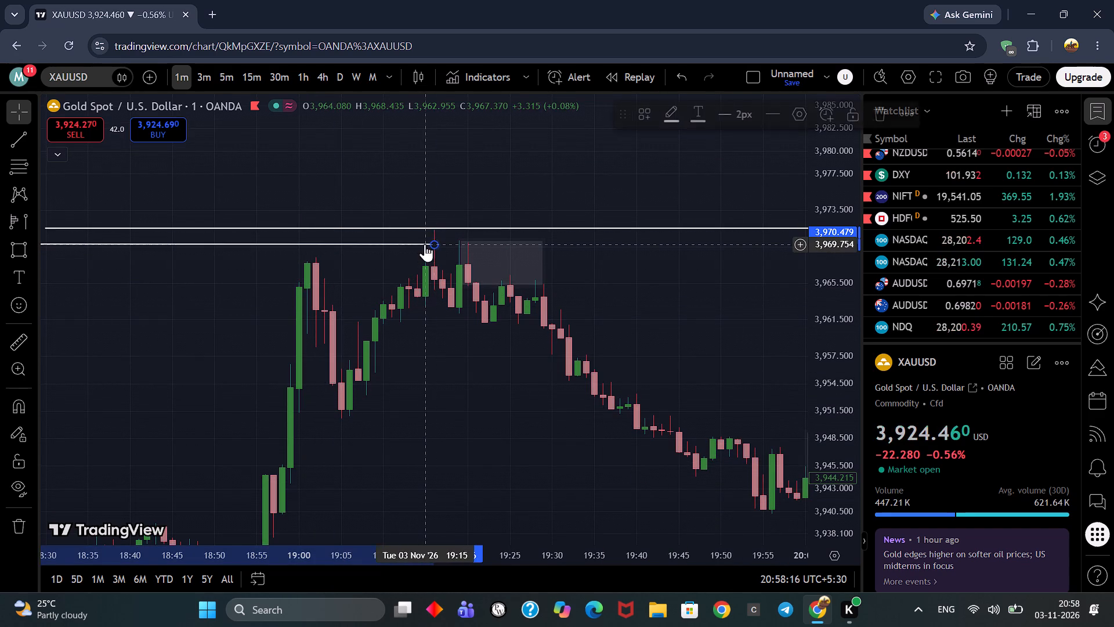
scroll(392, 274, down, 20)
scroll(392, 274, down, 11)
middle_click(392, 274)
middle_click(392, 274)
middle_click(393, 273)
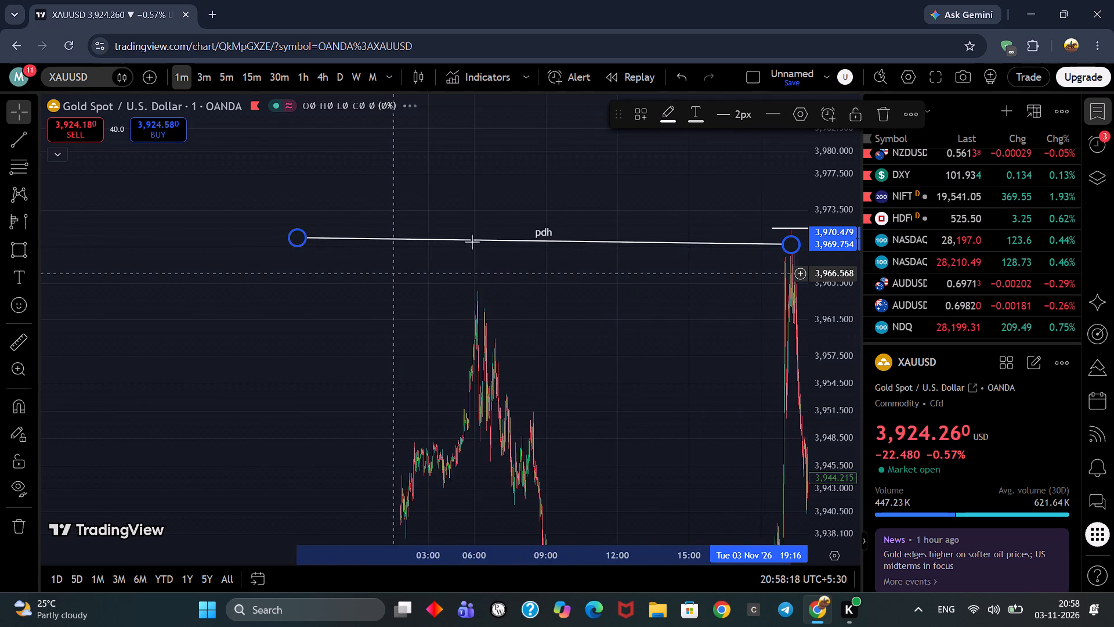
scroll(537, 236, up, 4)
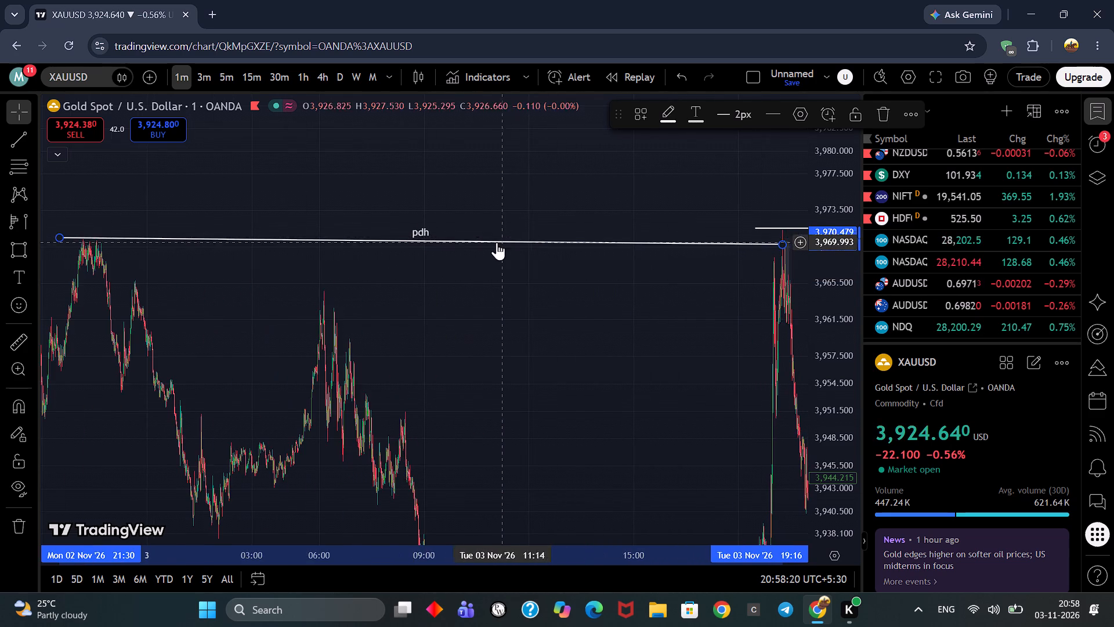
Shift the 4hh line along in time to run from 3 November 19:14 to 4 November 03:14.
scroll(523, 337, up, 20)
scroll(523, 337, up, 7)
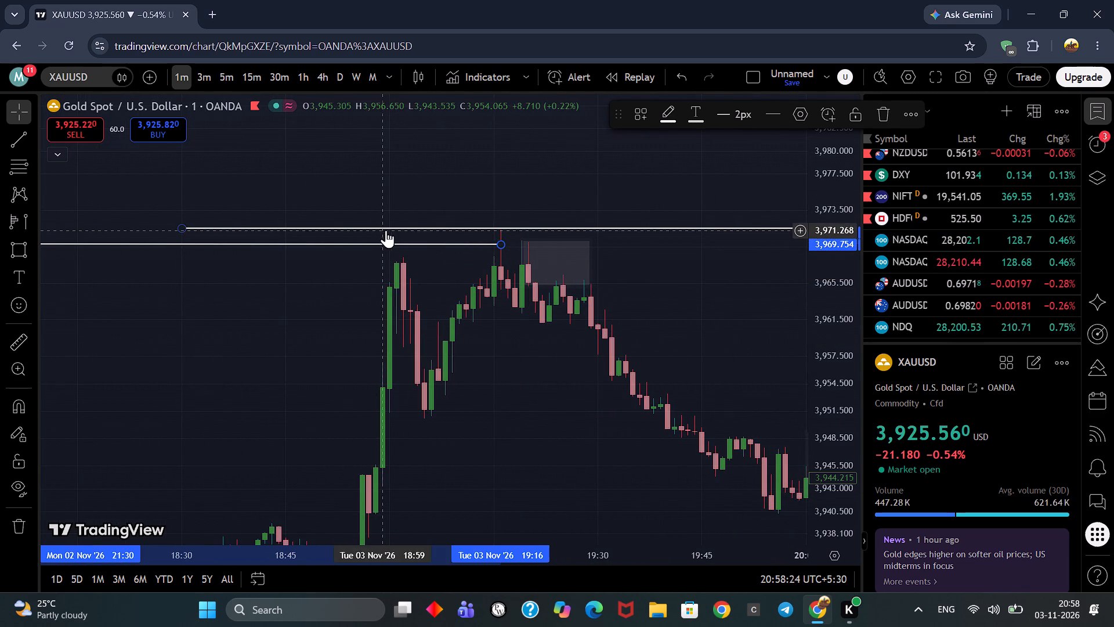
drag(386, 230, 688, 228)
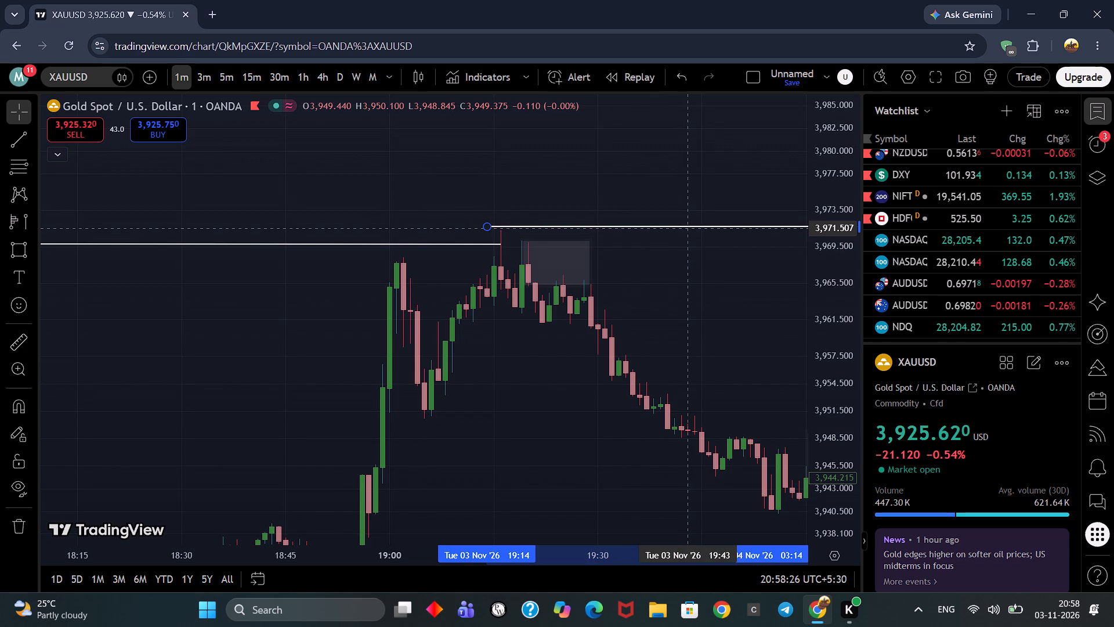
drag(688, 228, 689, 230)
click(689, 282)
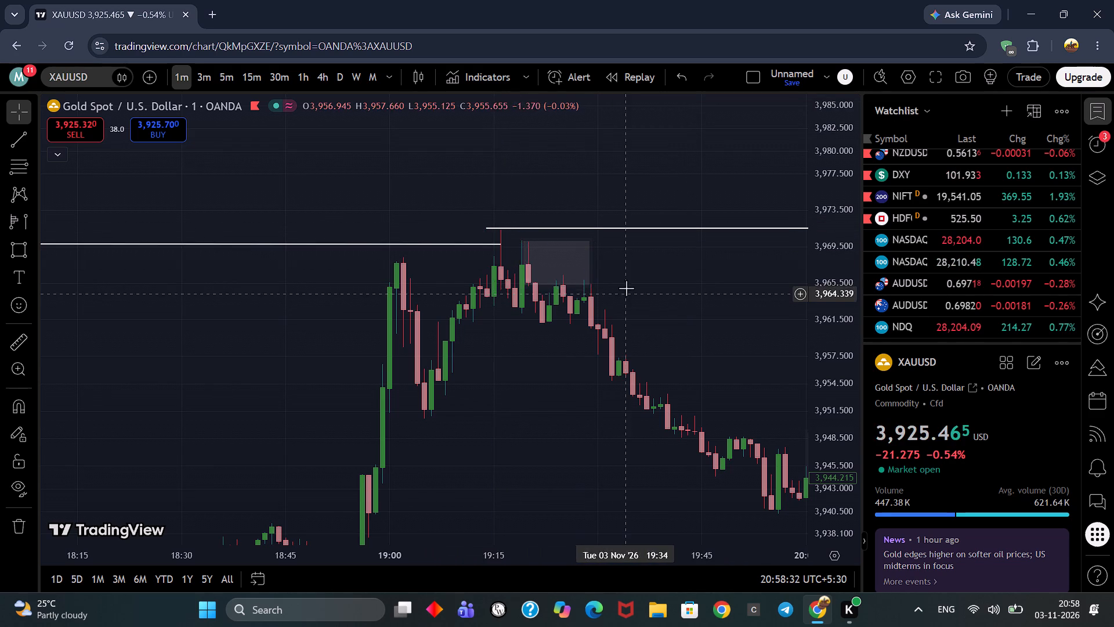
Examine the 1-minute price action from the lower grey zone near 3,946 down to the h low line.
drag(710, 280, 622, 259)
drag(703, 350, 357, 219)
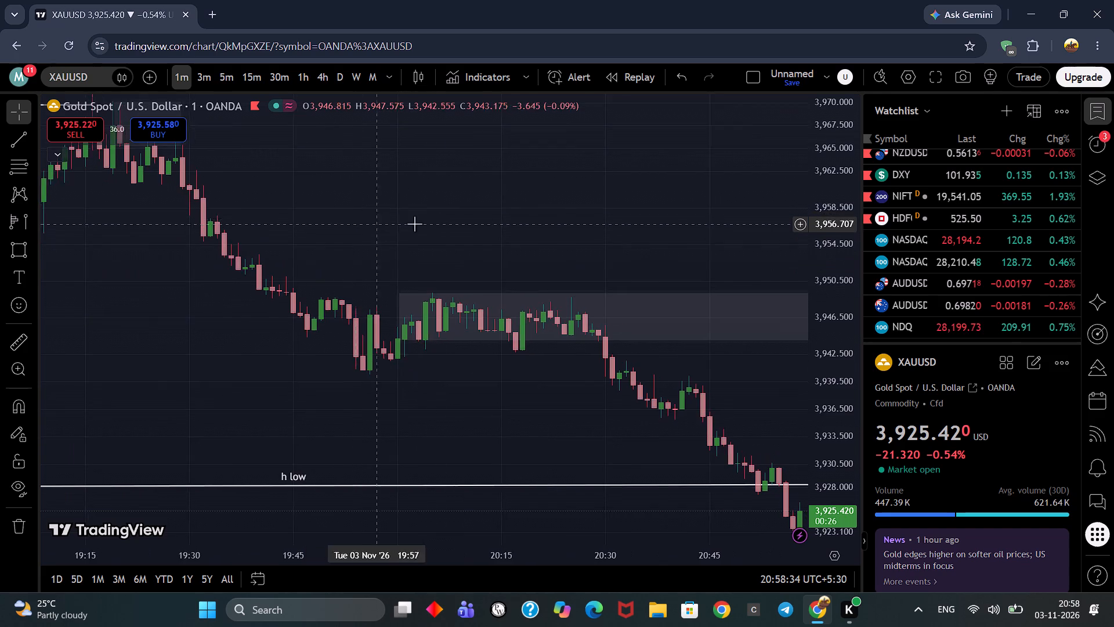
scroll(440, 224, down, 5)
drag(577, 209, 499, 232)
drag(576, 450, 501, 282)
scroll(504, 305, up, 4)
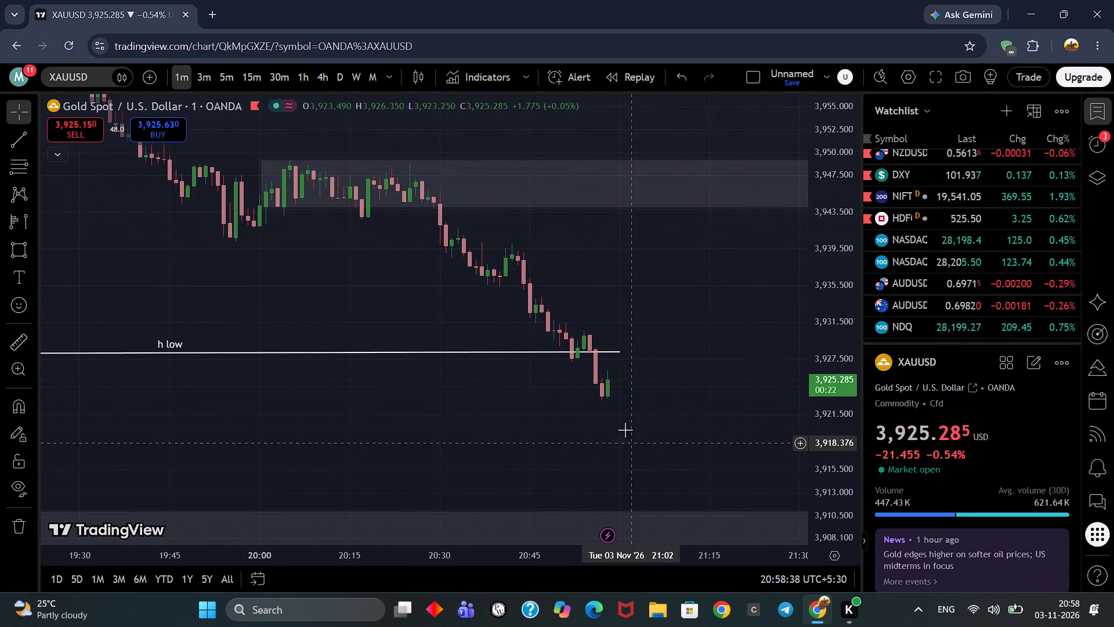
scroll(679, 440, up, 2)
drag(624, 444, 639, 386)
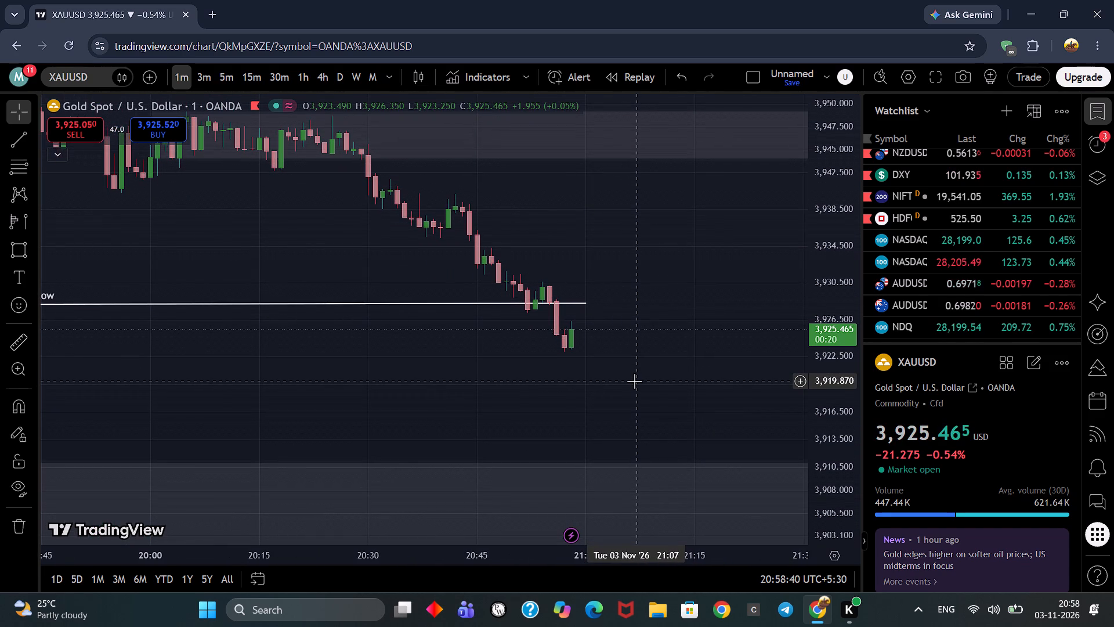
drag(641, 369, 646, 370)
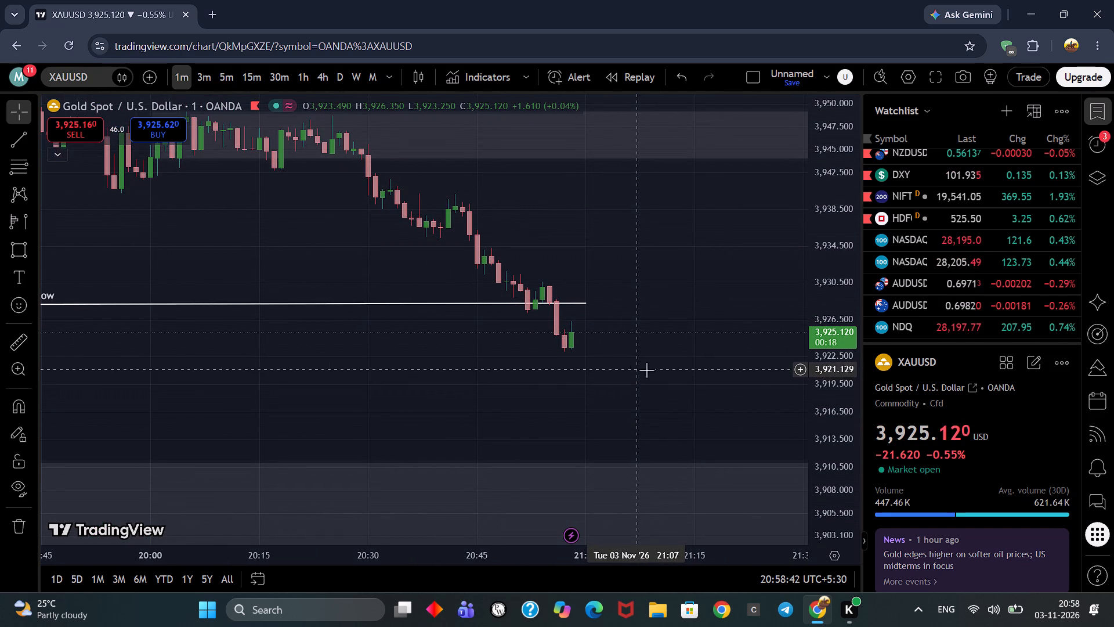
drag(646, 370, 673, 397)
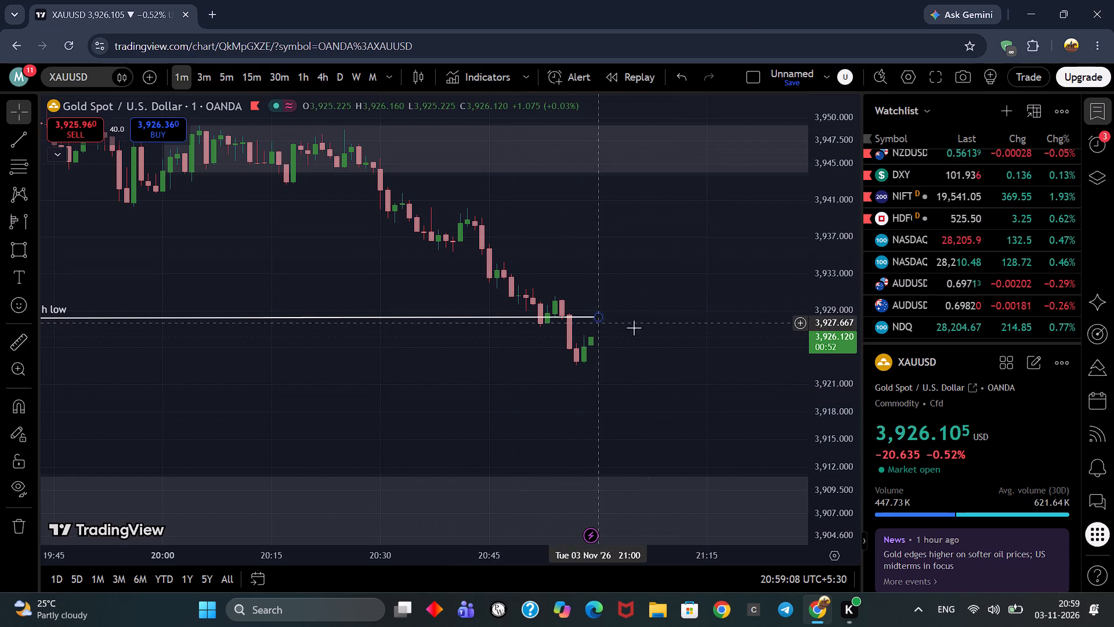
Examine the wider 1-minute price action between the h low line and the 4h low zone.
scroll(679, 307, down, 4)
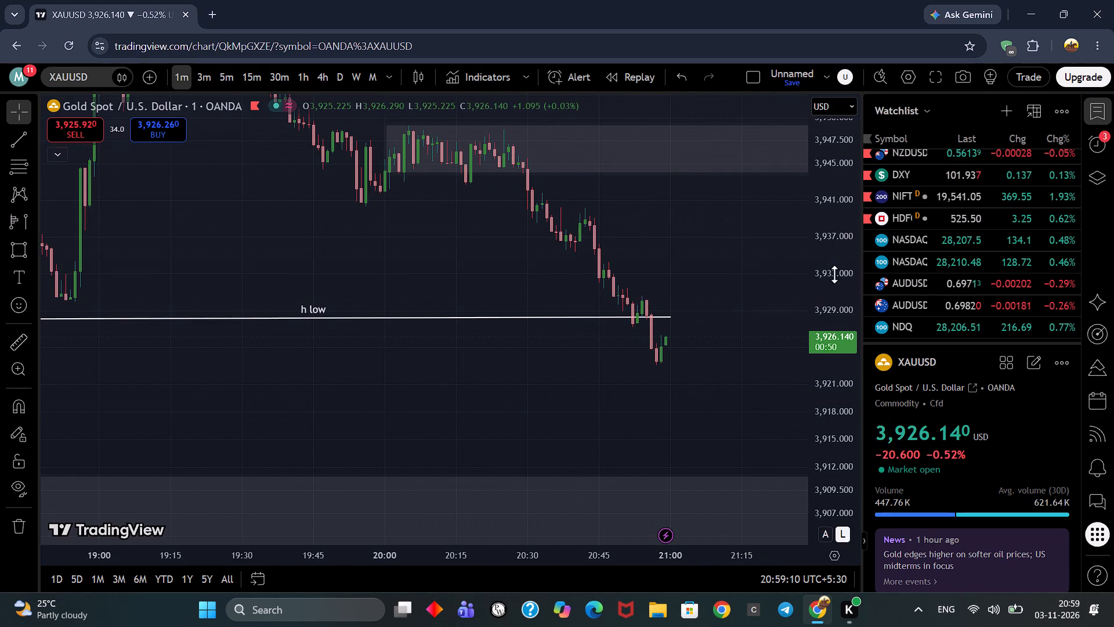
scroll(834, 274, down, 2)
scroll(786, 275, down, 4)
drag(765, 278, 623, 261)
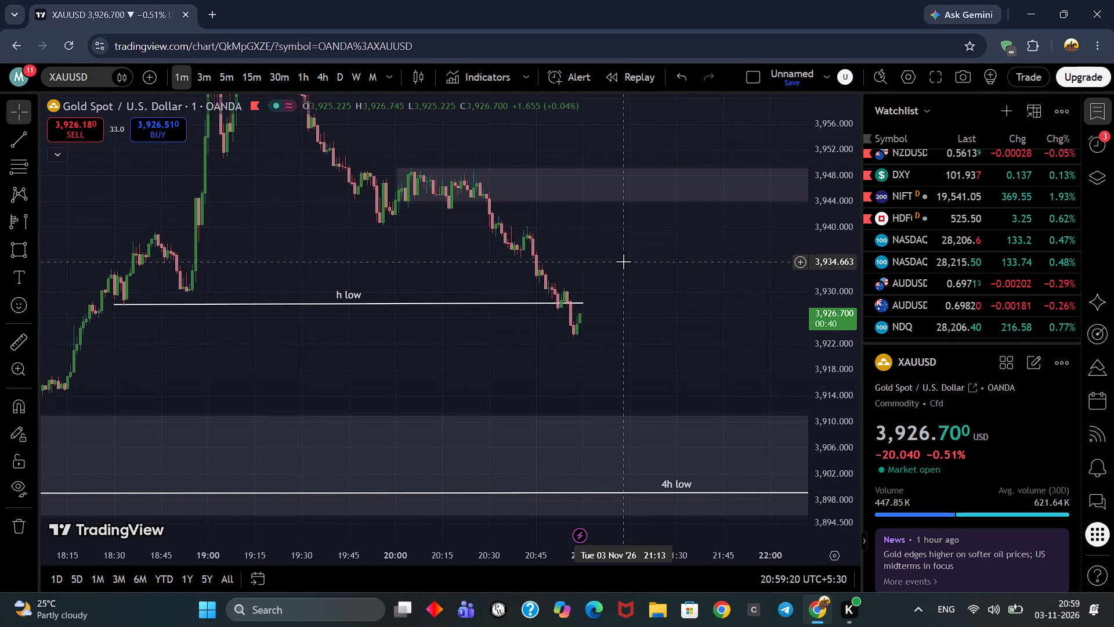
scroll(623, 261, up, 4)
drag(616, 313, 639, 280)
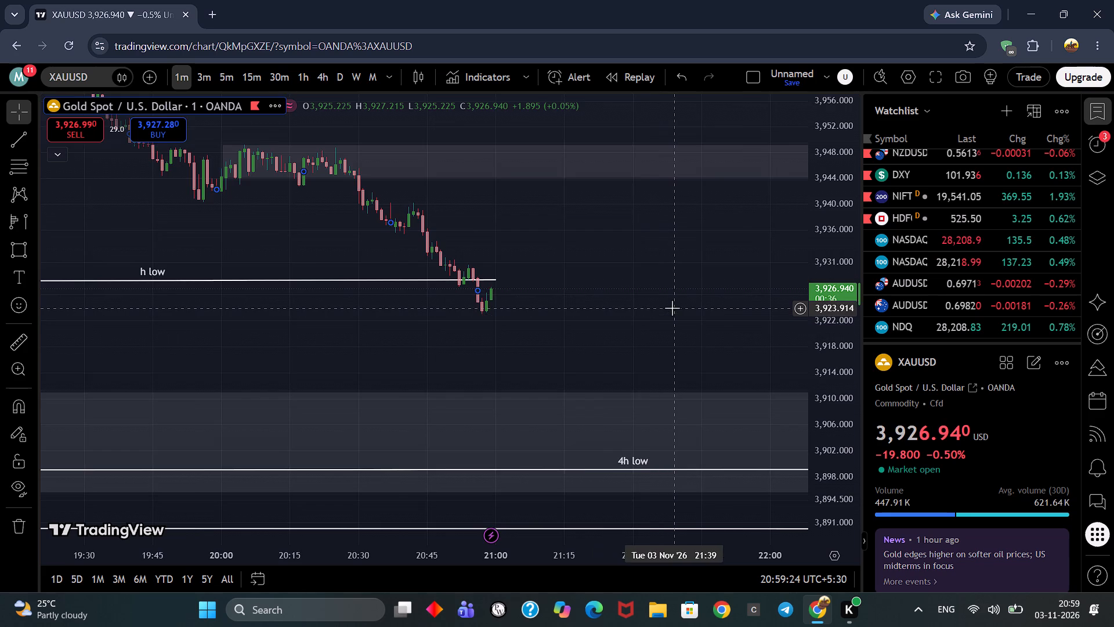
drag(672, 308, 562, 307)
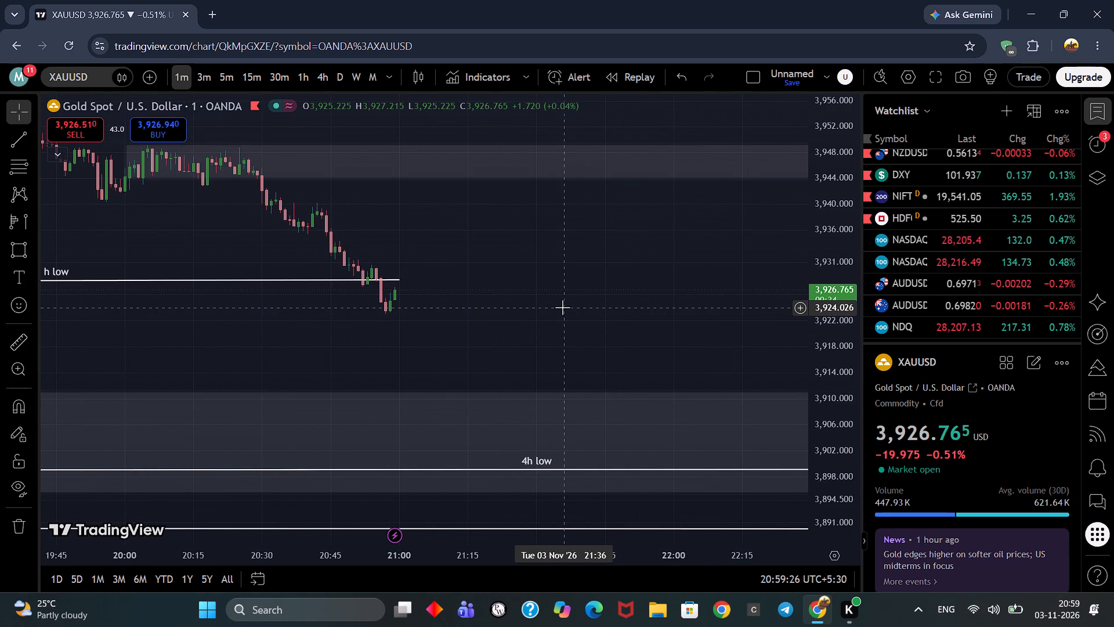
scroll(562, 307, down, 2)
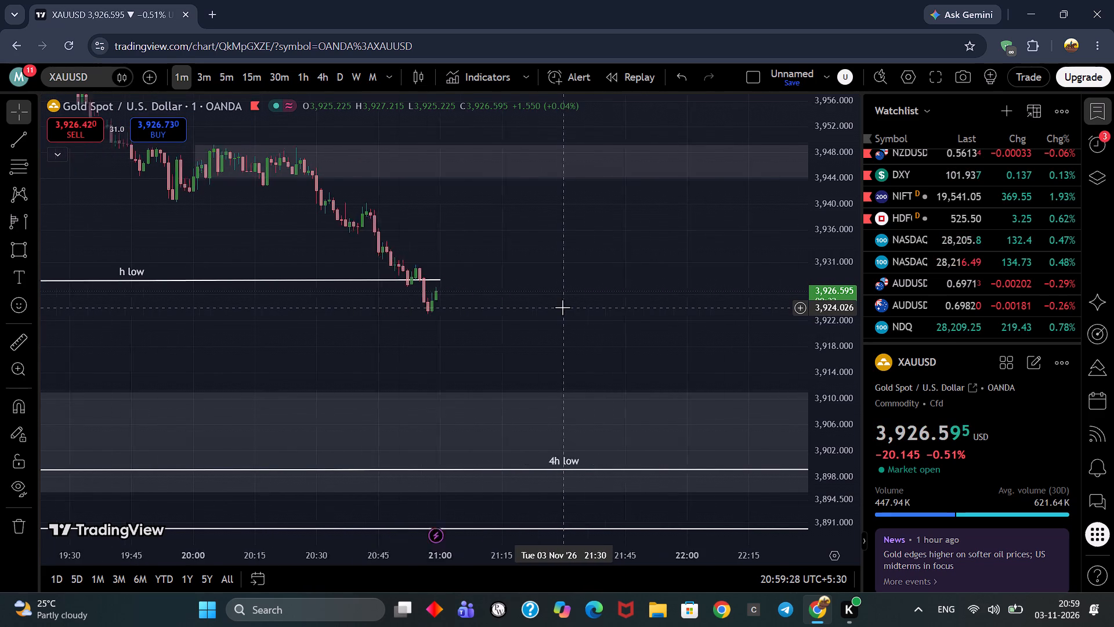
scroll(562, 307, down, 9)
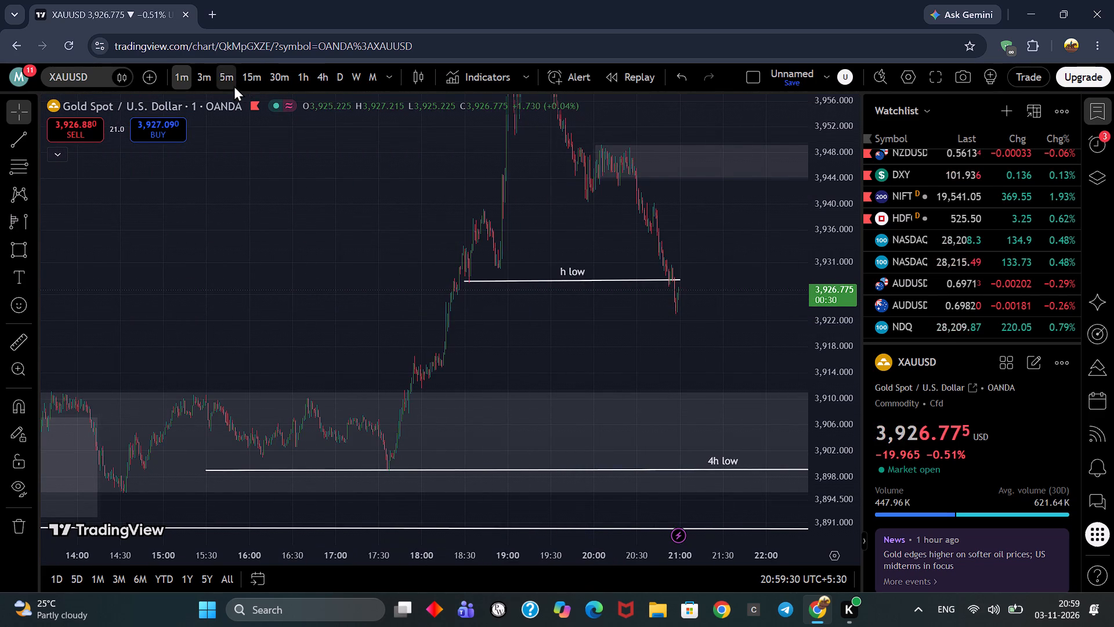
Switch the chart to the 5-minute timeframe and examine price between the h low line and the 4h low zone.
click(229, 83)
scroll(826, 254, down, 6)
scroll(664, 284, up, 3)
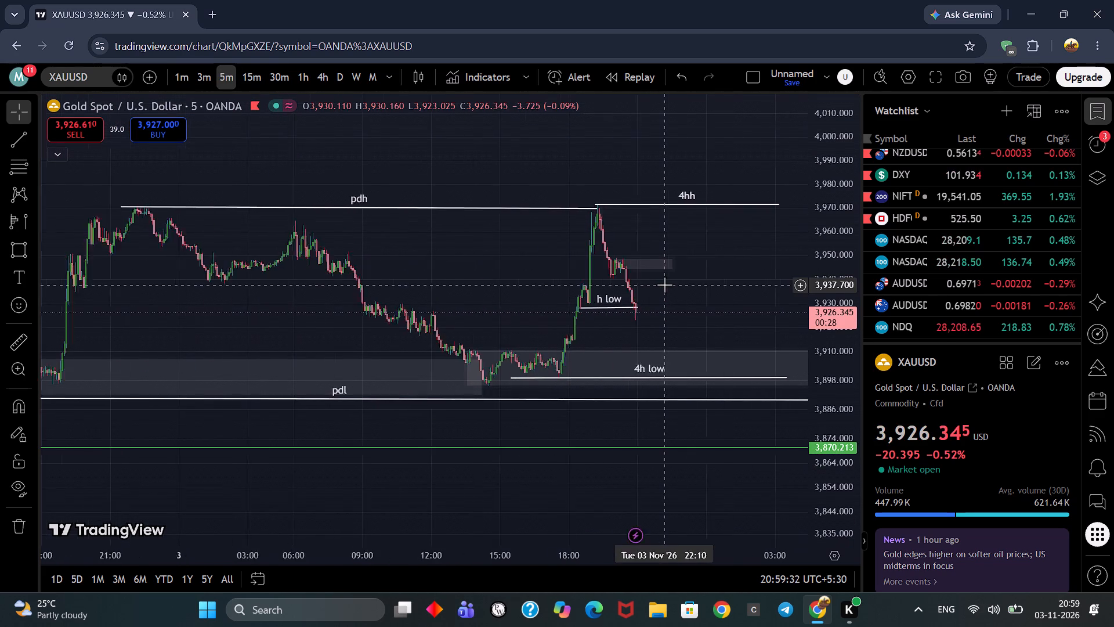
scroll(664, 284, up, 6)
drag(677, 316, 700, 240)
scroll(790, 267, up, 3)
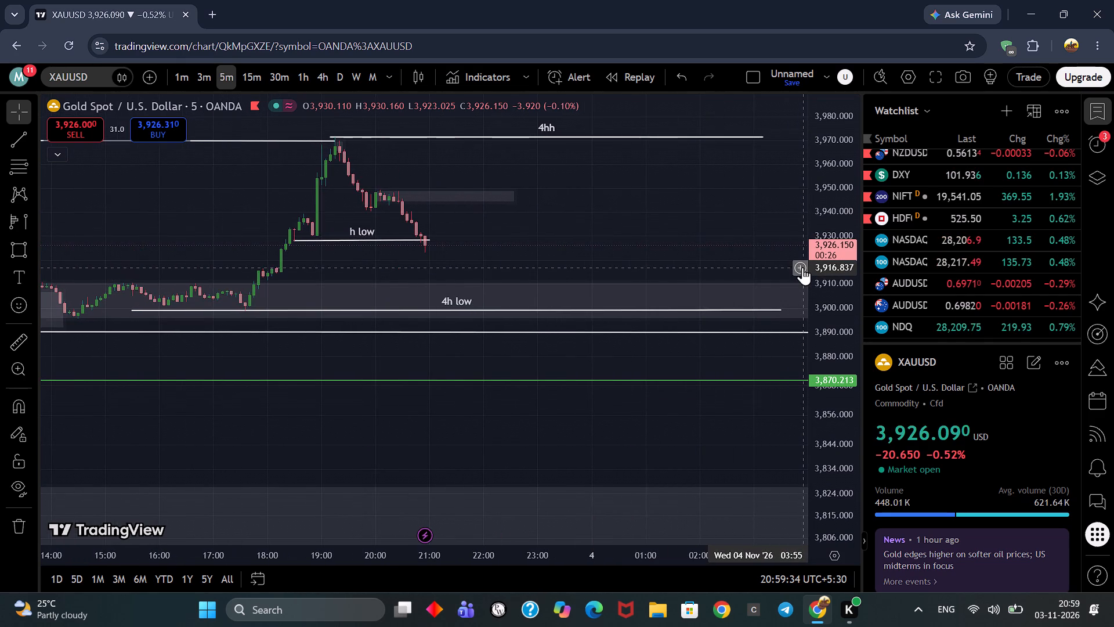
scroll(819, 282, up, 4)
drag(677, 196, 656, 280)
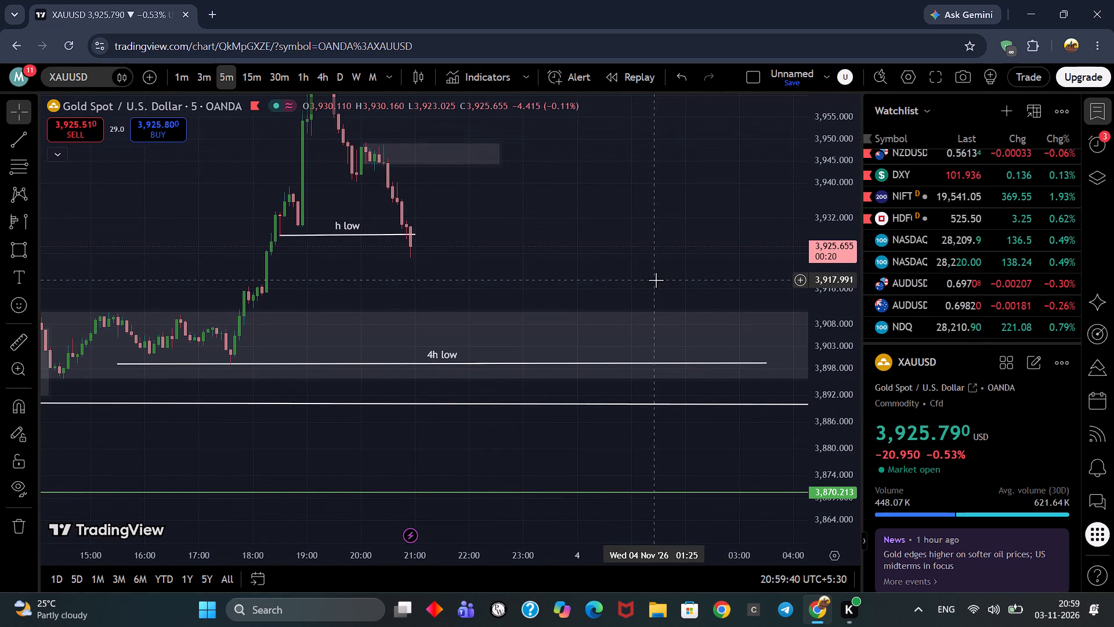
drag(627, 274, 659, 274)
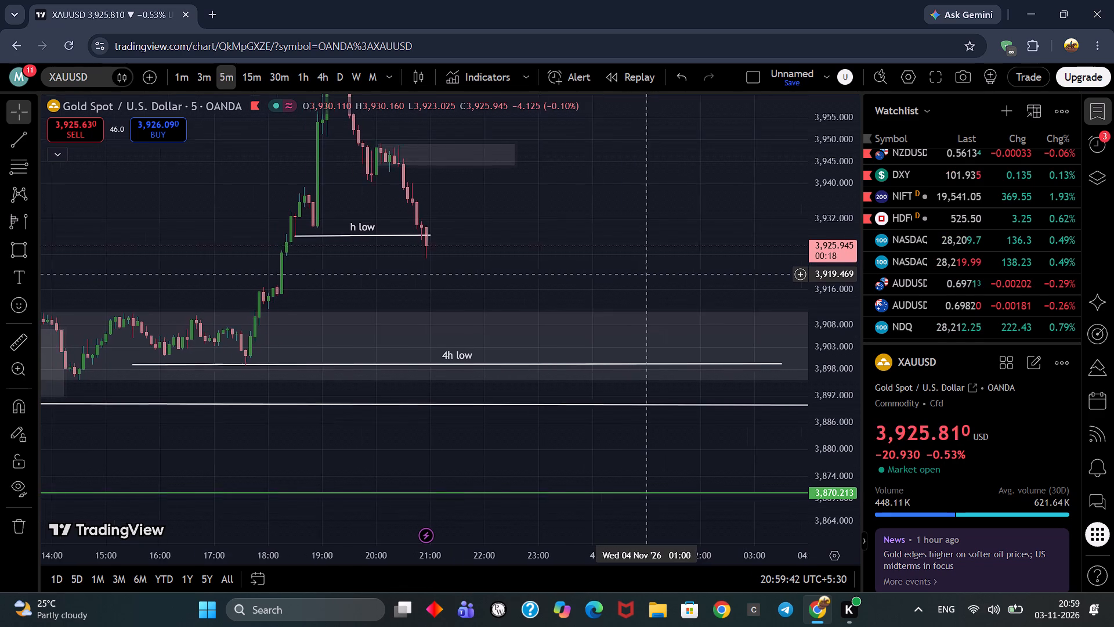
drag(659, 274, 663, 274)
scroll(663, 274, down, 3)
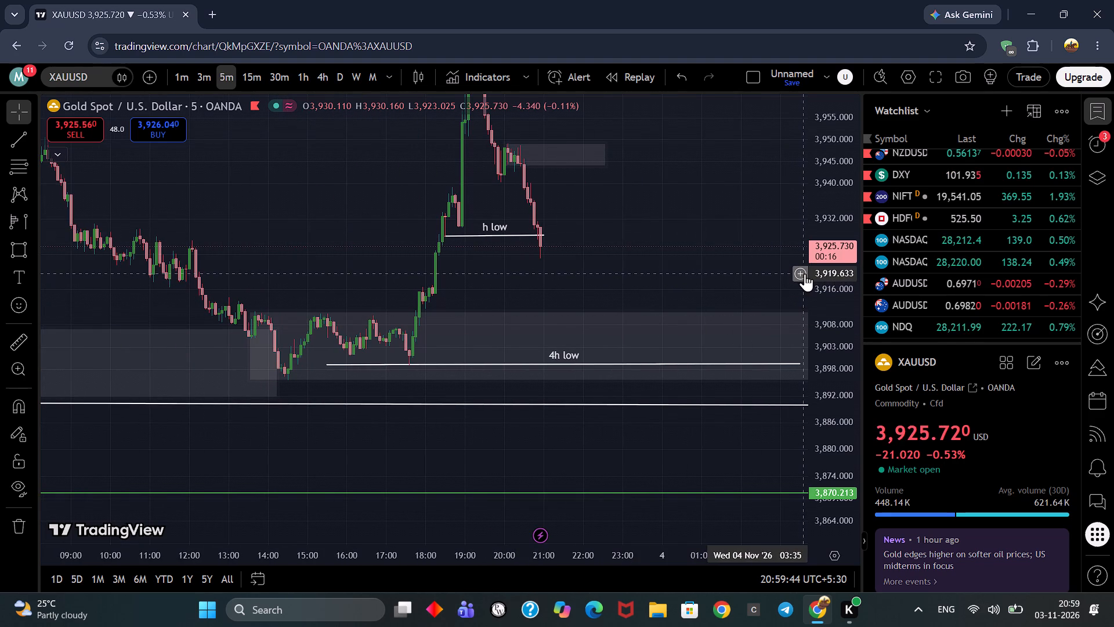
Examine the 5-minute OANDA price action from the 4hh and pdh lines down to the 4h low zone and pdl.
scroll(805, 273, down, 1)
drag(702, 267, 495, 268)
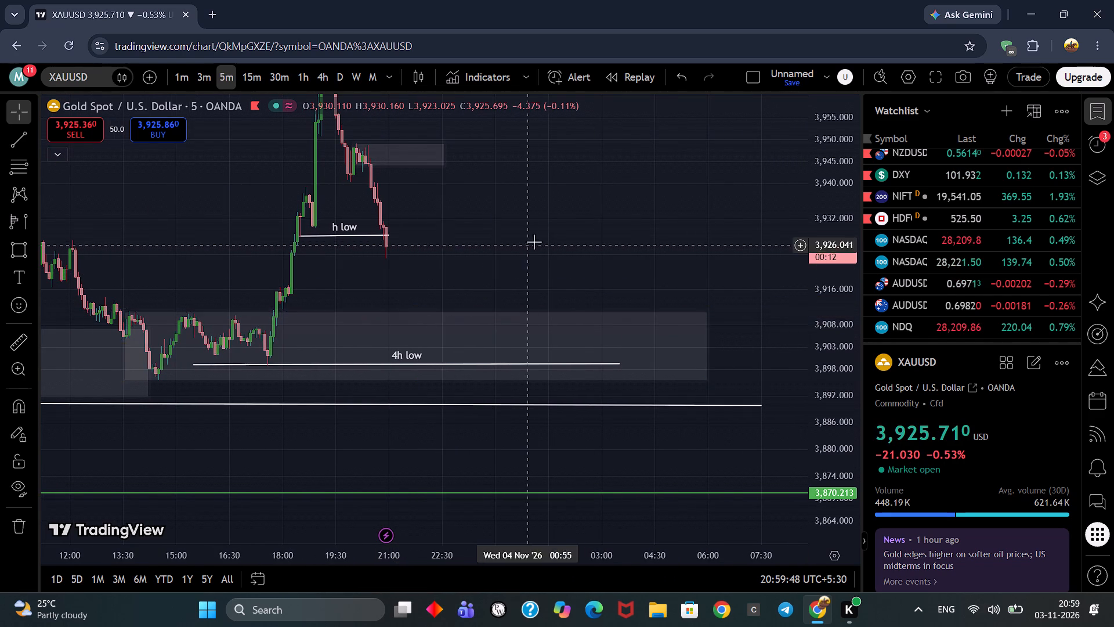
drag(534, 242, 552, 304)
drag(500, 269, 506, 268)
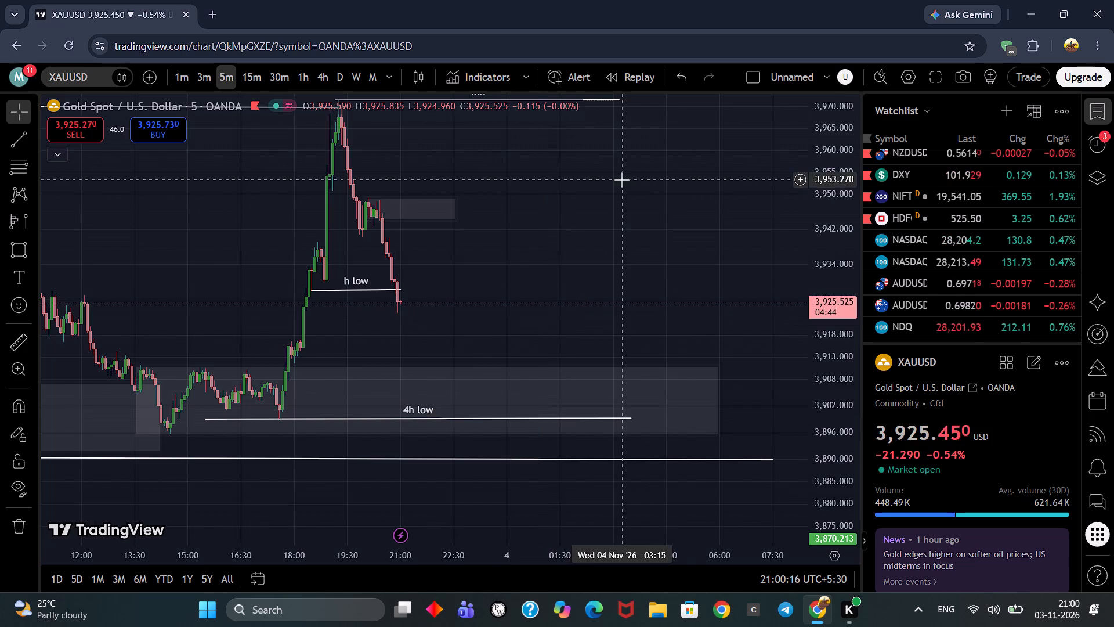
scroll(837, 211, down, 4)
scroll(737, 272, down, 4)
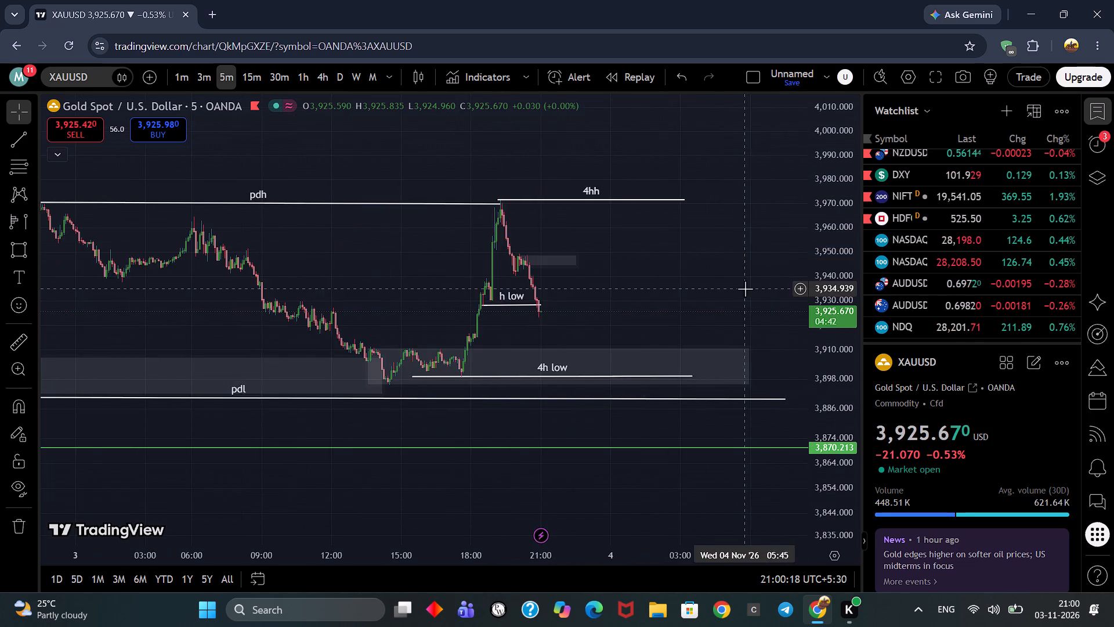
scroll(754, 282, down, 6)
scroll(845, 236, down, 2)
scroll(787, 282, up, 4)
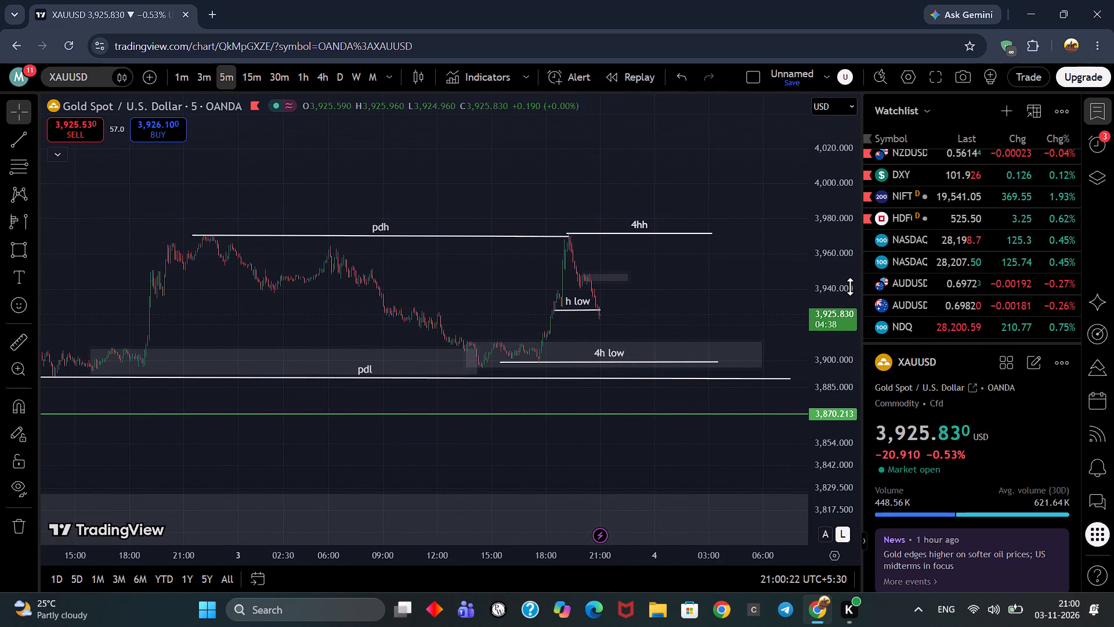
scroll(850, 287, up, 3)
scroll(742, 325, up, 7)
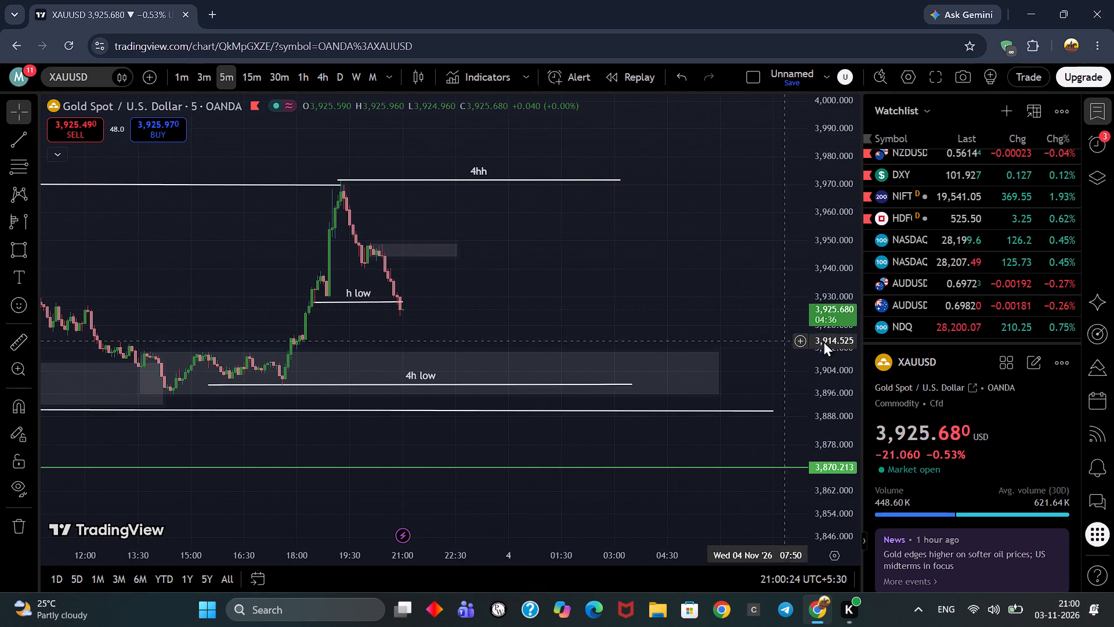
scroll(835, 343, up, 4)
scroll(602, 365, up, 2)
drag(577, 365, 701, 365)
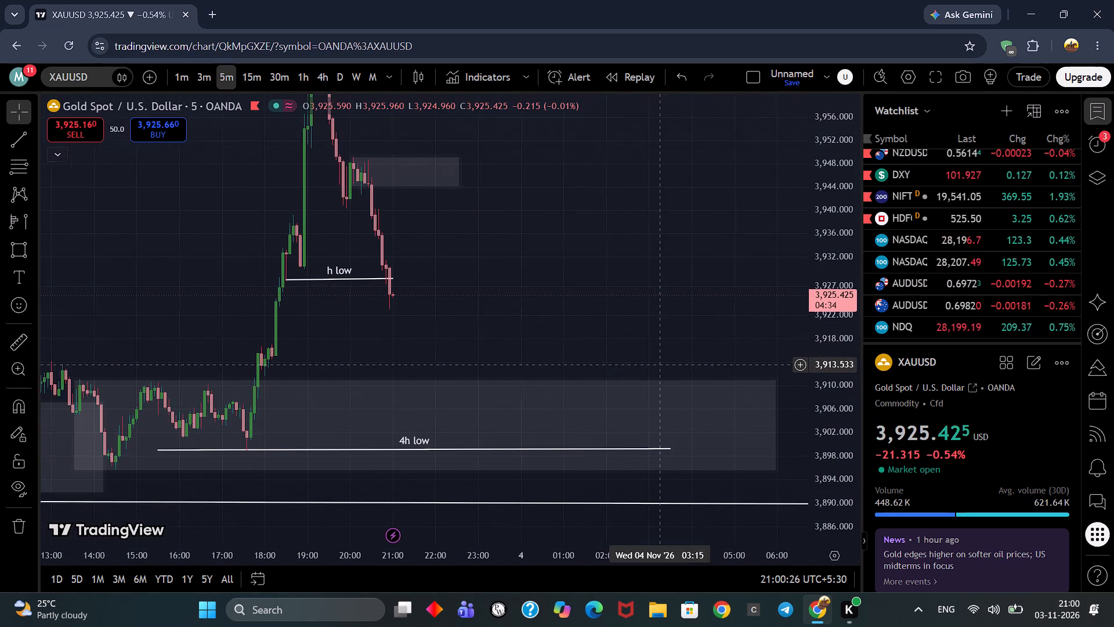
drag(701, 365, 708, 363)
scroll(855, 266, down, 2)
Set the display brightness to slightly below half in the system quick settings.
click(995, 618)
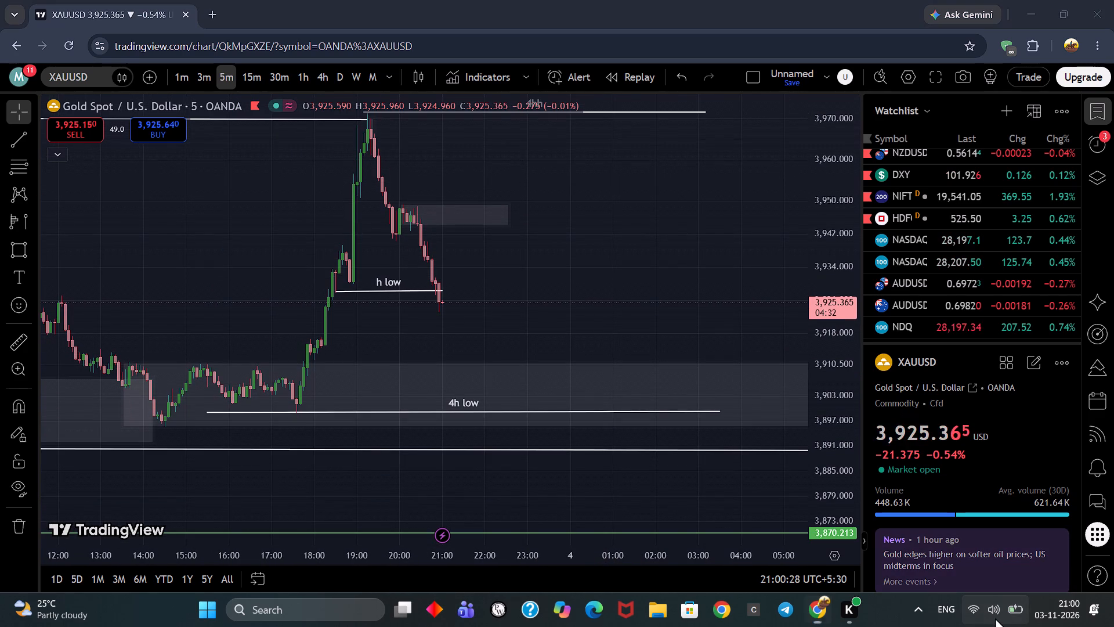
click(956, 480)
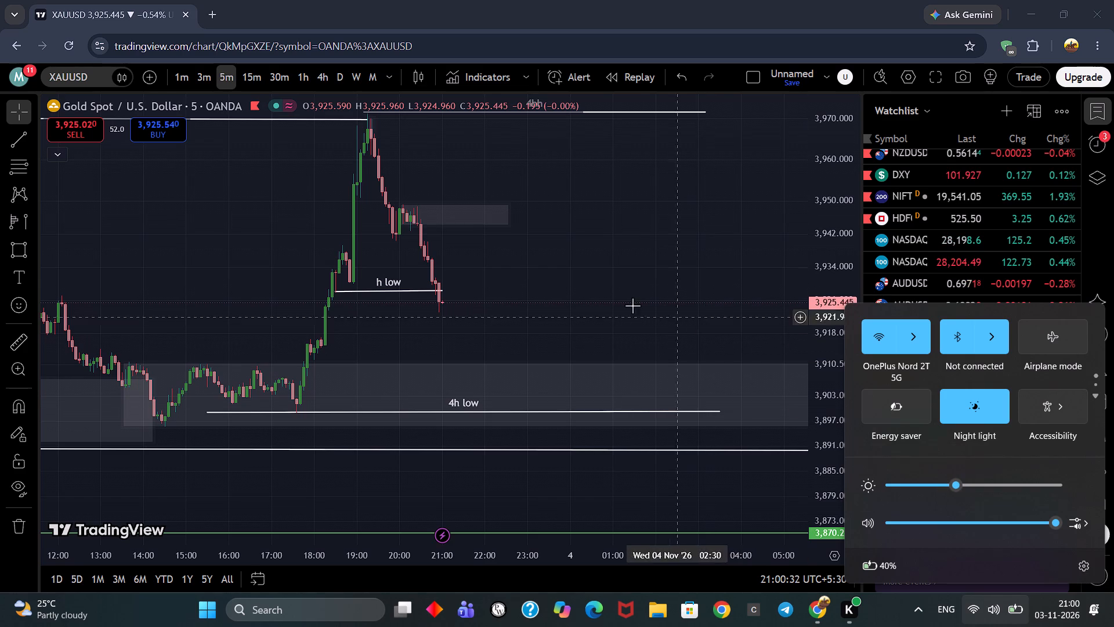
Switch from the OANDA gold chart to the Capital.com XAUUSD chart in the watchlist.
scroll(632, 305, up, 3)
drag(593, 305, 660, 312)
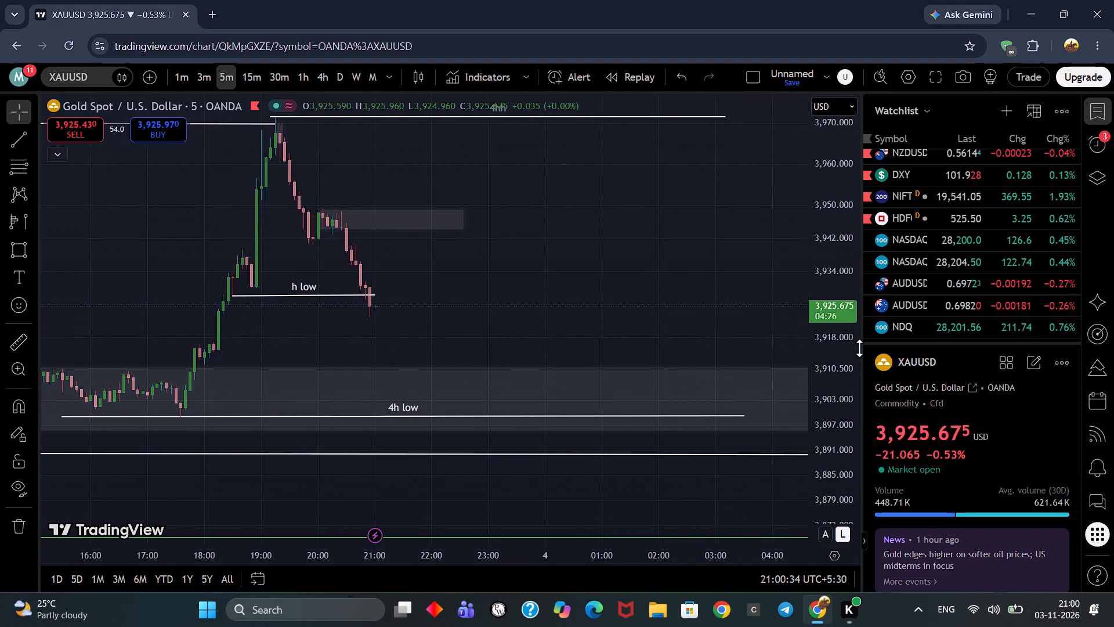
drag(706, 271, 737, 260)
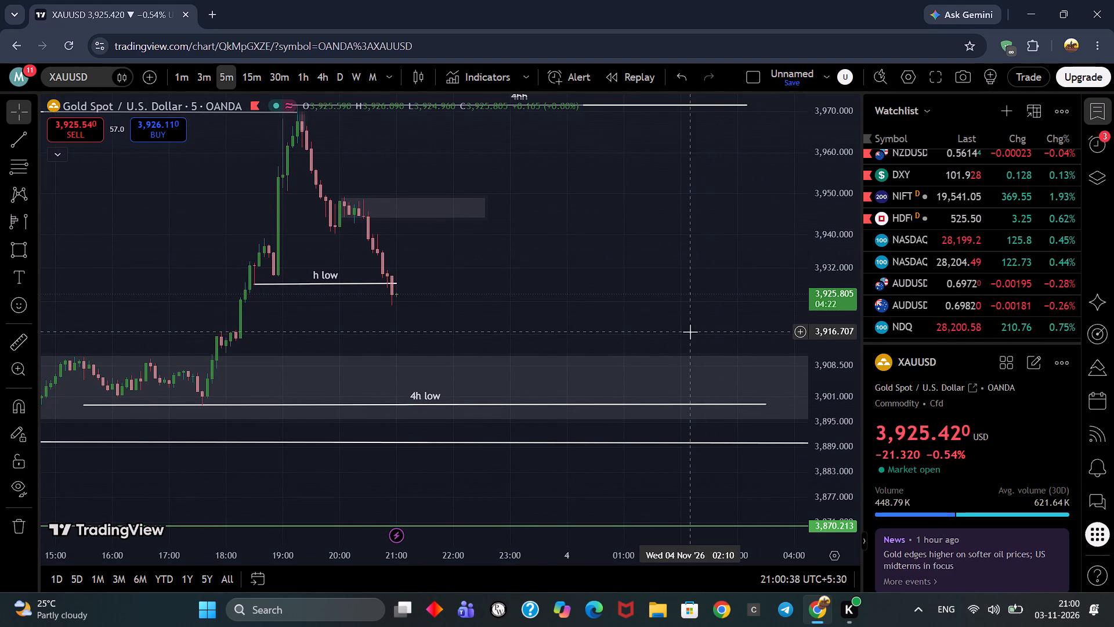
click(670, 330)
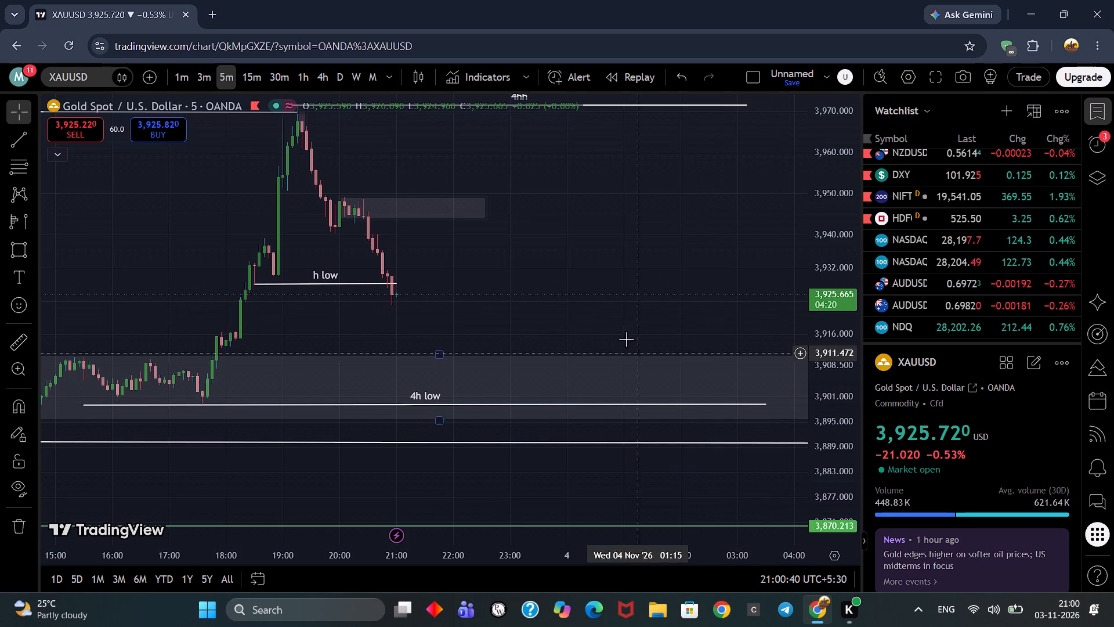
drag(581, 296, 614, 295)
scroll(975, 258, up, 4)
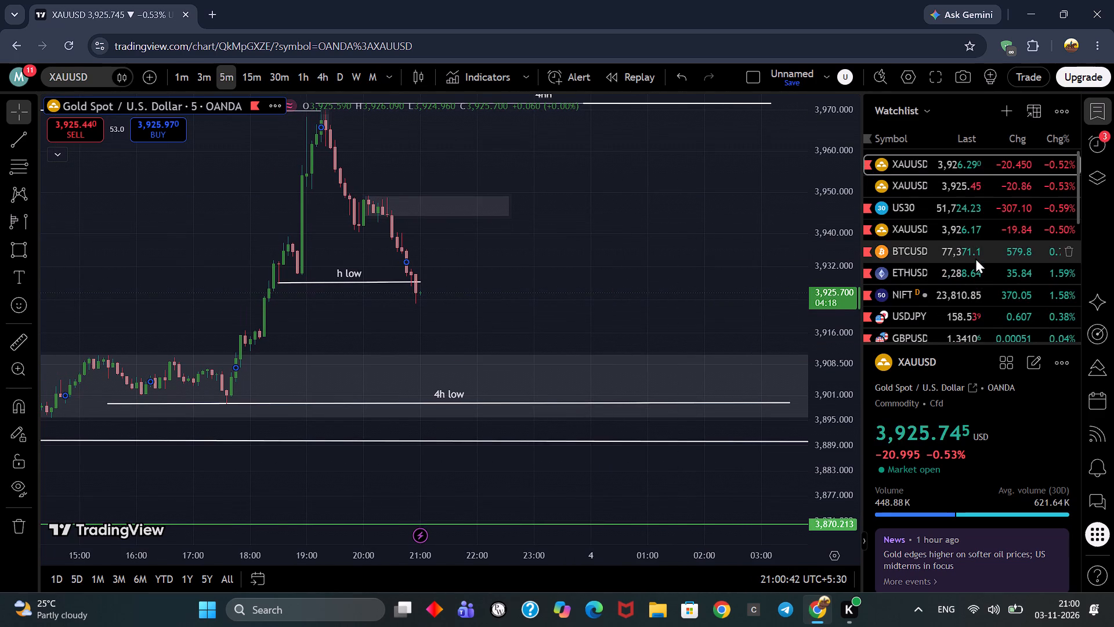
click(935, 178)
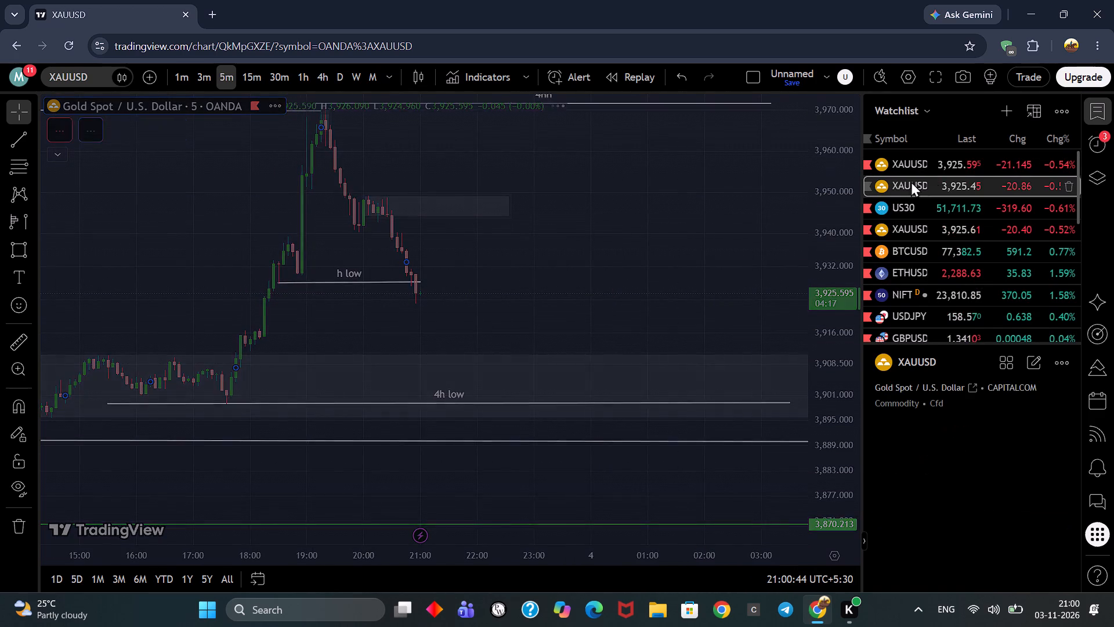
Extend the end of the wide volume profile starting around 1 November to the latest candle, 3 November 21:00.
scroll(851, 272, down, 4)
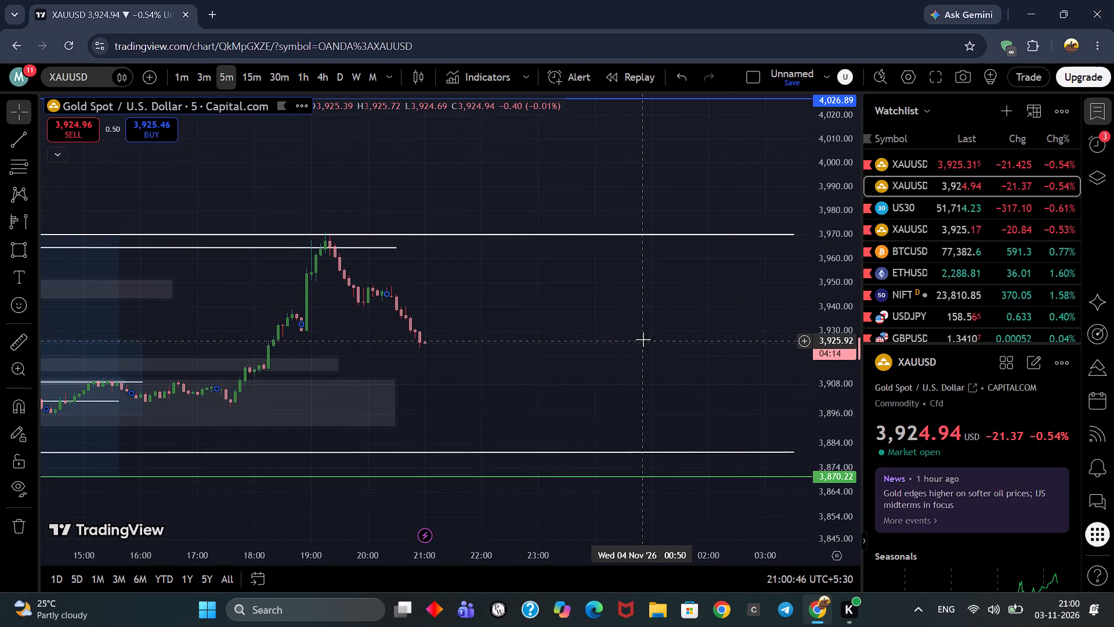
scroll(646, 337, down, 9)
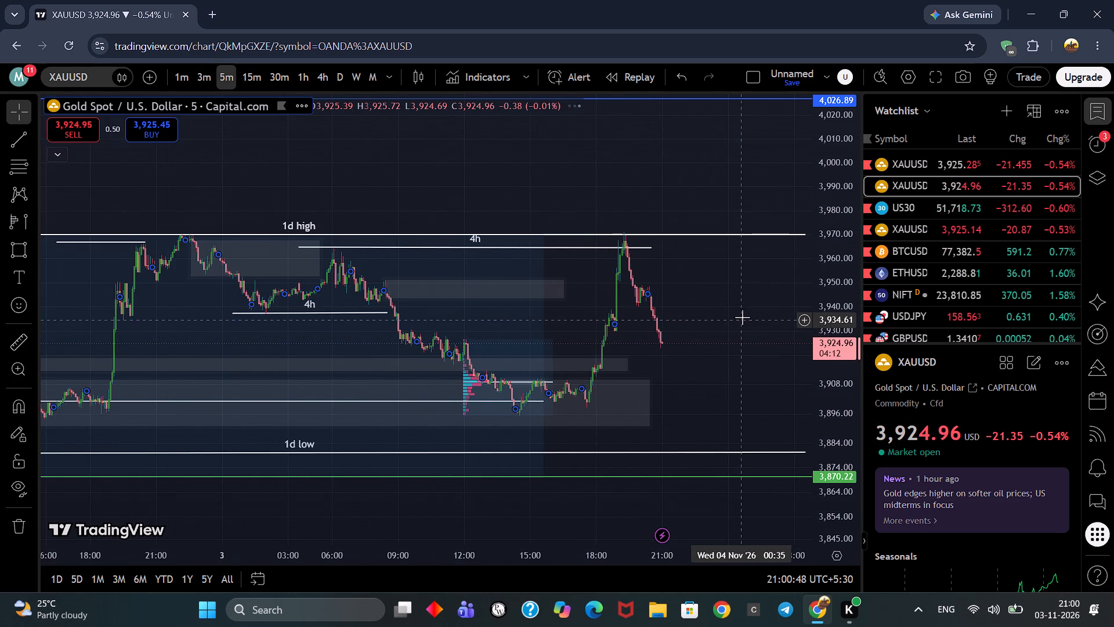
drag(742, 317, 705, 234)
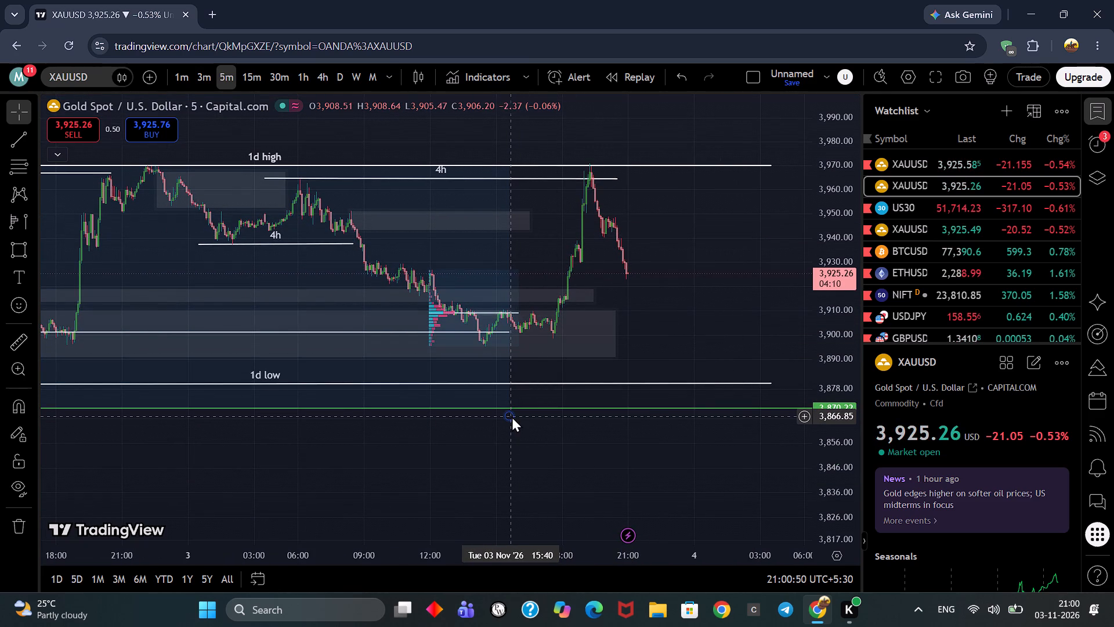
drag(512, 416, 737, 423)
click(733, 302)
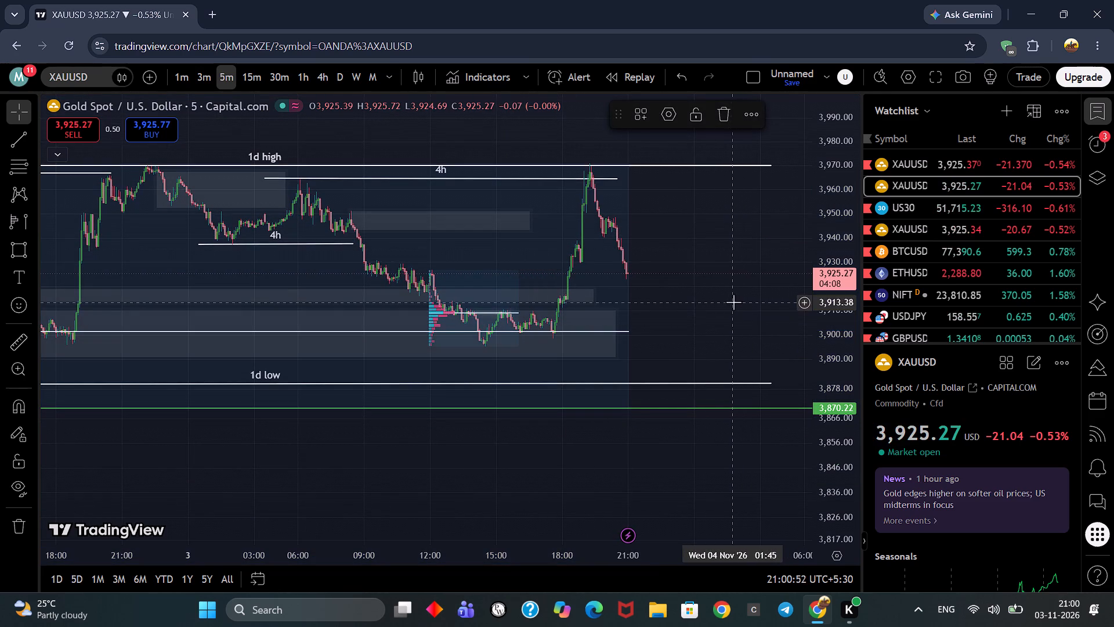
Extend the end of the volume profile that starts on 3 November 12:00 to 21:00 that day.
drag(516, 348, 655, 351)
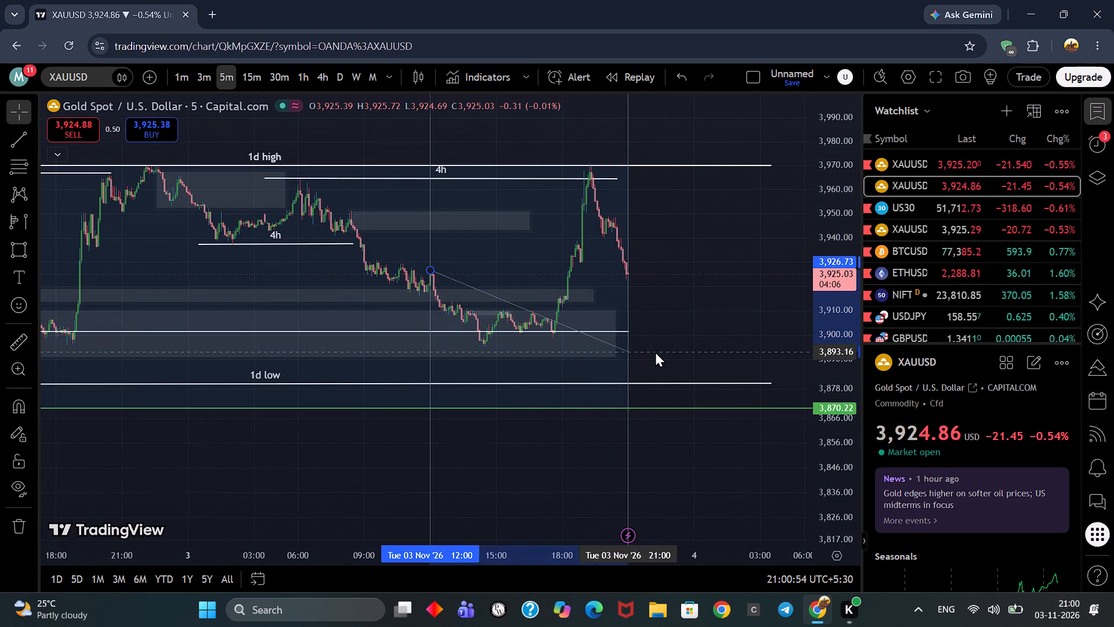
drag(655, 351, 657, 351)
click(743, 297)
Examine the 3 November 12:00 volume profile against the 5-minute price action and the grey zones around it.
scroll(674, 300, up, 2)
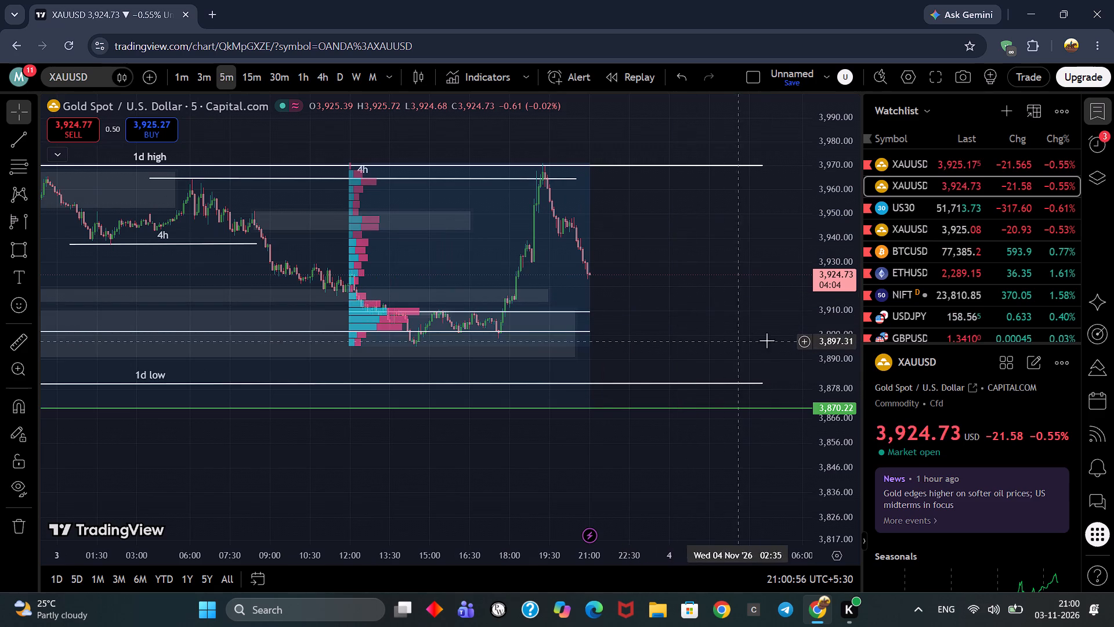
scroll(793, 331, up, 3)
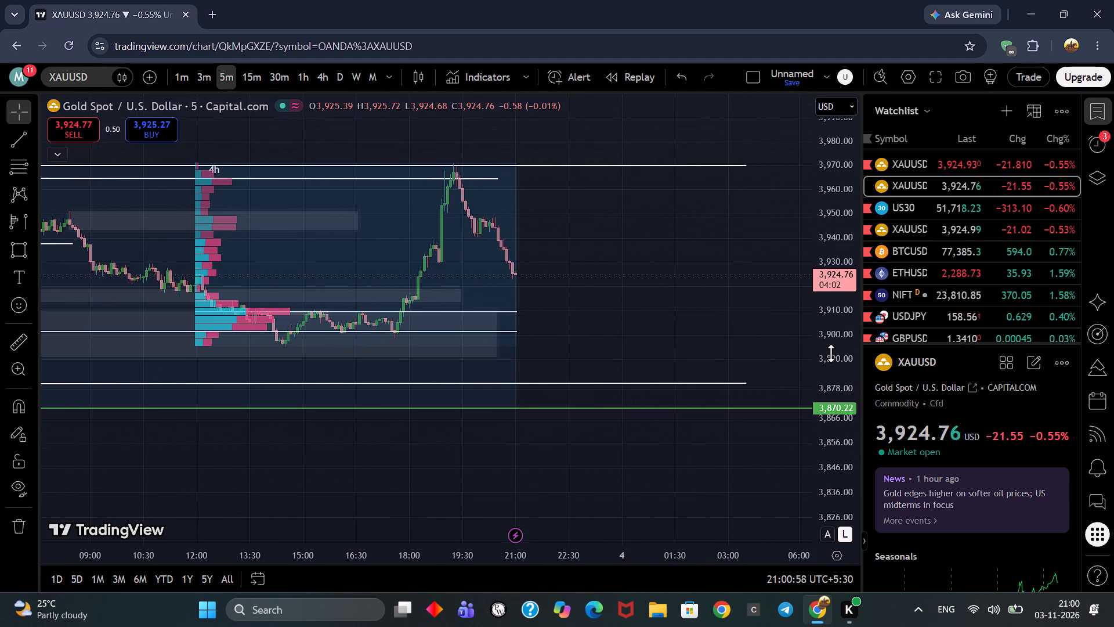
scroll(831, 354, up, 2)
drag(672, 308, 697, 277)
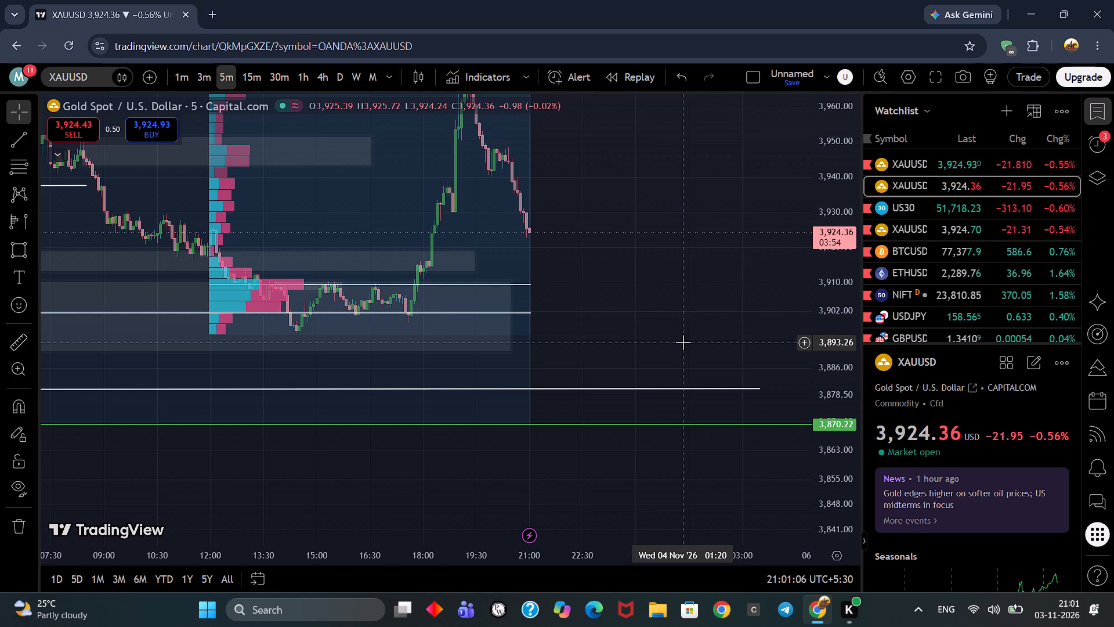
scroll(683, 342, down, 4)
scroll(838, 290, down, 3)
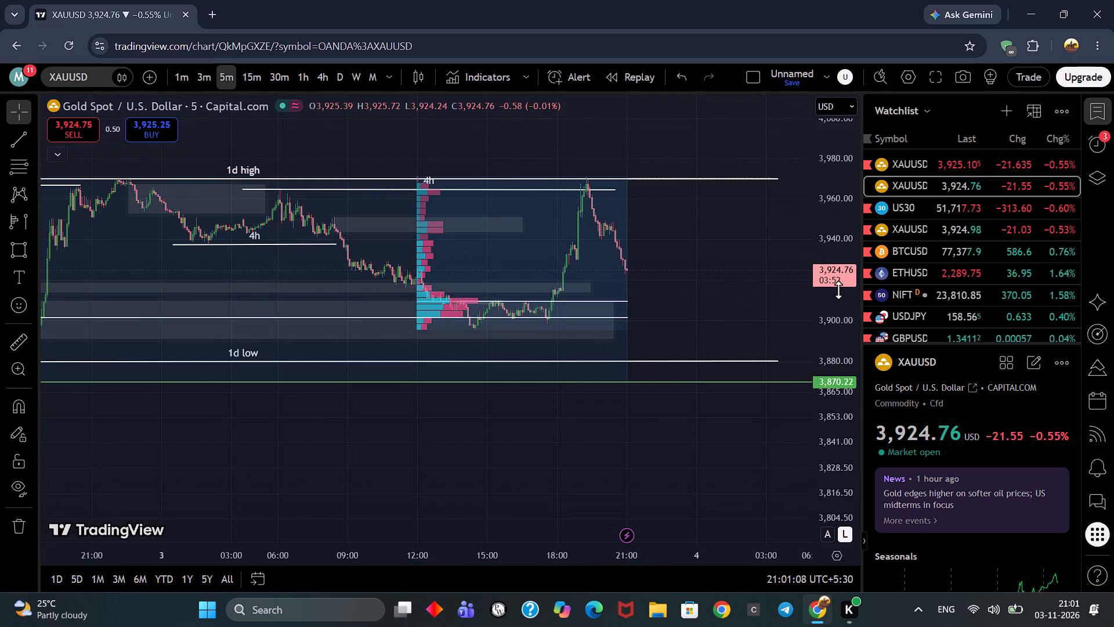
scroll(768, 317, down, 4)
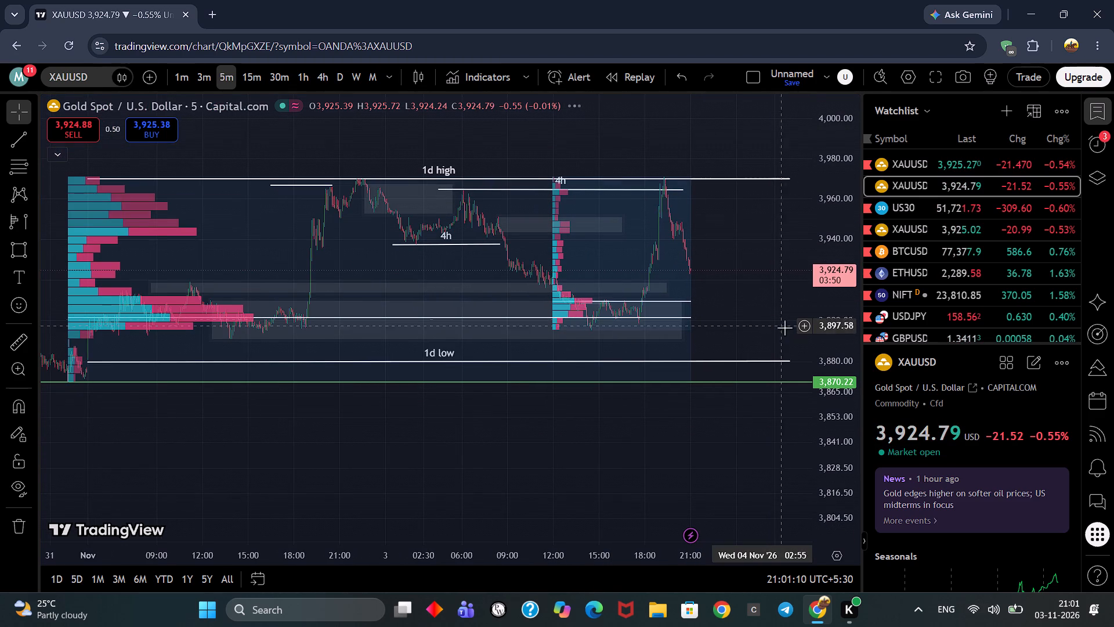
Compare the wide and the 3 November volume profiles with price between the 1d high and 1d low lines.
scroll(845, 342, up, 3)
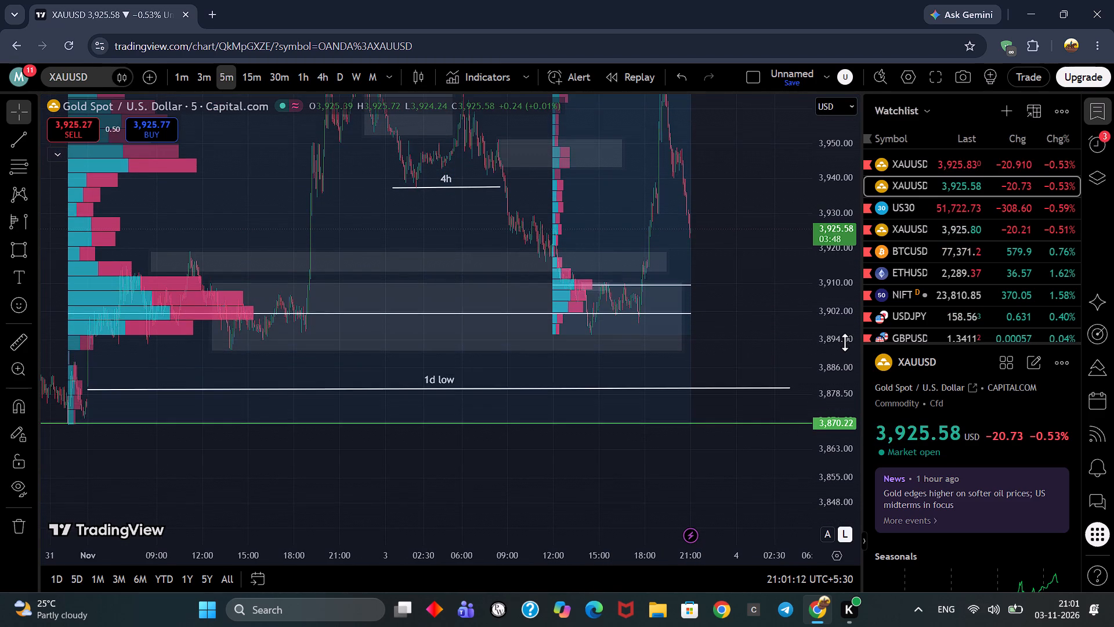
drag(785, 260, 706, 443)
drag(707, 391, 786, 349)
scroll(784, 348, down, 2)
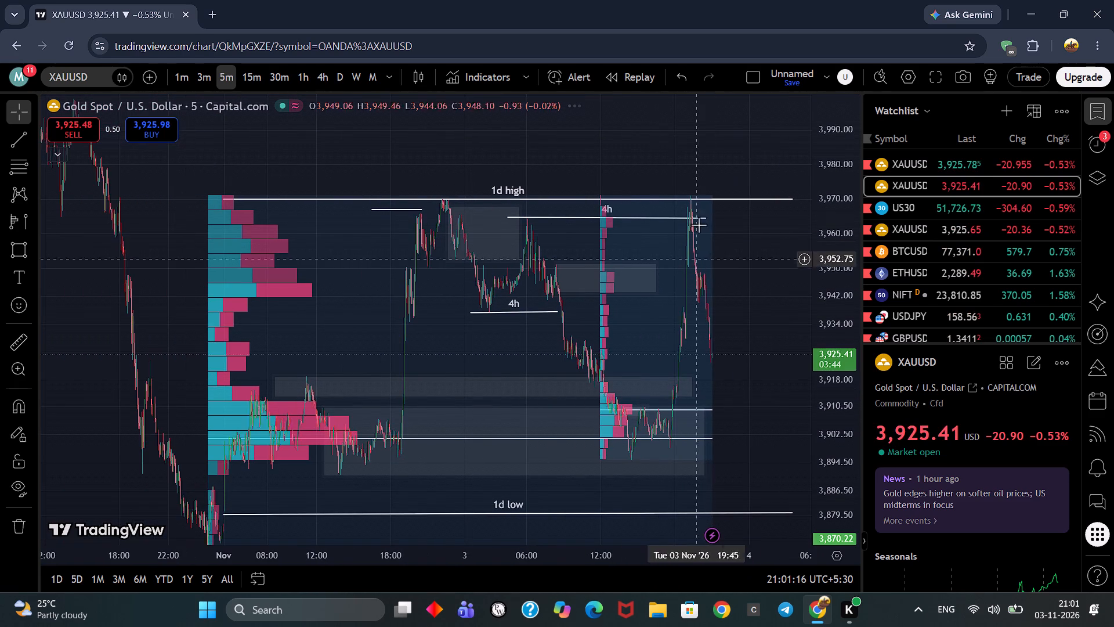
scroll(648, 297, up, 3)
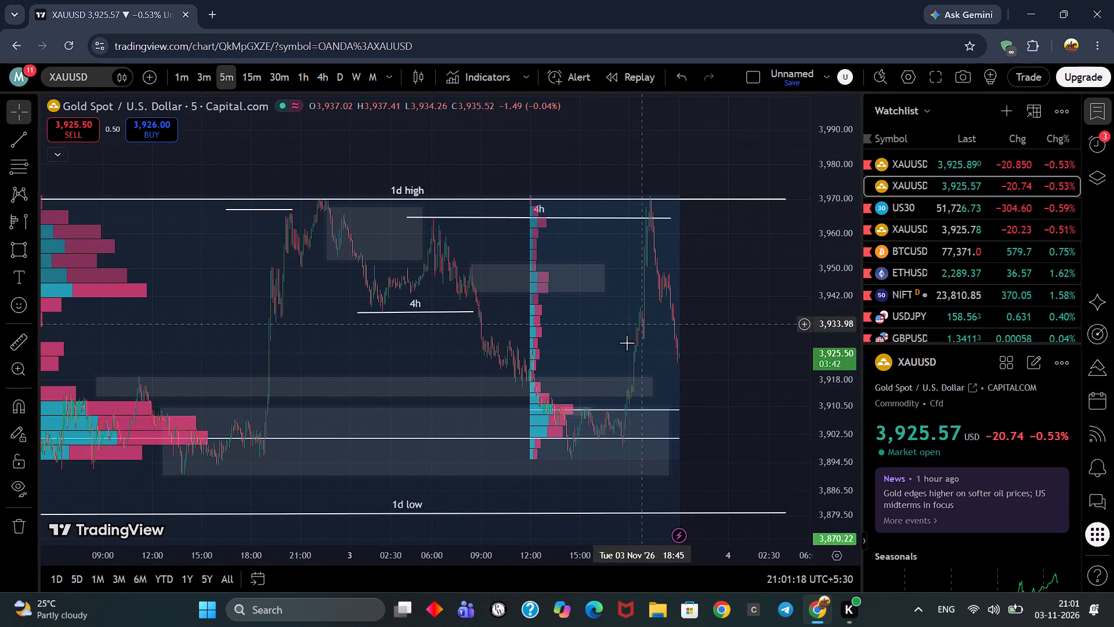
scroll(654, 280, up, 5)
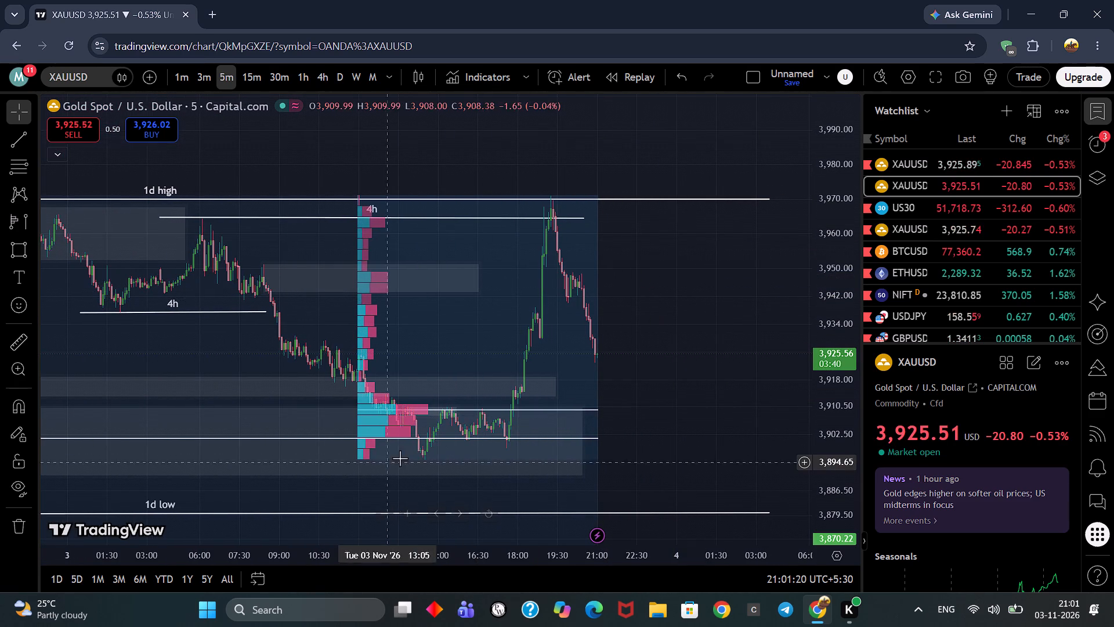
scroll(511, 429, down, 2)
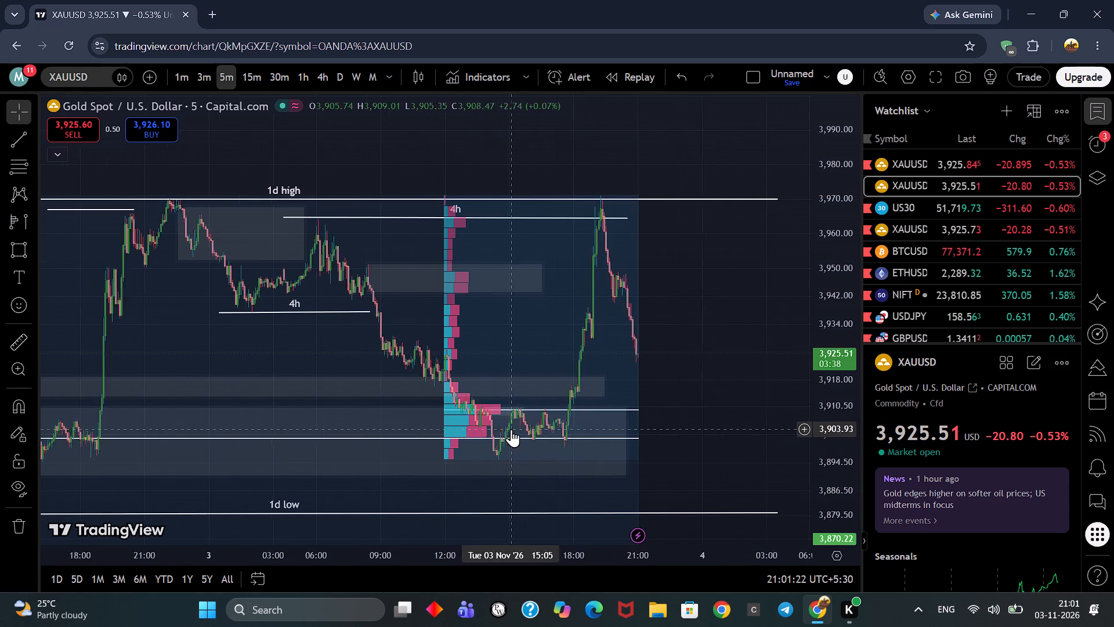
scroll(511, 429, down, 3)
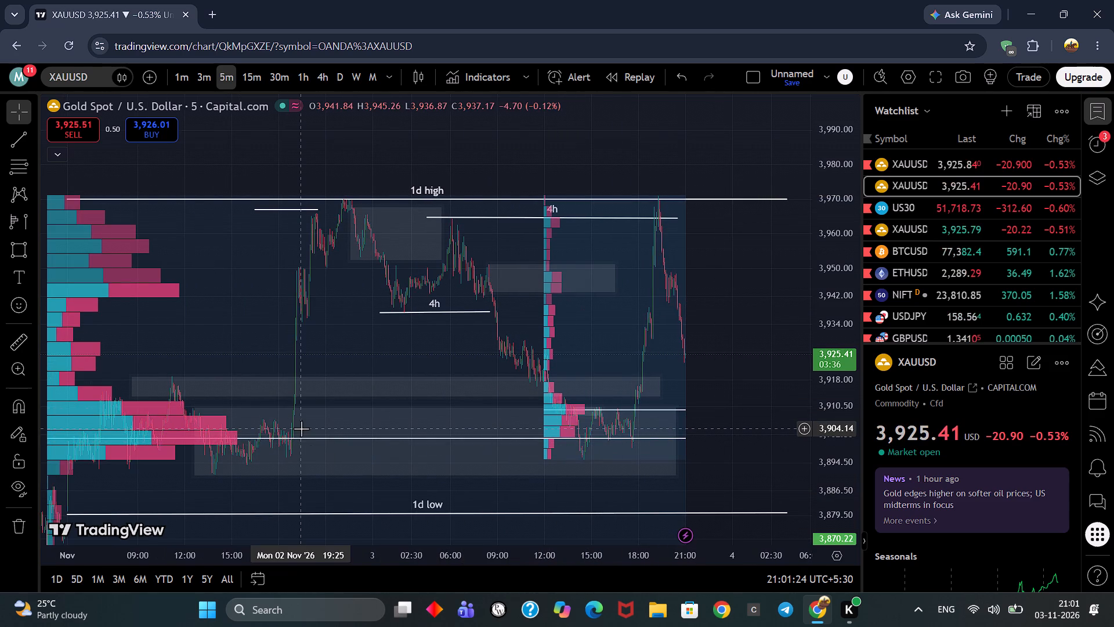
Switch to the OANDA XAUUSD chart and examine 5-minute price between the 4hh line and the 4h low zone.
click(892, 167)
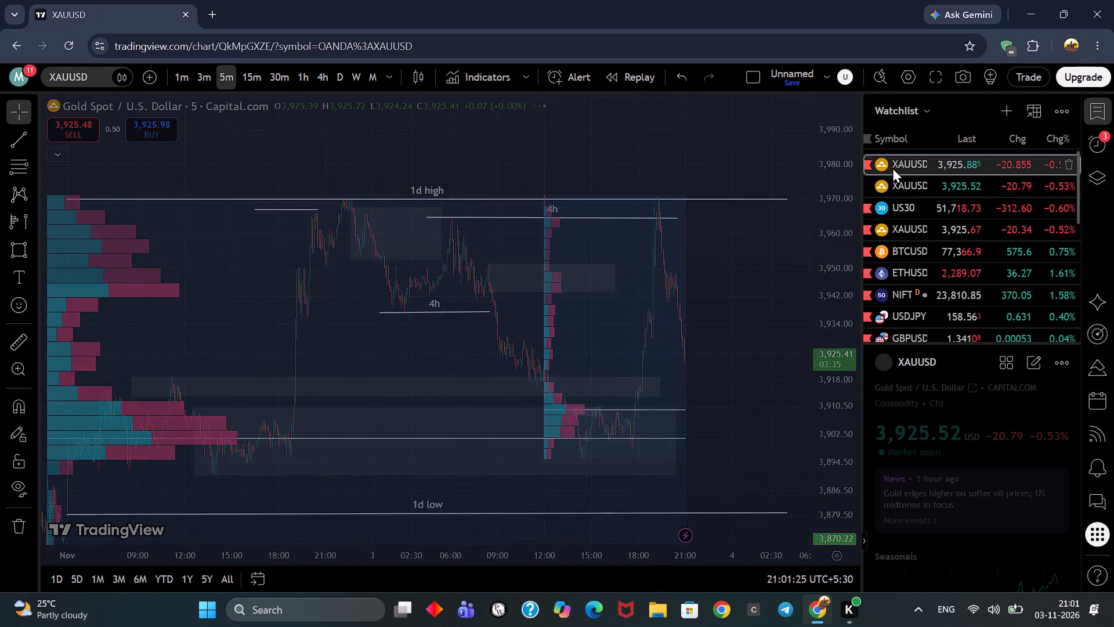
scroll(752, 290, up, 5)
scroll(840, 248, down, 4)
drag(785, 285, 732, 278)
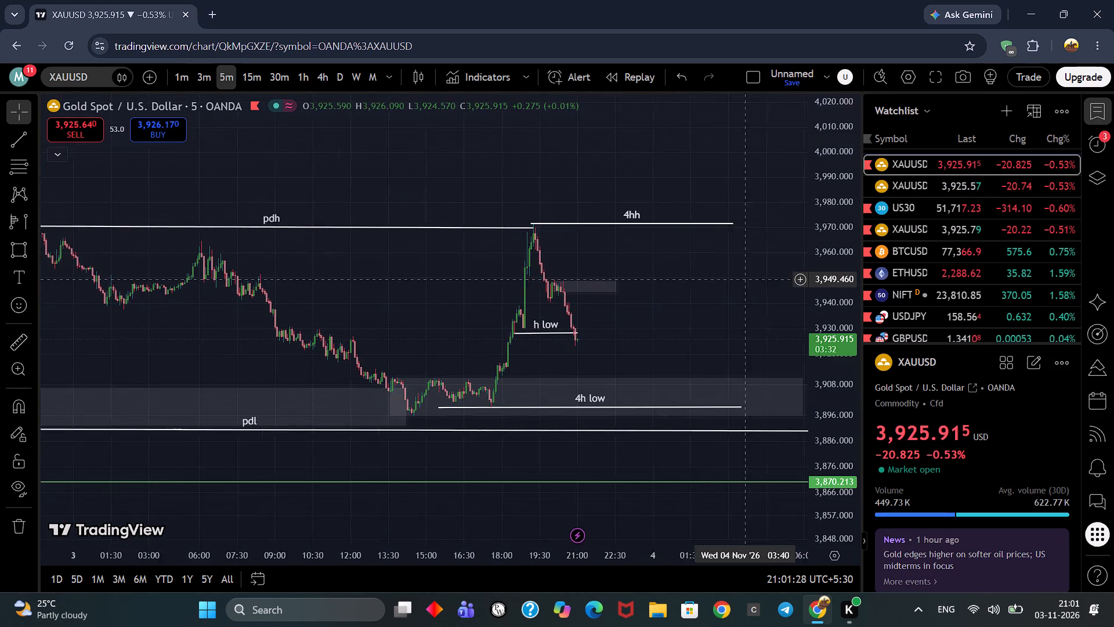
drag(732, 278, 725, 275)
Switch to the Capital.com XAUUSD chart and examine both volume profiles between the 1d high and 1d low lines.
click(927, 183)
scroll(704, 296, up, 10)
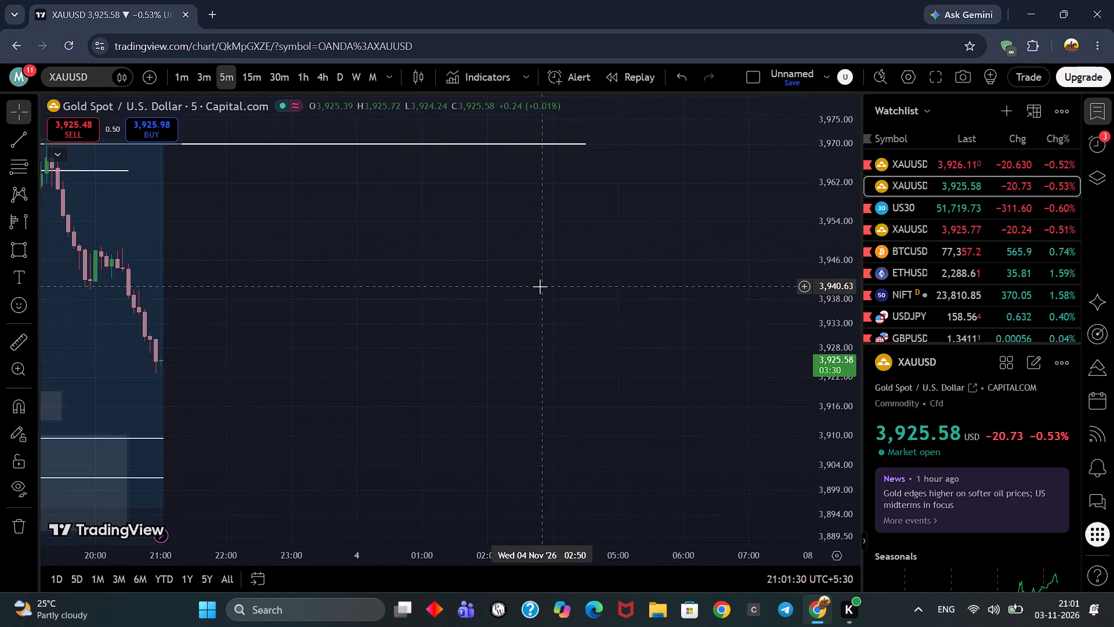
drag(540, 286, 964, 232)
scroll(870, 271, down, 3)
scroll(786, 286, down, 9)
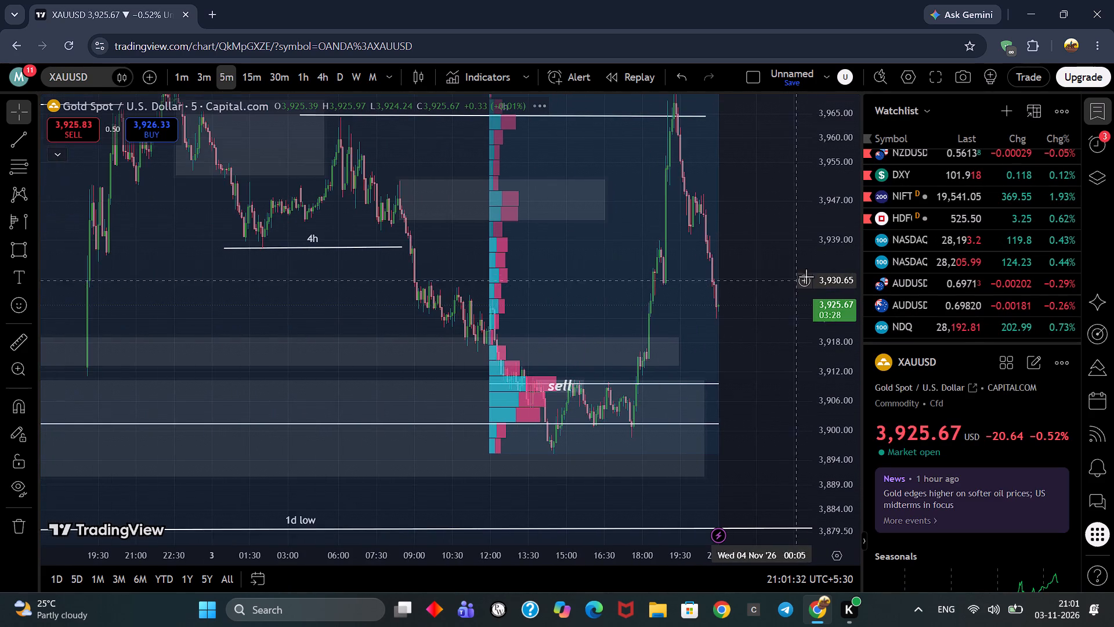
scroll(837, 244, down, 6)
drag(774, 276, 682, 276)
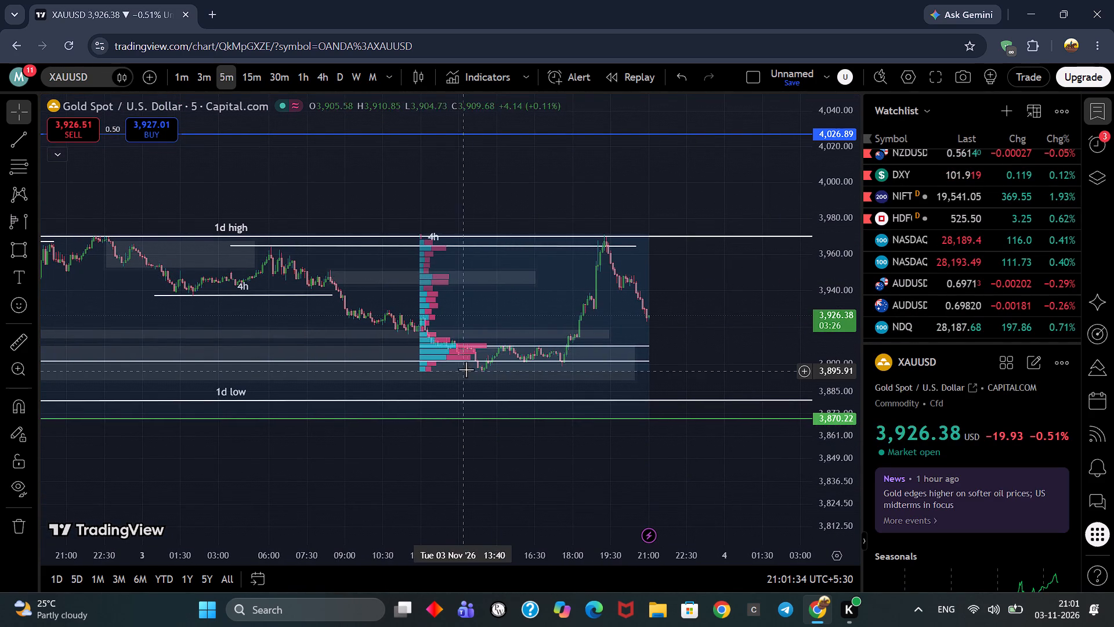
scroll(432, 372, down, 5)
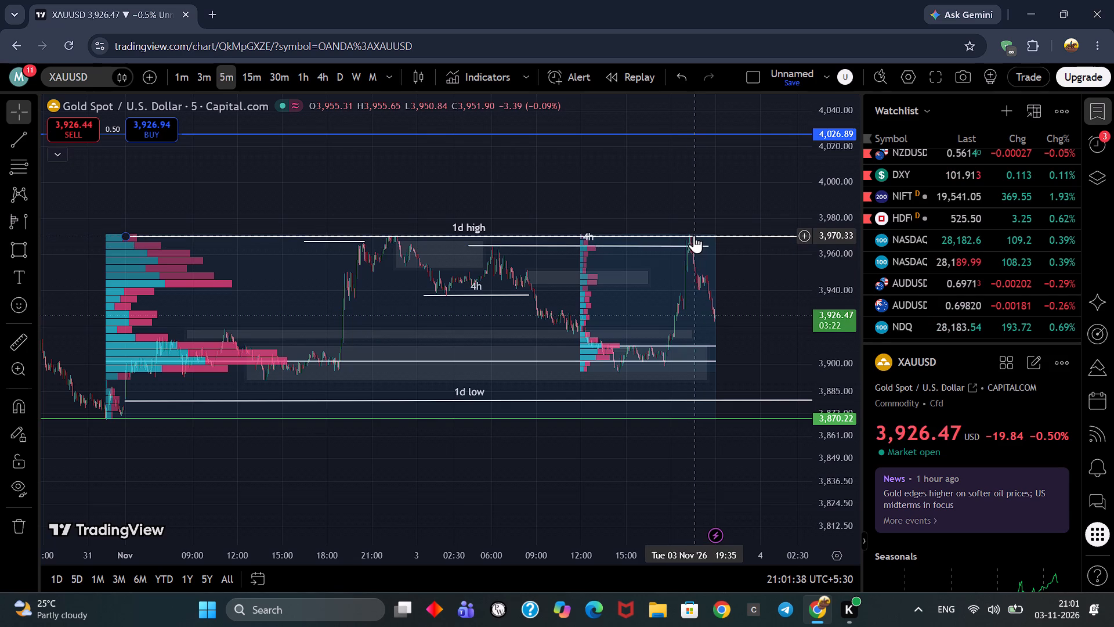
Delete the 4h line near 3,964, just below the 1d high line, on the Capital.com XAUUSD chart.
scroll(729, 337, up, 10)
scroll(730, 337, down, 1)
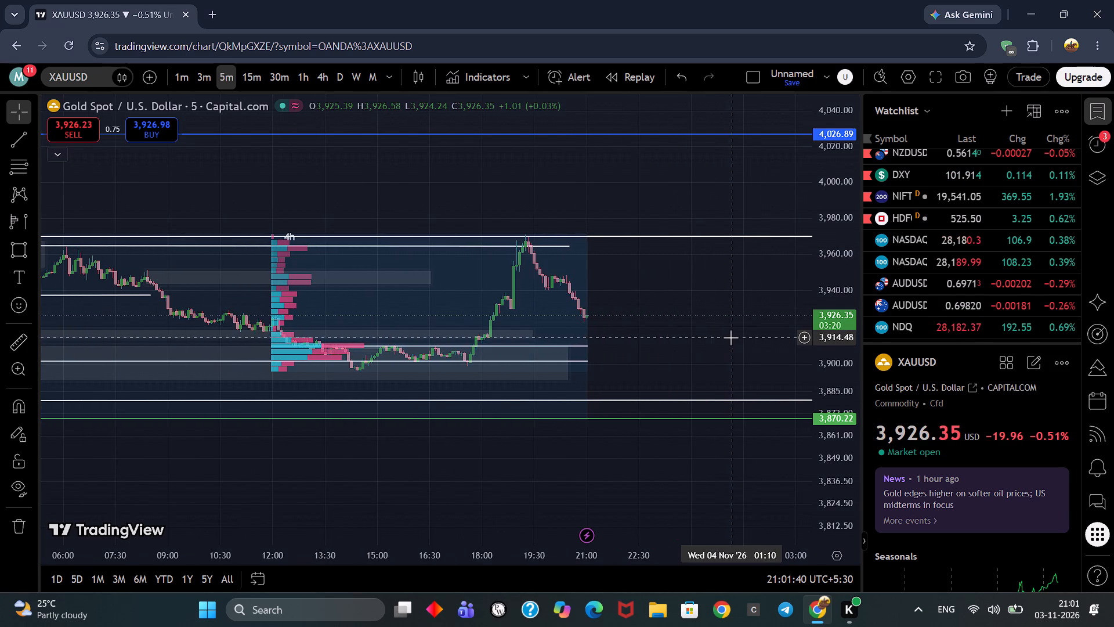
scroll(753, 309, down, 10)
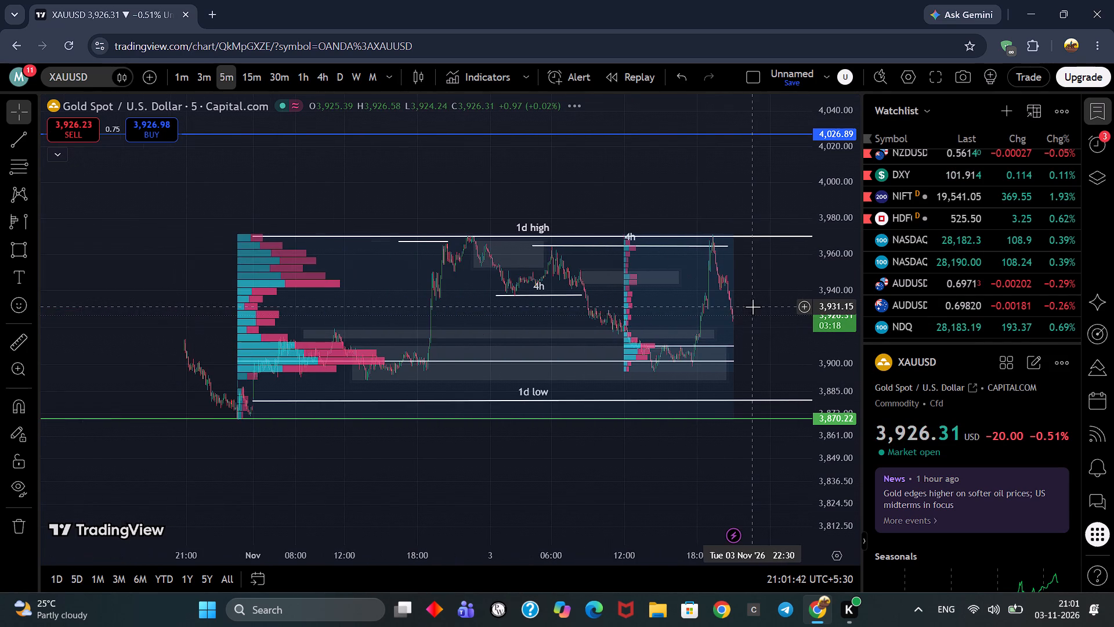
drag(776, 287, 745, 294)
click(708, 253)
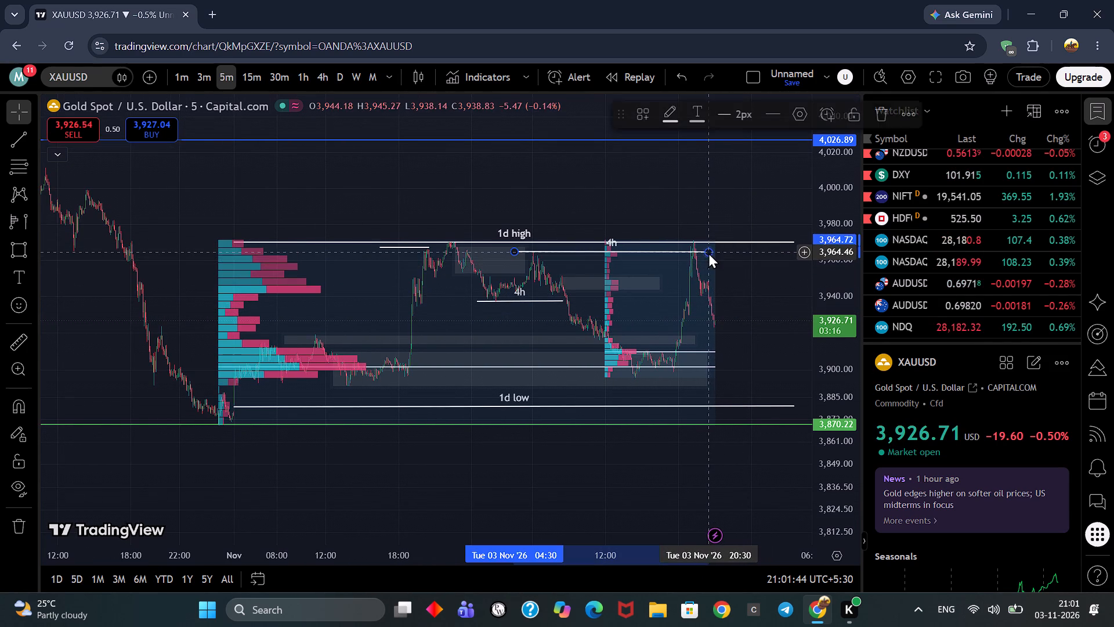
click(881, 117)
Examine 5-minute price action after the 1d high test against the 3 November 12:00 volume profile and the grey zones below.
drag(758, 174, 658, 204)
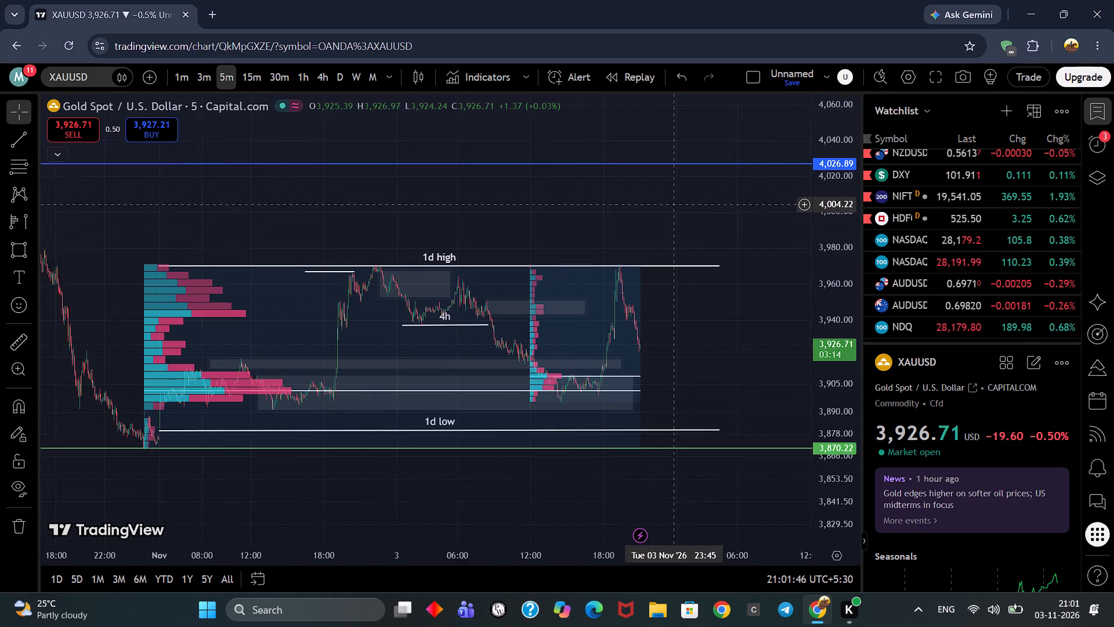
drag(658, 204, 645, 206)
scroll(837, 279, up, 4)
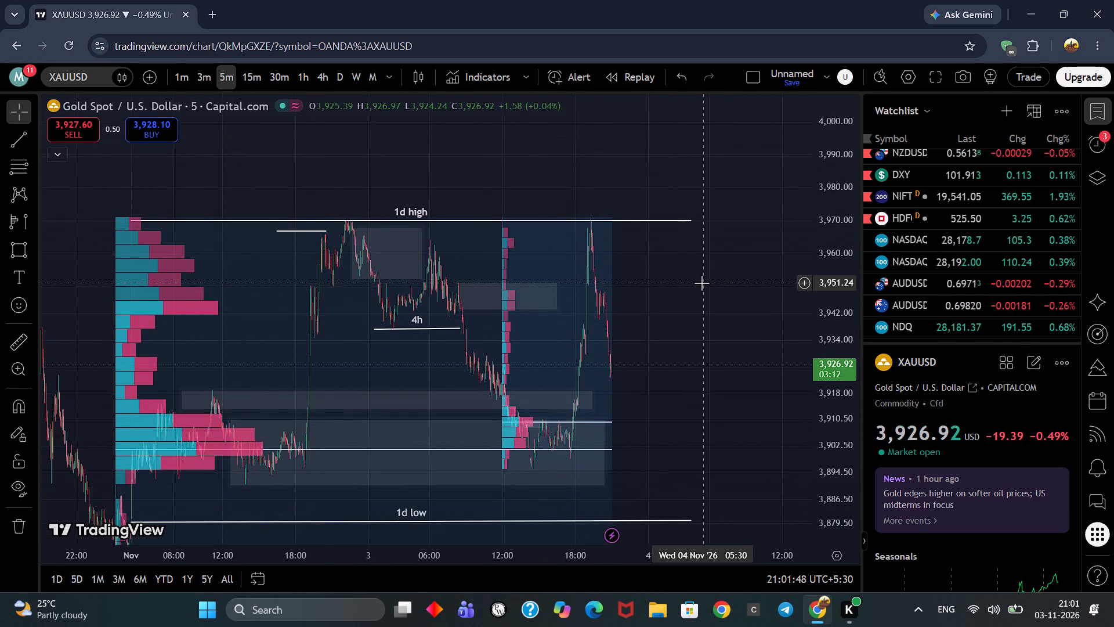
scroll(701, 283, up, 11)
scroll(611, 330, up, 4)
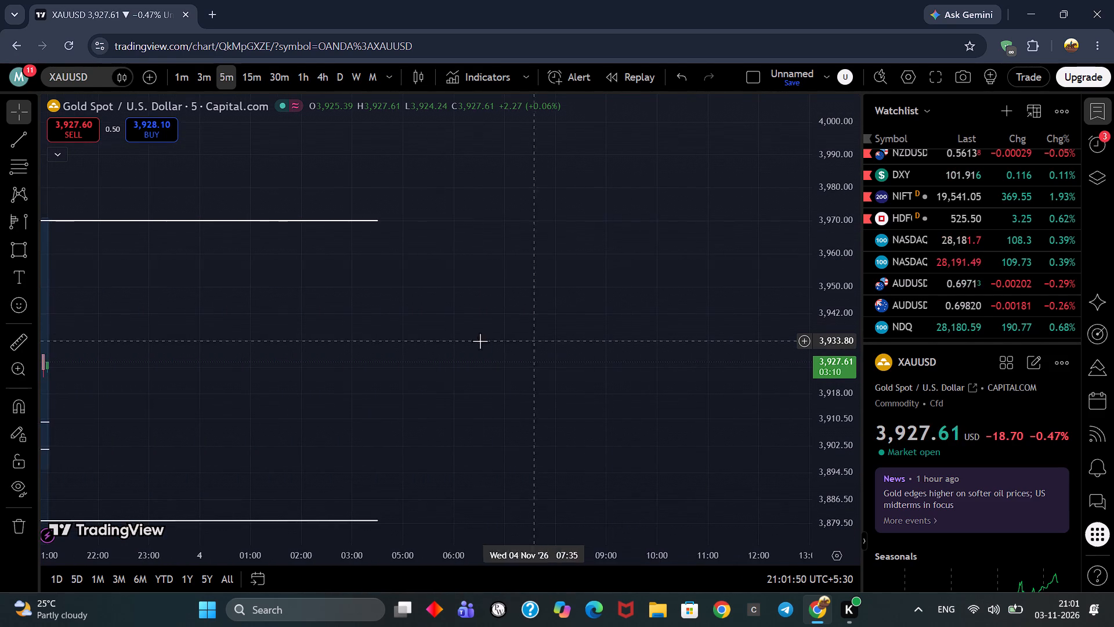
drag(483, 340, 703, 289)
scroll(549, 345, up, 3)
drag(536, 351, 588, 312)
scroll(580, 324, up, 2)
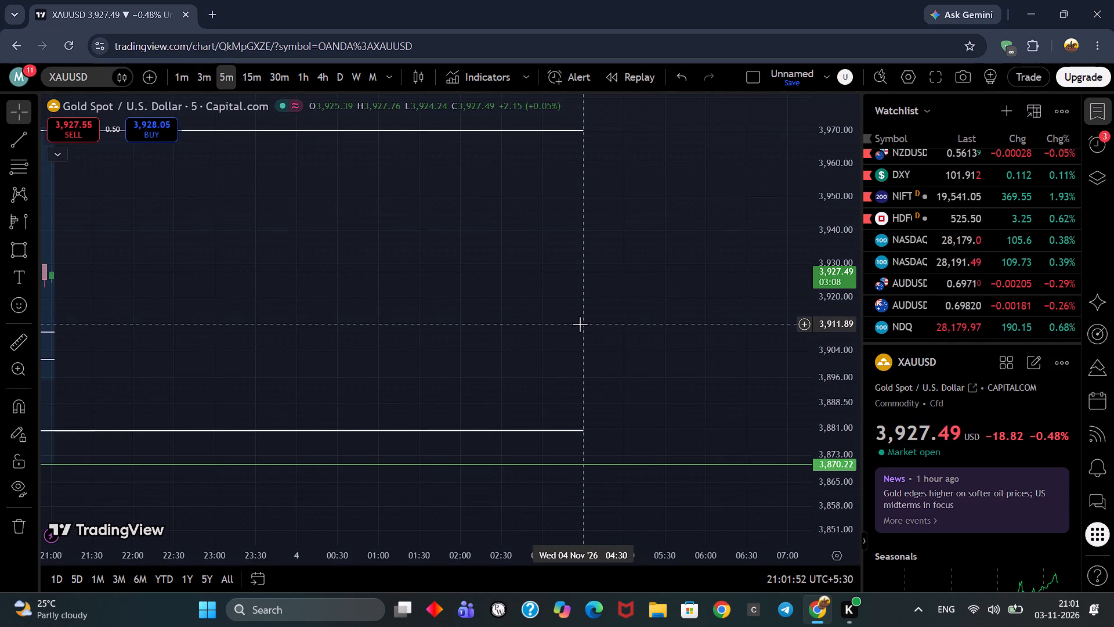
scroll(580, 325, up, 3)
drag(476, 300, 485, 299)
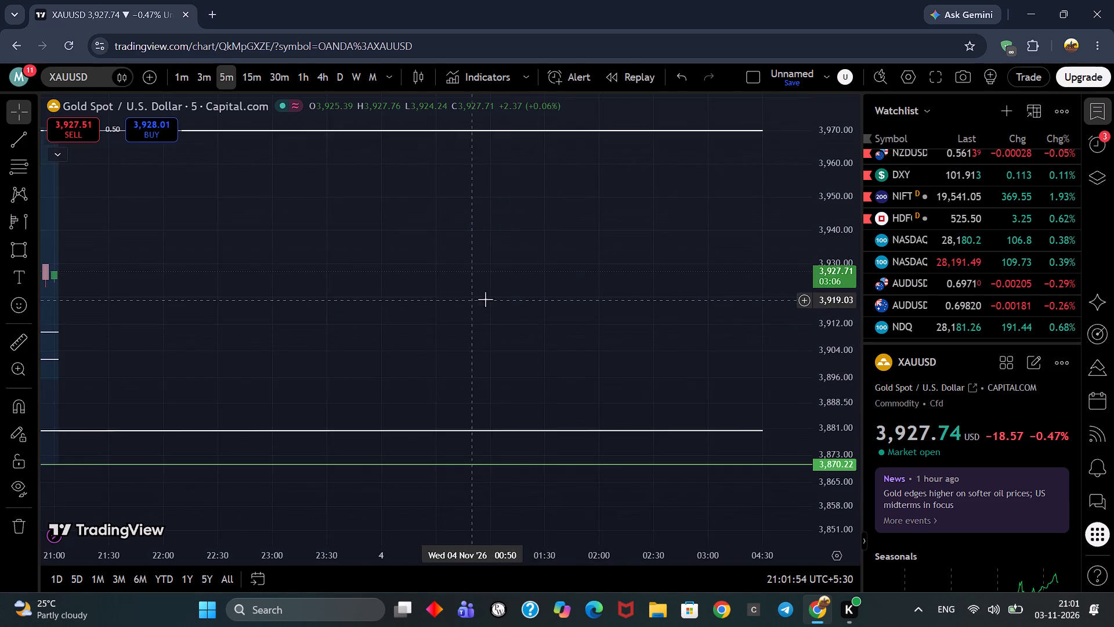
drag(485, 299, 832, 340)
scroll(656, 340, down, 4)
drag(679, 344, 708, 333)
scroll(689, 330, down, 4)
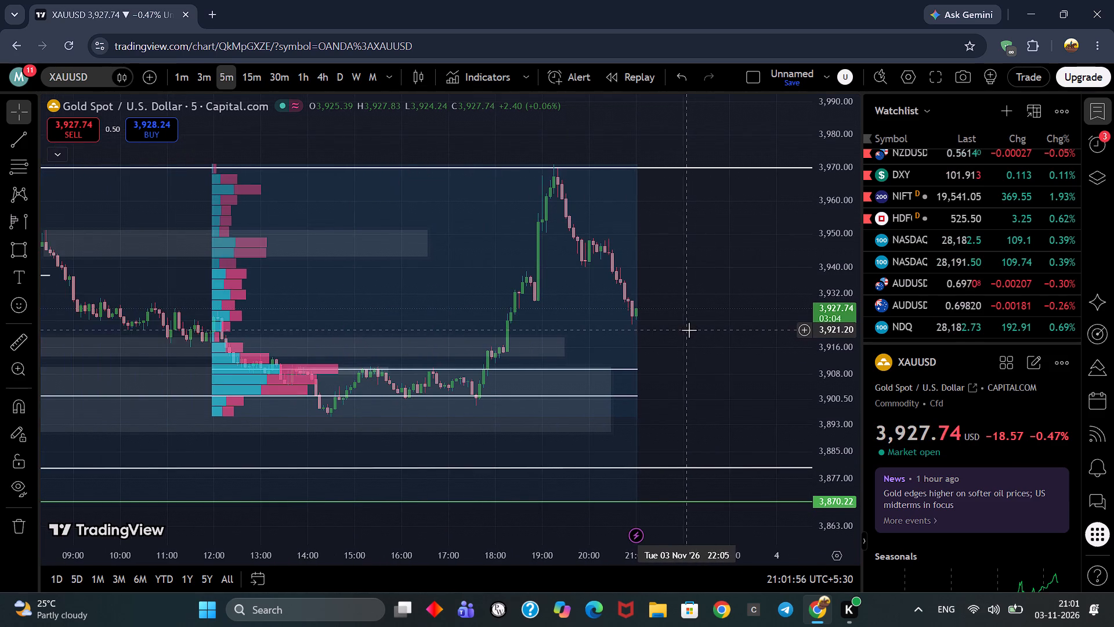
drag(736, 343, 668, 331)
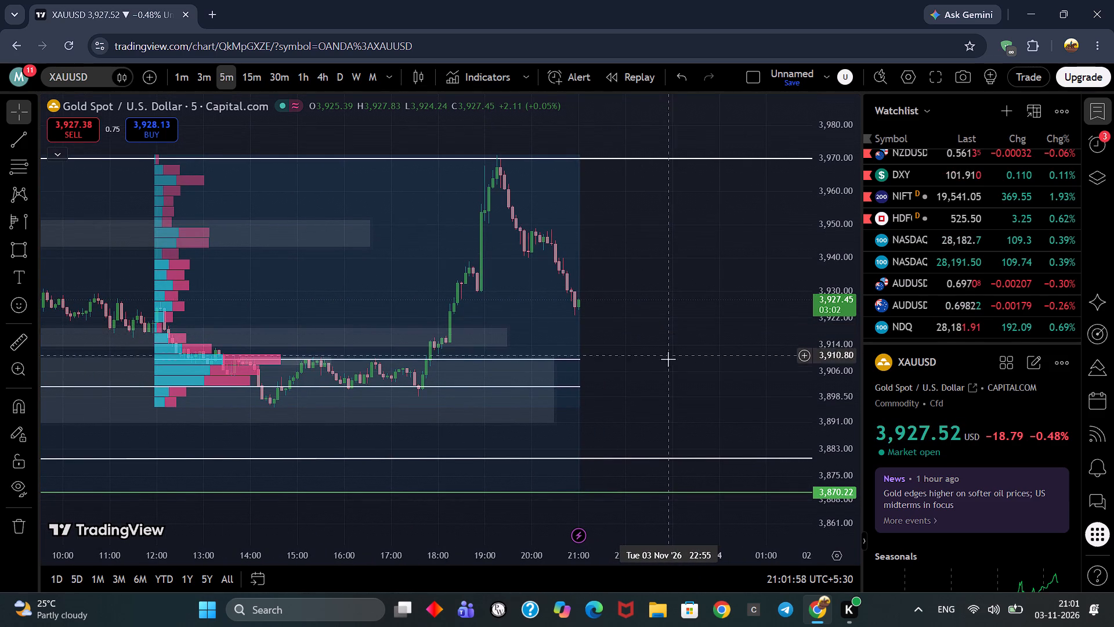
drag(655, 343, 636, 344)
scroll(707, 336, down, 2)
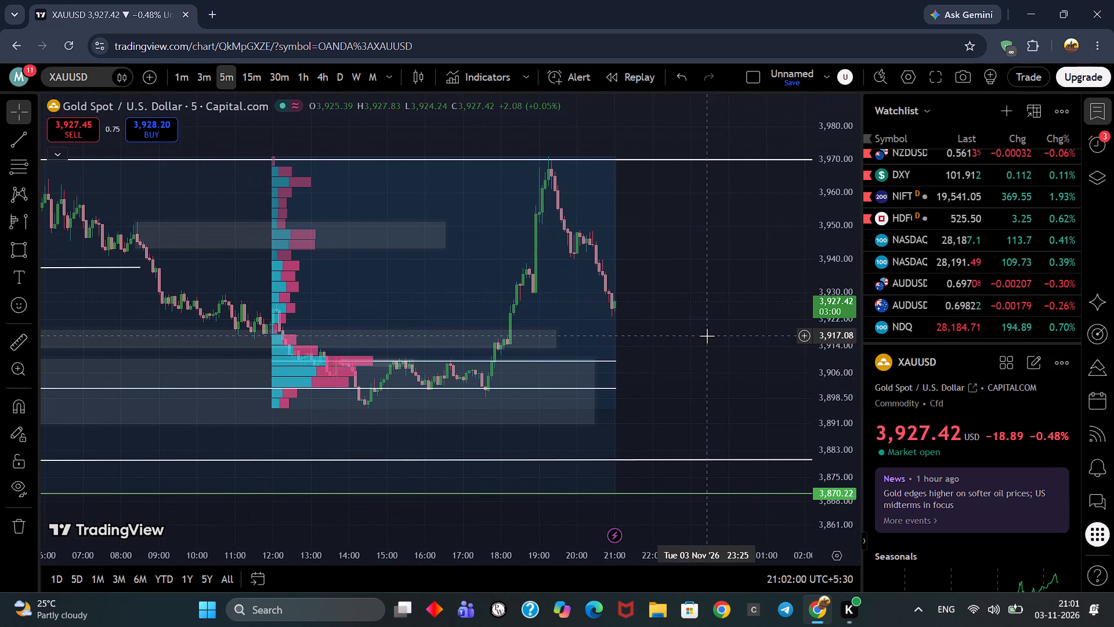
scroll(844, 281, down, 4)
scroll(652, 307, up, 3)
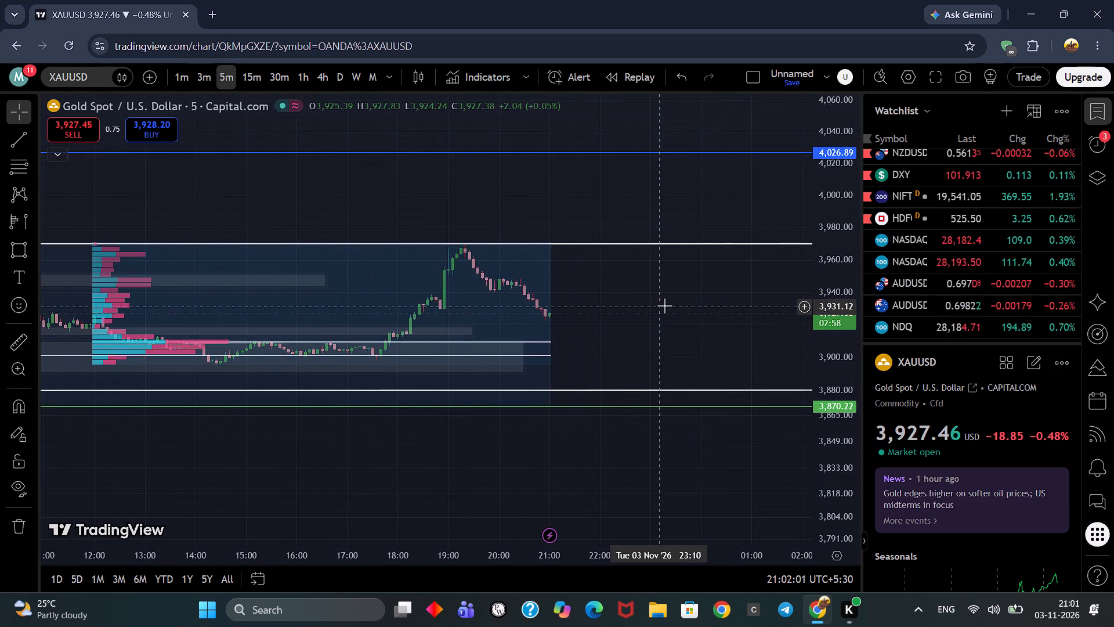
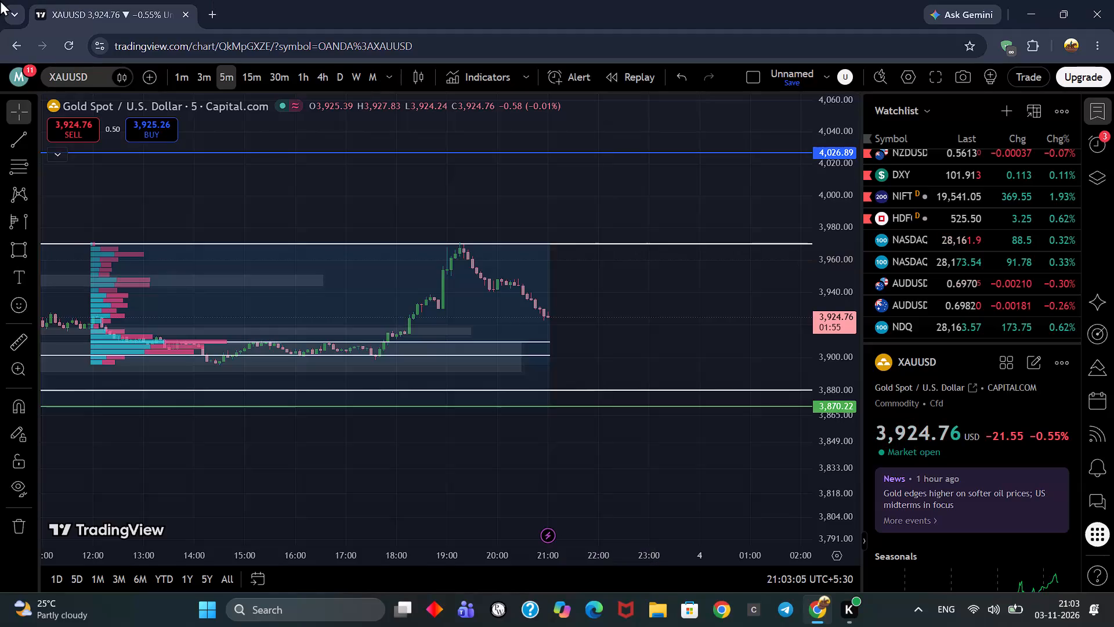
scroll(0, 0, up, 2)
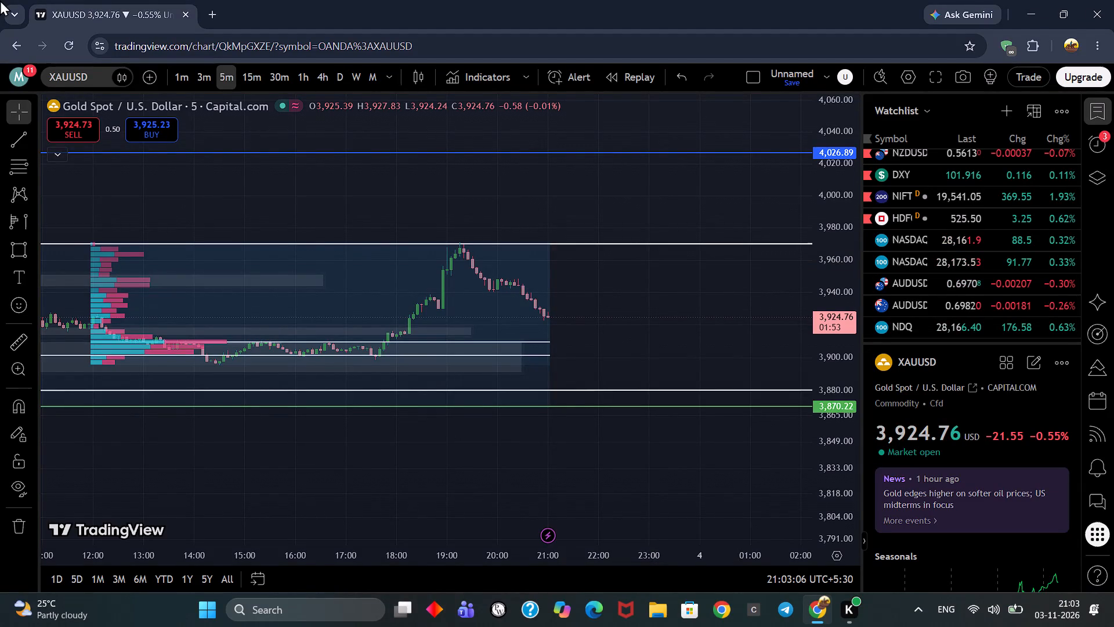
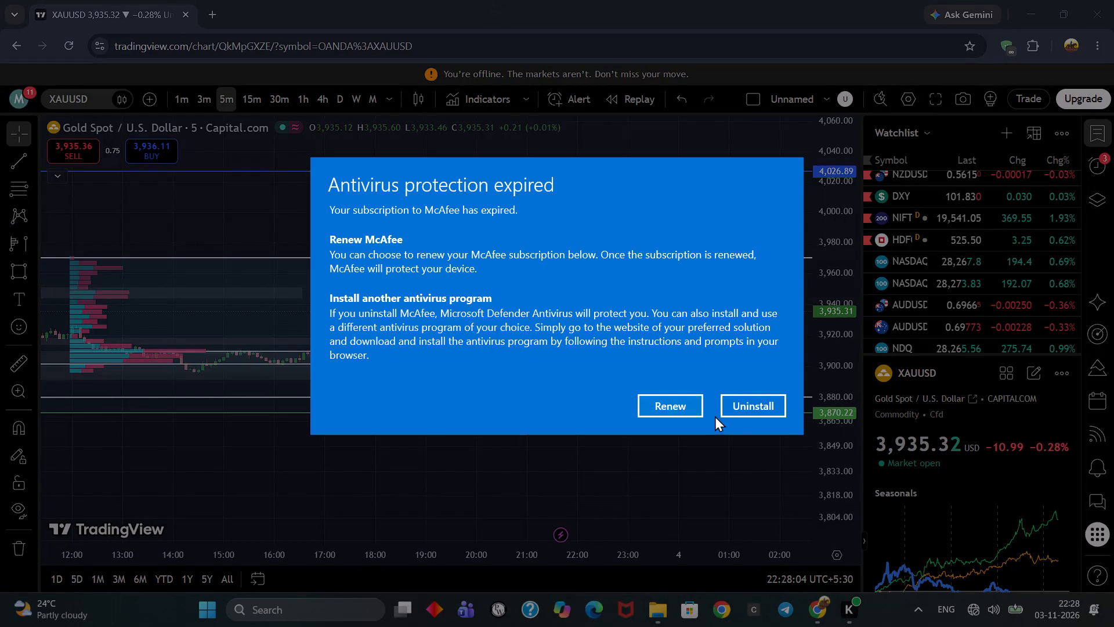
Dismiss the expired antivirus notice by choosing to renew McAfee.
click(666, 404)
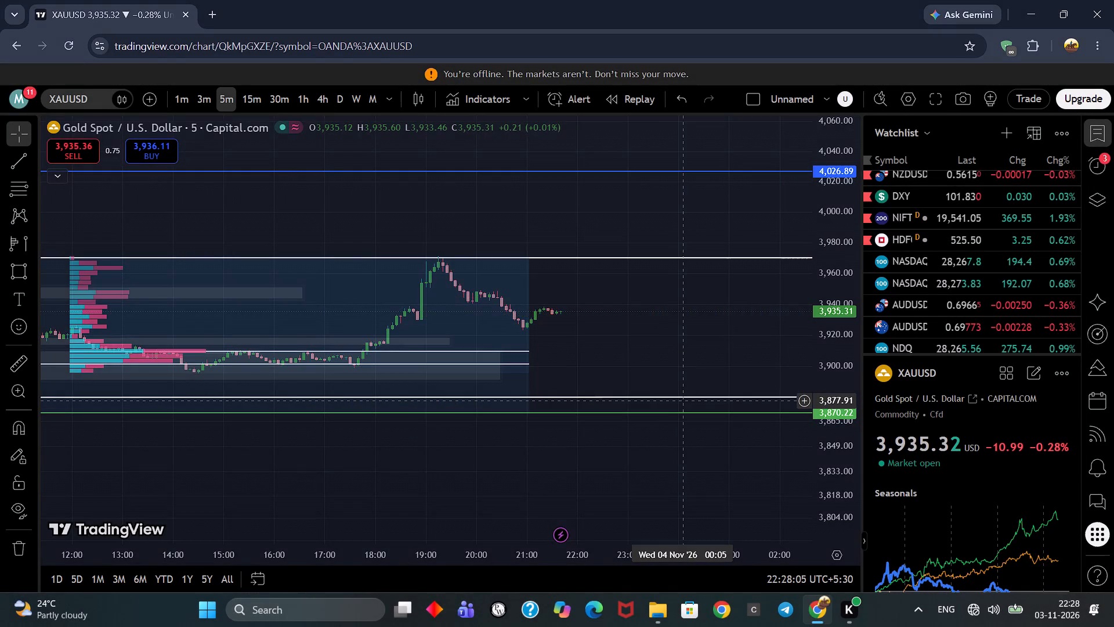
Examine the 5-minute XAUUSD price action and volume profile between the 1d high and 1d low levels.
scroll(838, 308, up, 3)
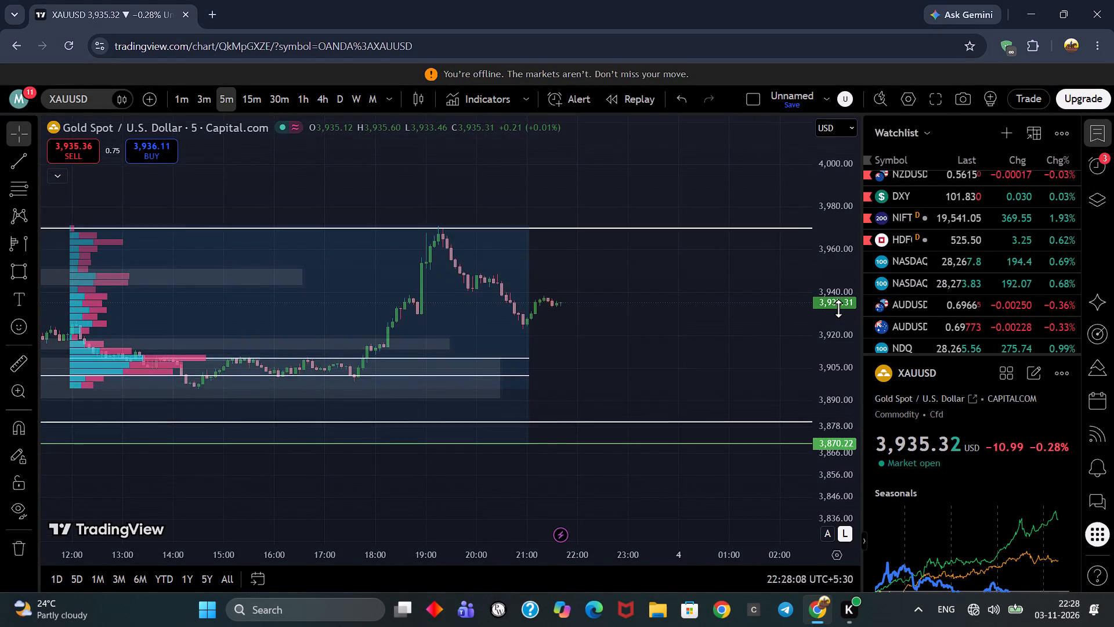
scroll(794, 318, down, 5)
drag(798, 318, 781, 334)
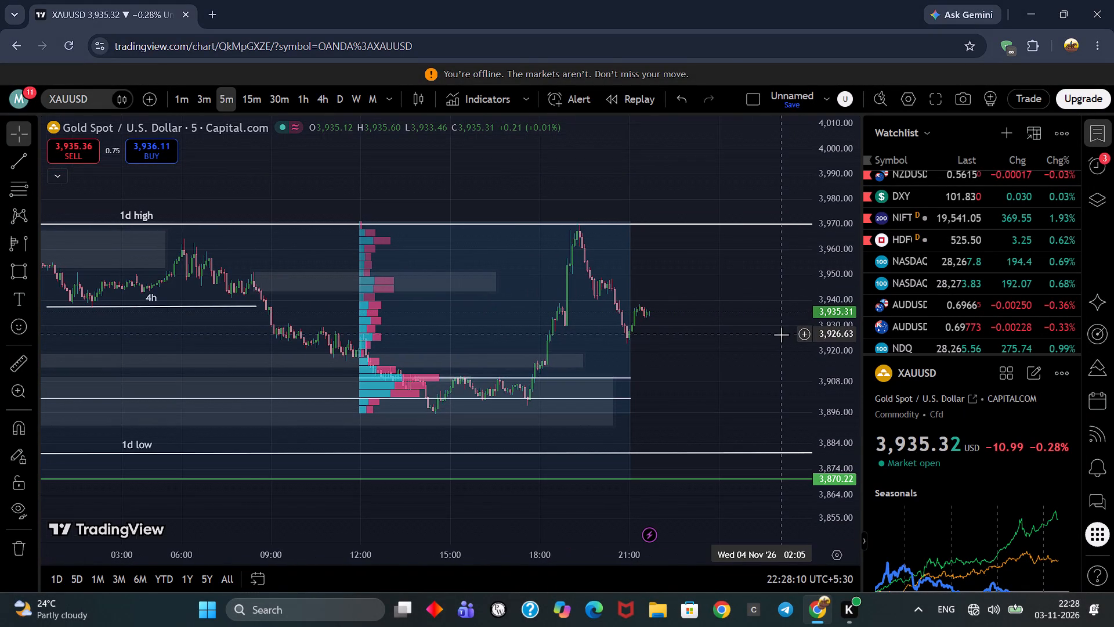
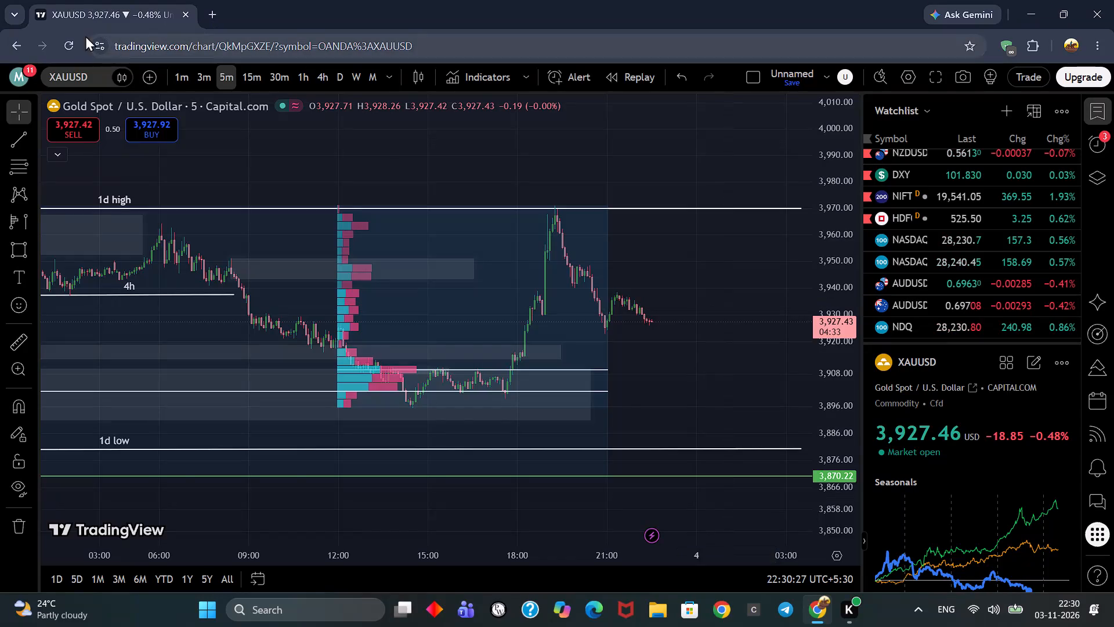
Draw a fixed range volume profile over the latest rally and pullback, from about 17:40 on 3 November past the newest candle.
click(24, 221)
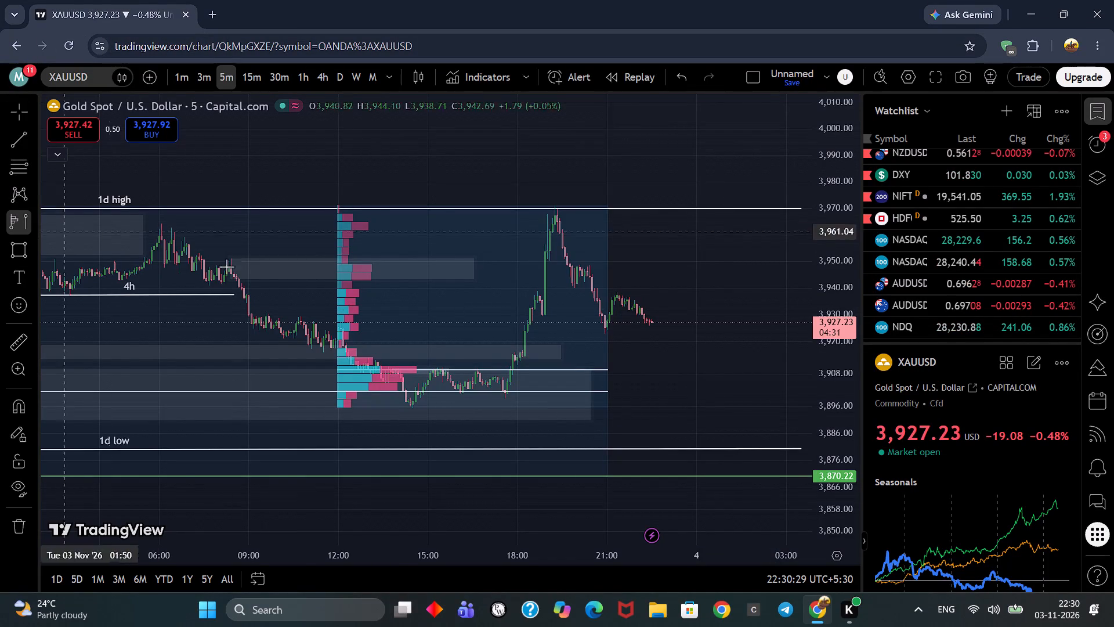
click(505, 405)
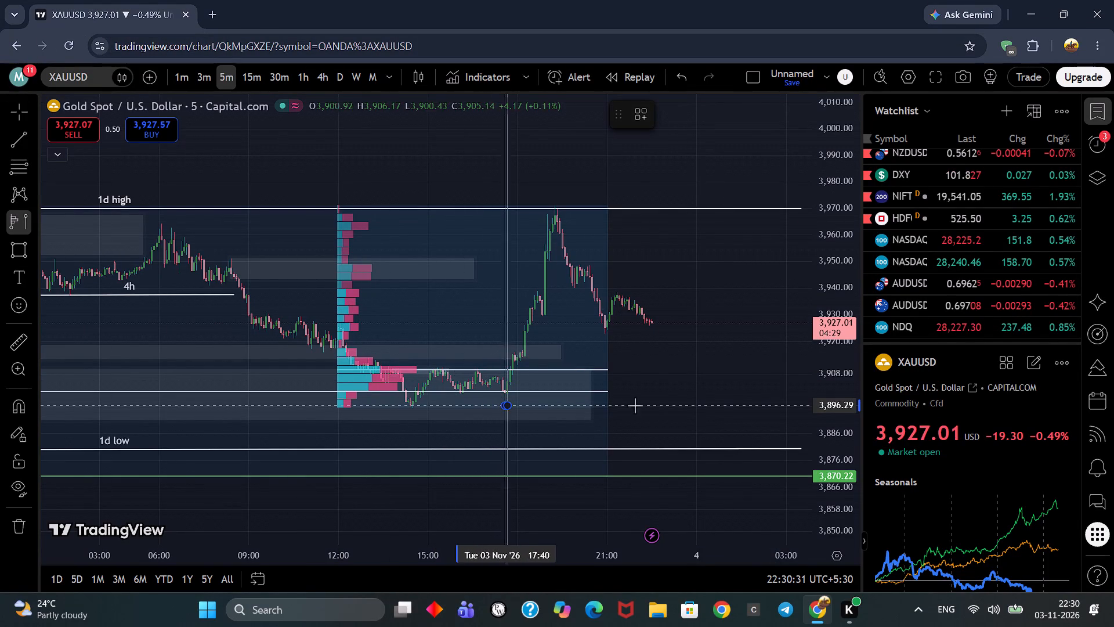
click(722, 405)
click(744, 296)
drag(744, 296, 697, 311)
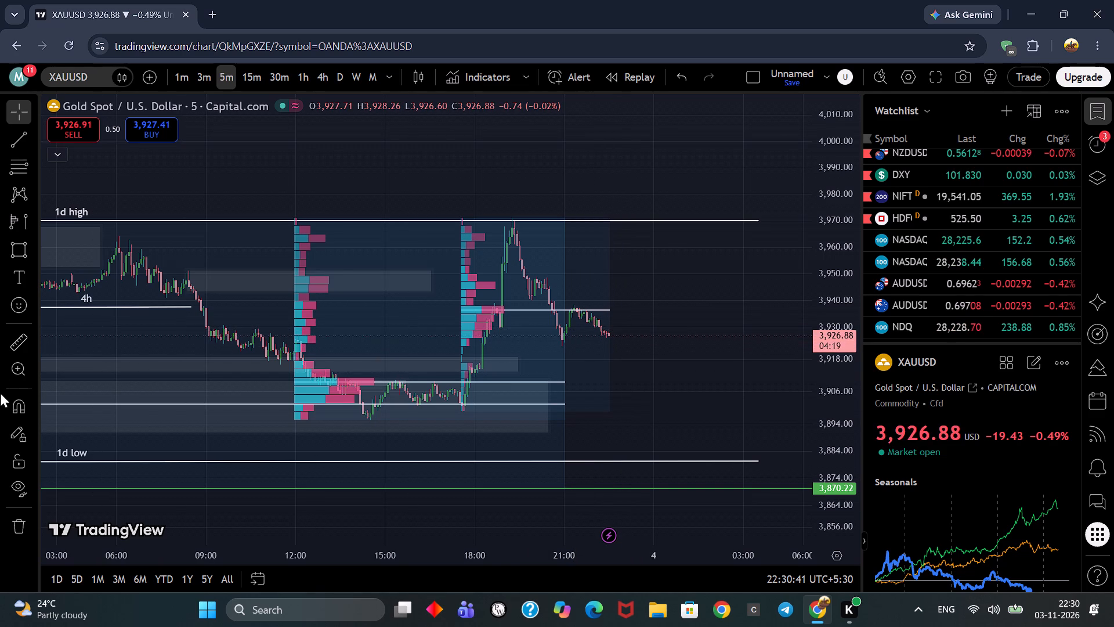
Measure the price distance from the current price, about 3,927, up to about 3,939, just above the new profile's control line.
click(2, 343)
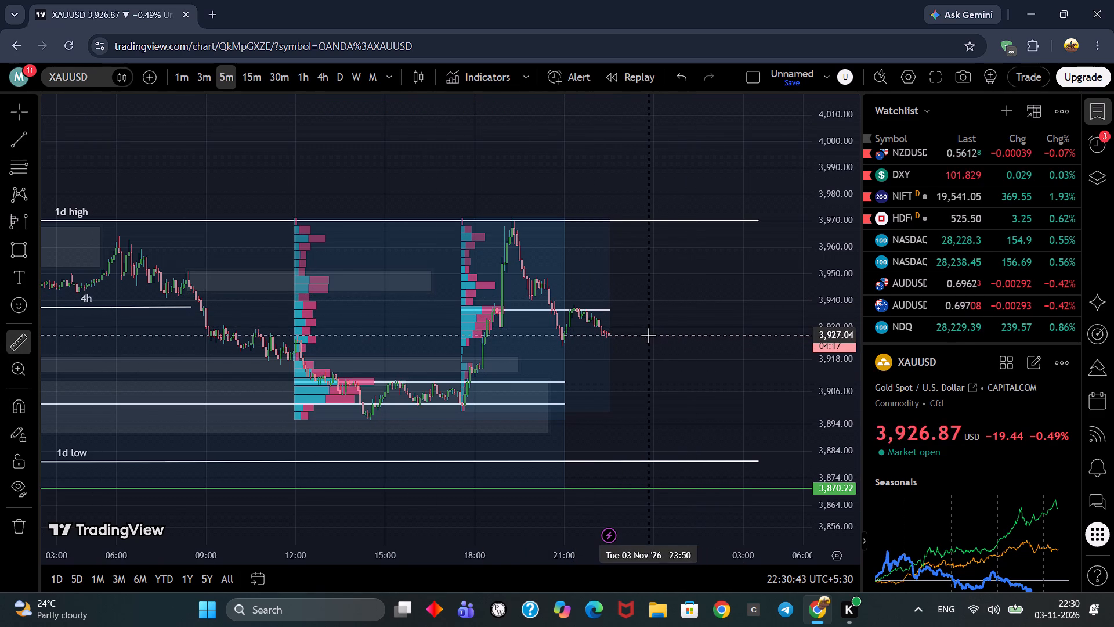
click(648, 335)
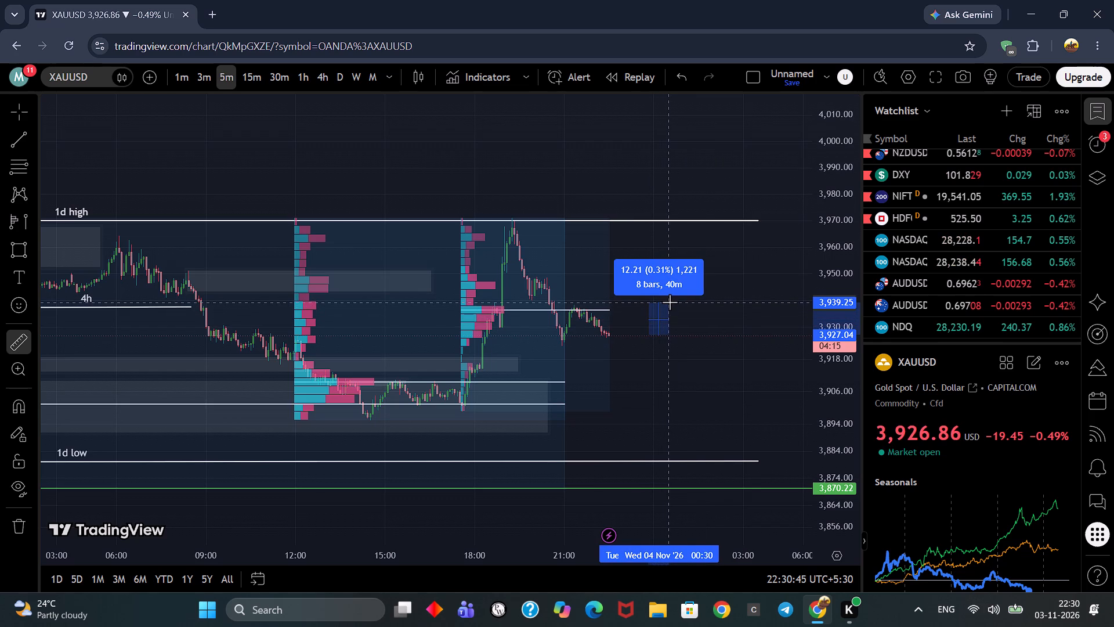
click(670, 302)
click(757, 301)
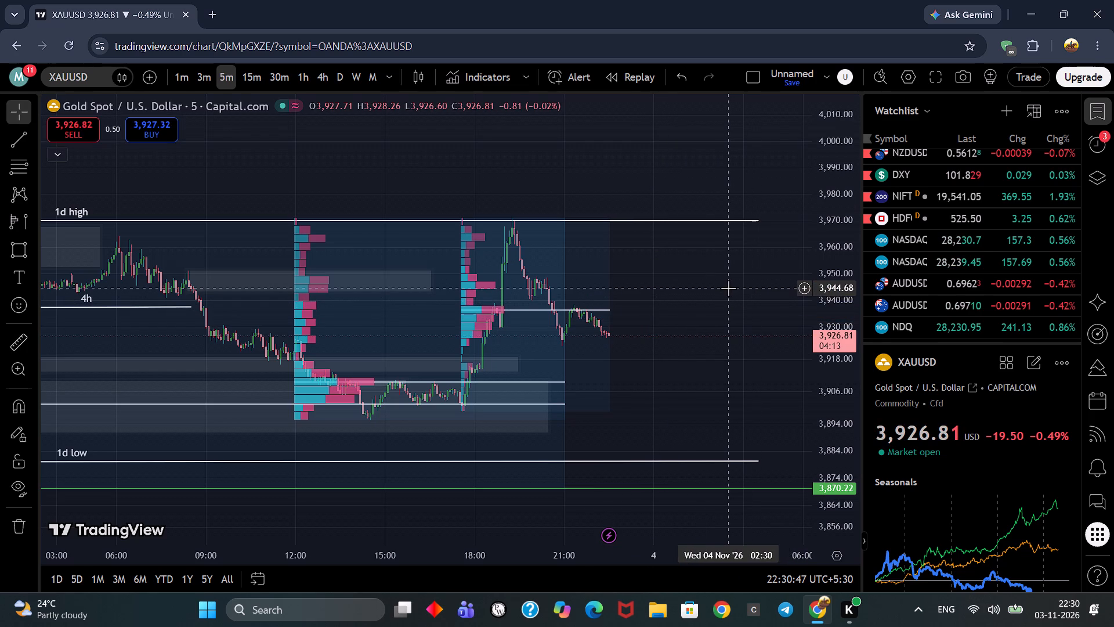
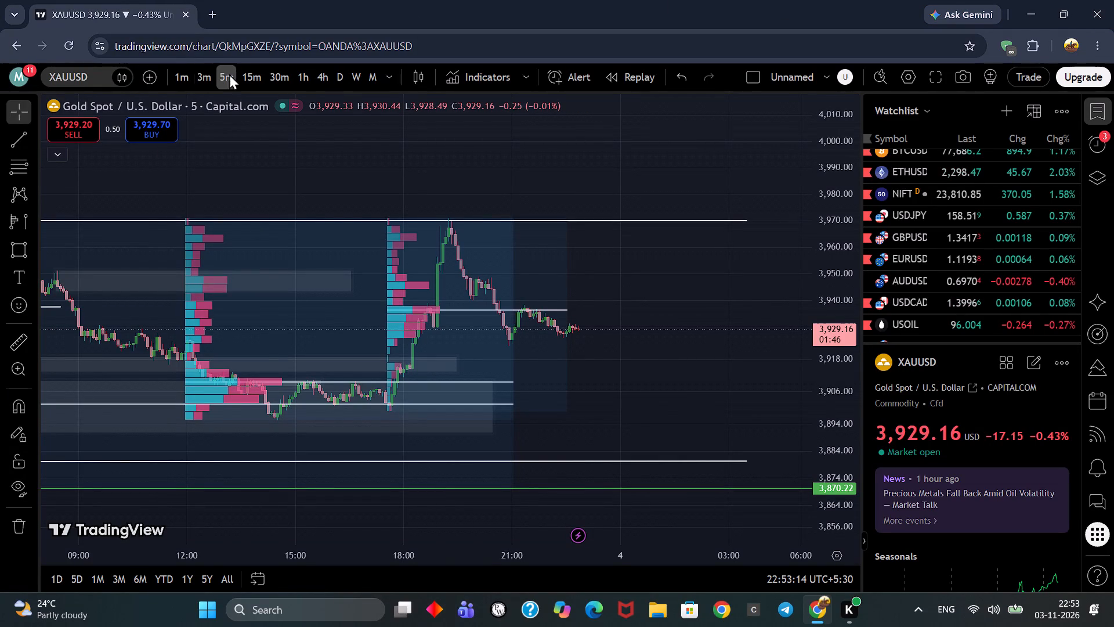
Examine the 4-hour chart around the 1d high and 1d low range and the marked levels above it, up to 4,226.94.
click(257, 69)
click(330, 80)
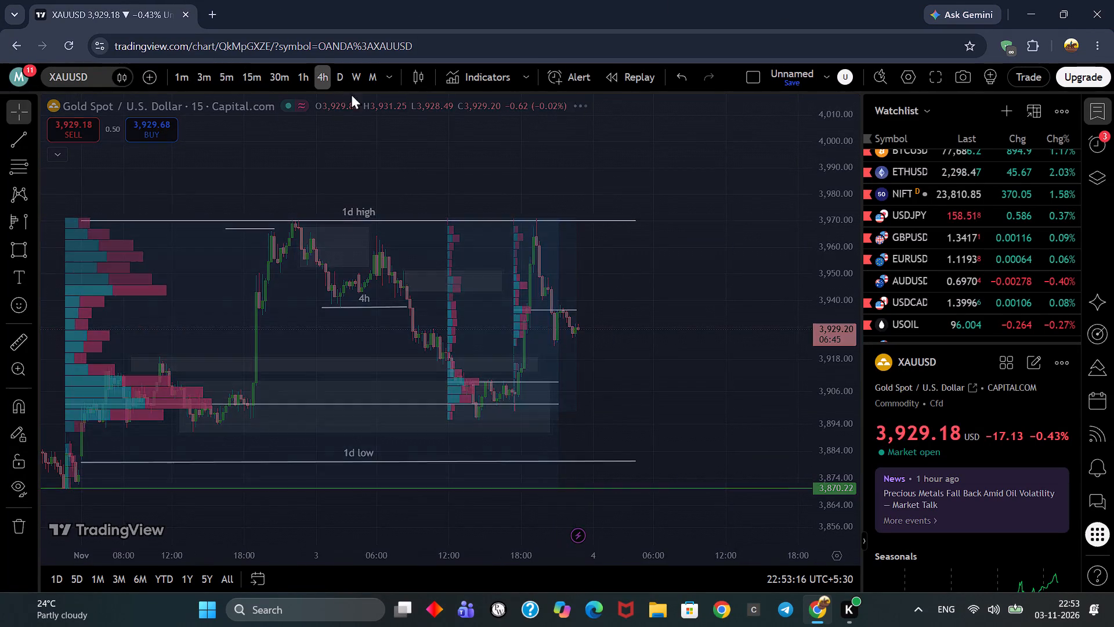
scroll(649, 374, up, 15)
drag(339, 343, 618, 346)
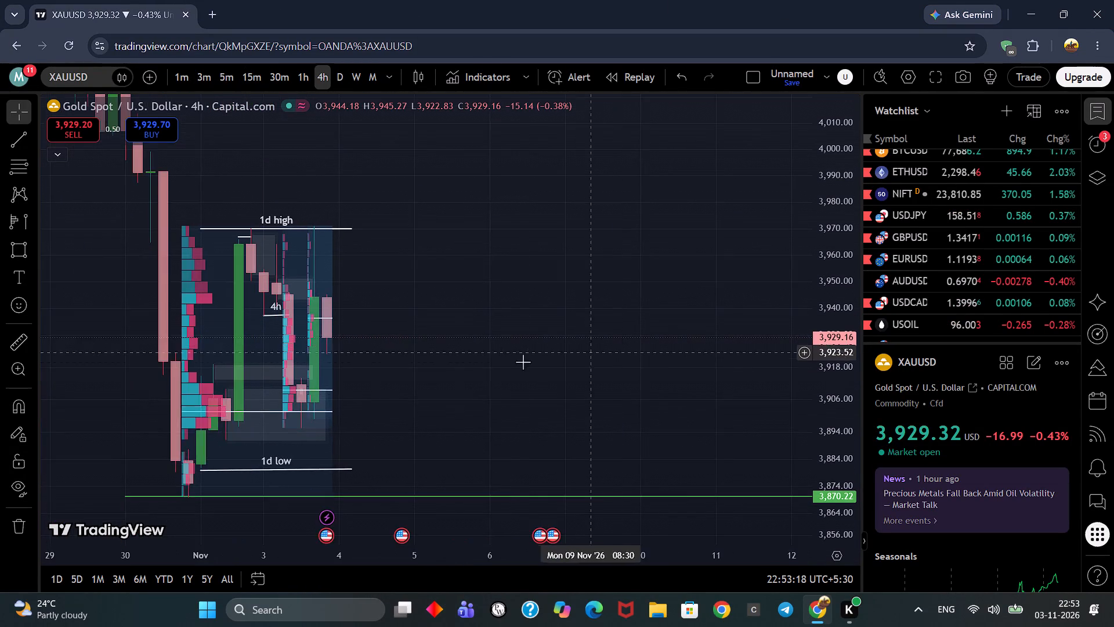
scroll(498, 364, up, 3)
drag(437, 300, 762, 306)
scroll(845, 262, down, 3)
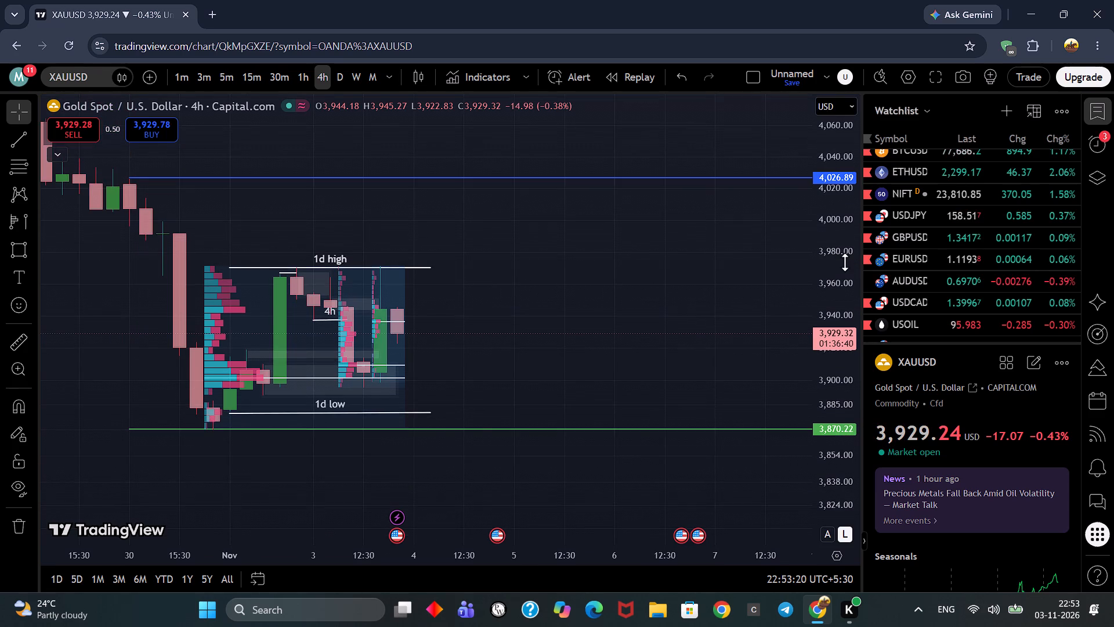
scroll(443, 224, up, 1)
scroll(449, 226, down, 2)
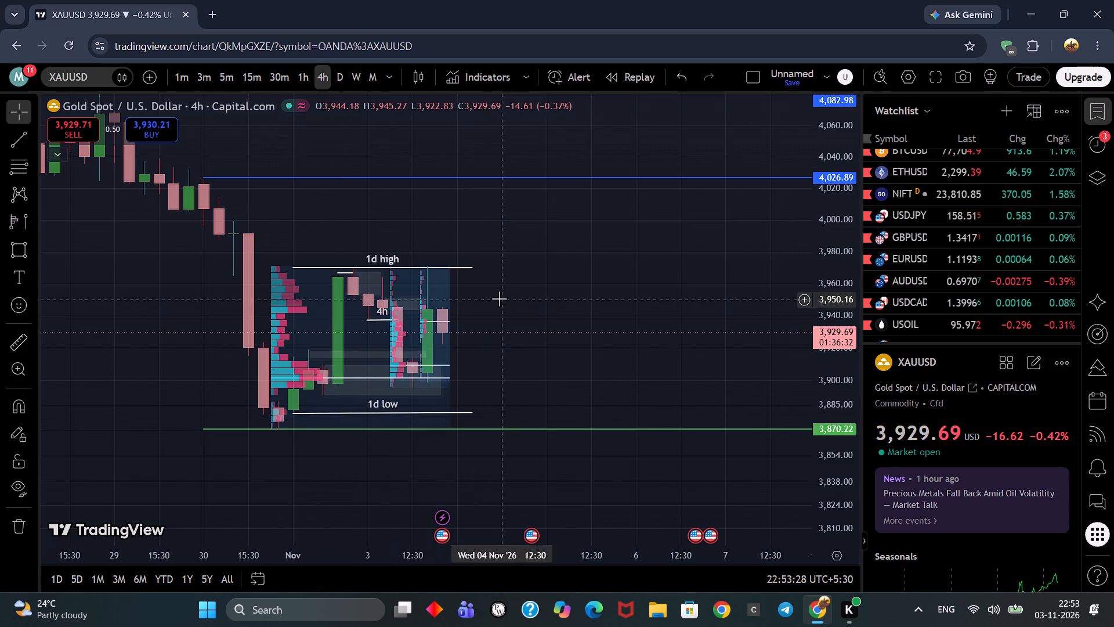
scroll(554, 305, down, 4)
drag(685, 260, 694, 391)
scroll(695, 325, down, 6)
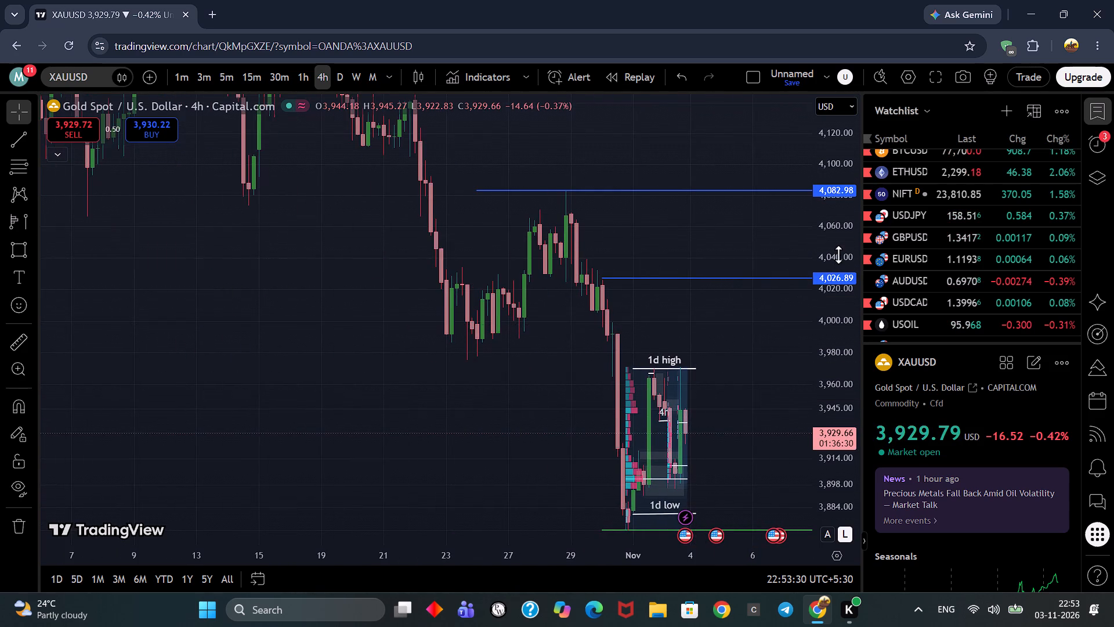
scroll(837, 250, down, 4)
drag(750, 209, 537, 267)
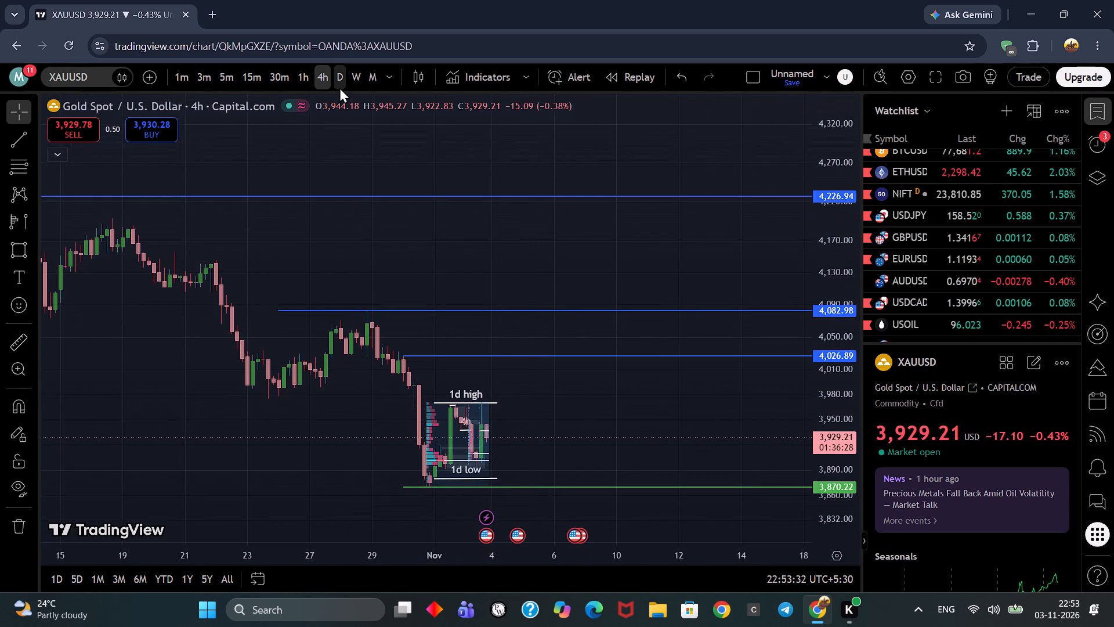
On the daily chart, draw a rectangle zone from about 4,106 to 4,204, starting 16 October and extending to mid-December.
click(339, 87)
scroll(512, 311, up, 4)
scroll(508, 263, up, 3)
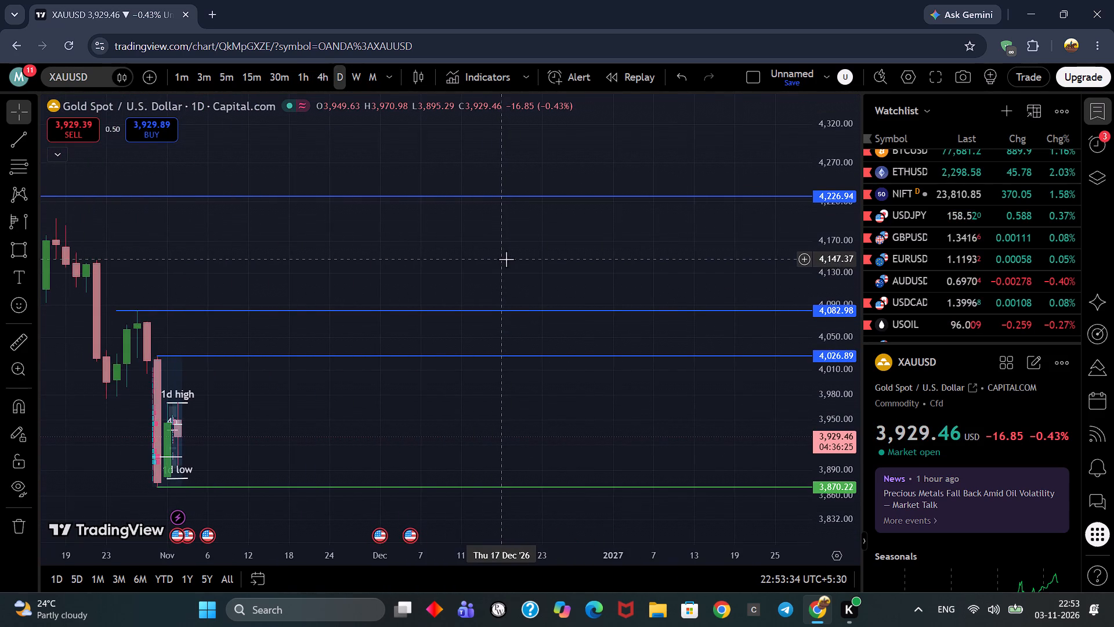
drag(440, 228, 580, 230)
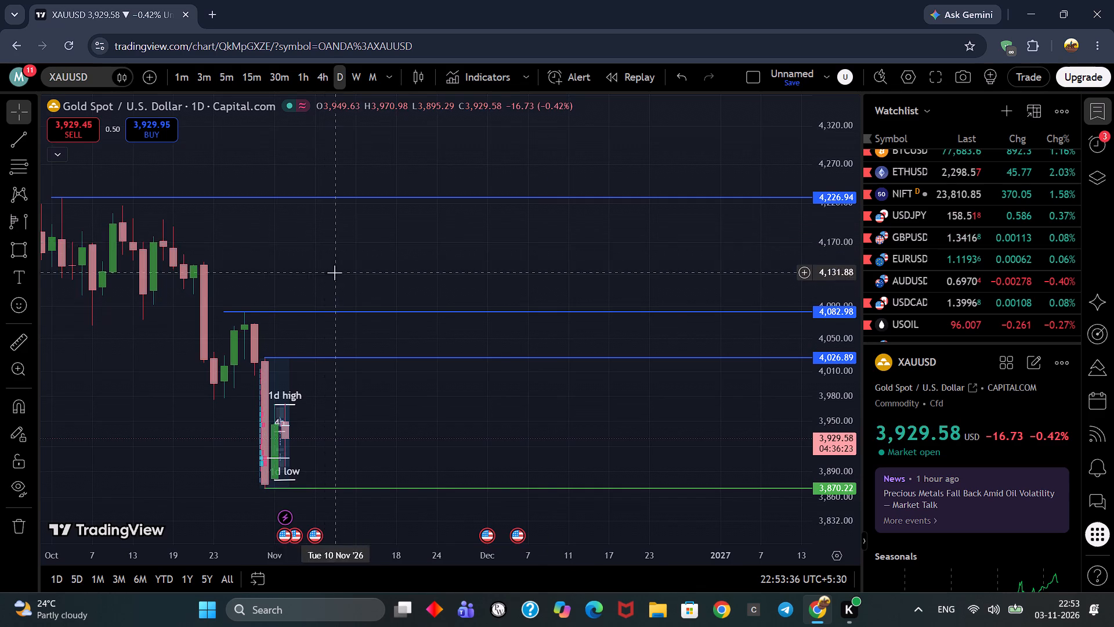
drag(337, 271, 460, 318)
scroll(519, 246, down, 3)
scroll(836, 286, down, 1)
scroll(682, 296, up, 1)
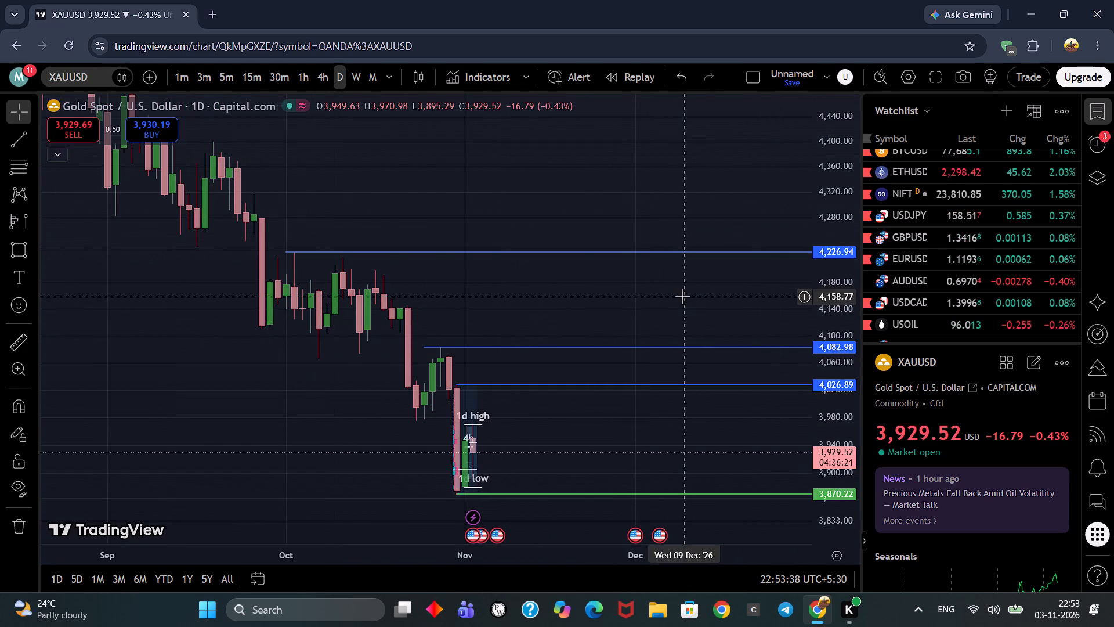
drag(659, 296, 587, 296)
click(8, 251)
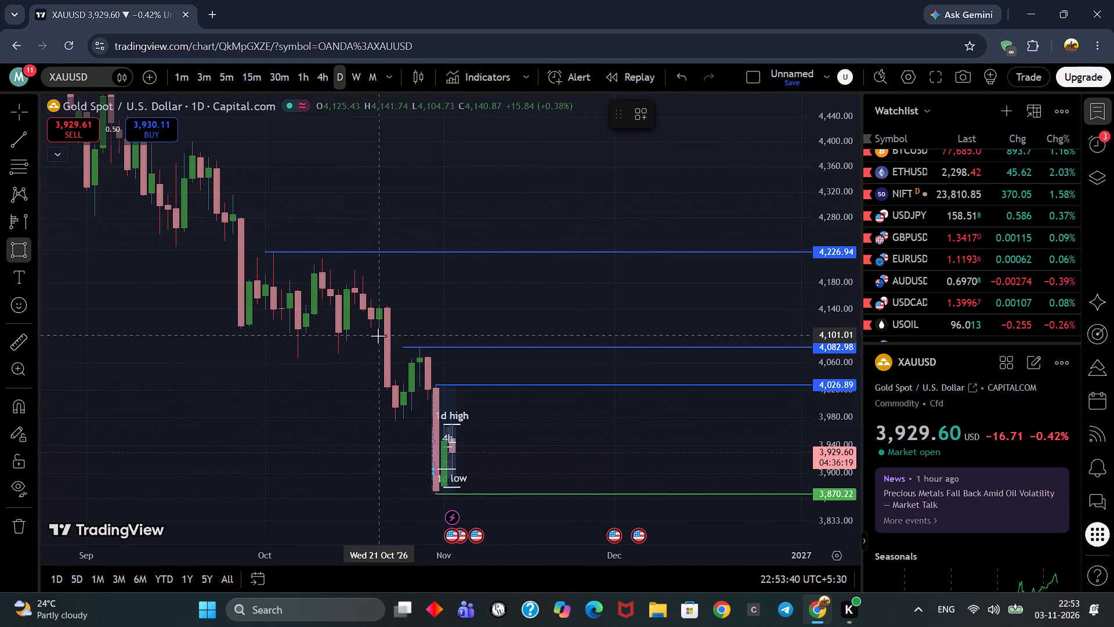
click(357, 331)
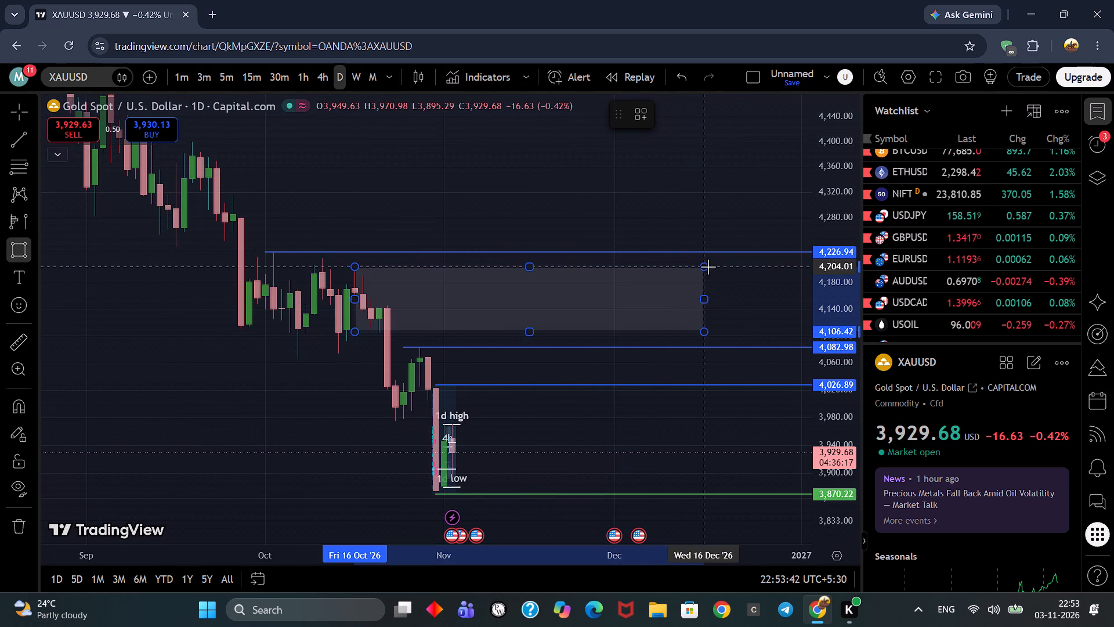
click(716, 266)
click(611, 179)
Draw a fixed range volume profile over the daily decline, from the late-August peak to 3 November.
drag(611, 179, 612, 280)
scroll(714, 245, down, 3)
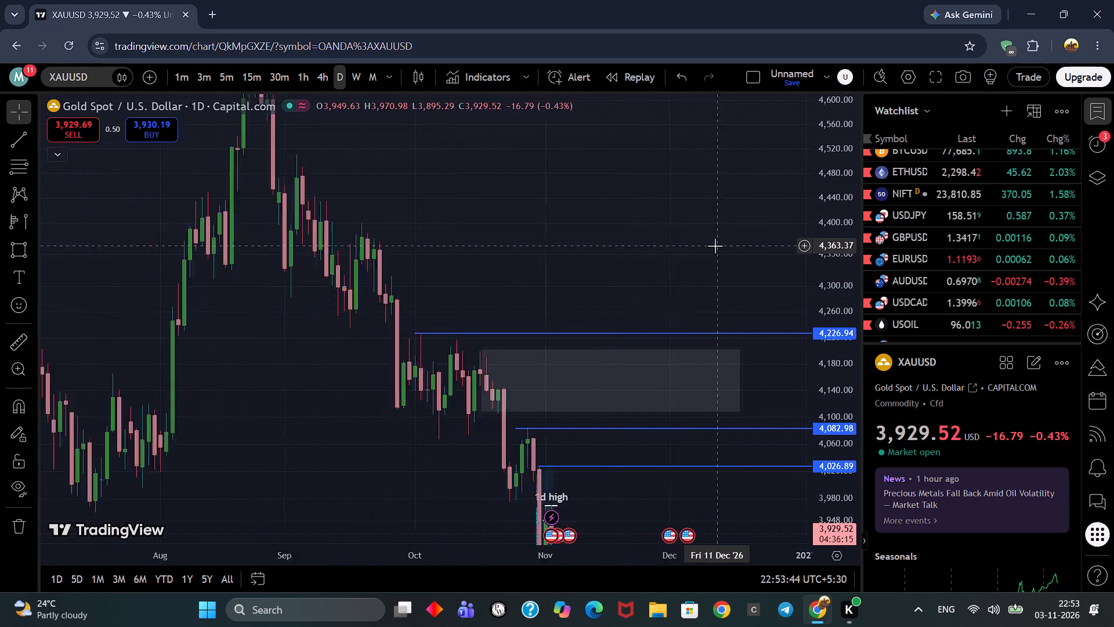
scroll(813, 228, down, 2)
scroll(842, 248, up, 1)
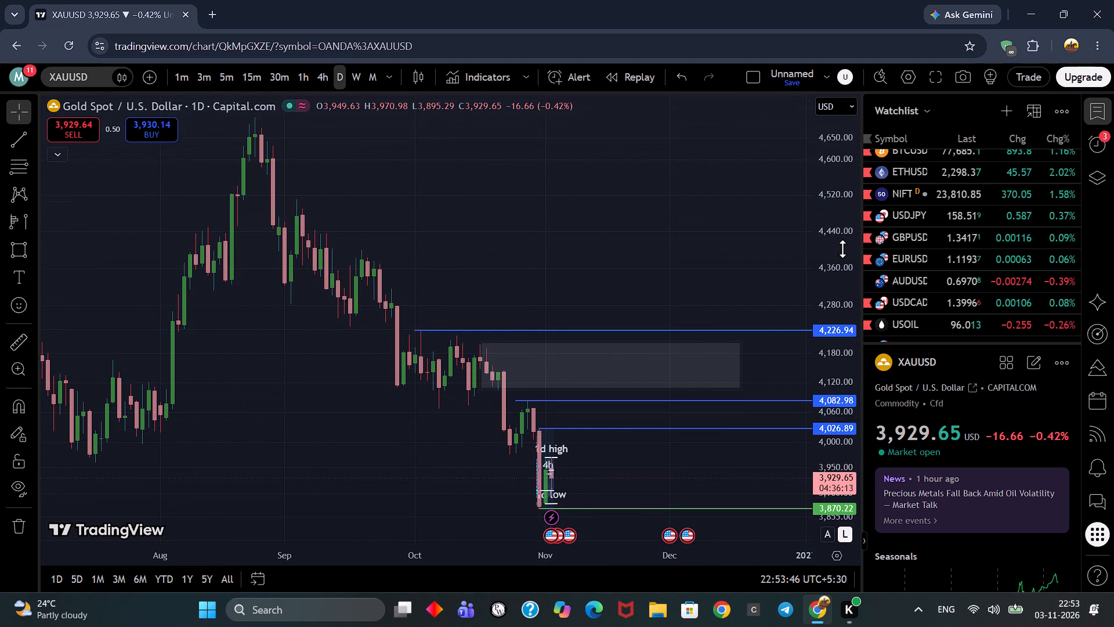
scroll(842, 248, up, 2)
scroll(677, 246, up, 2)
drag(656, 239, 594, 219)
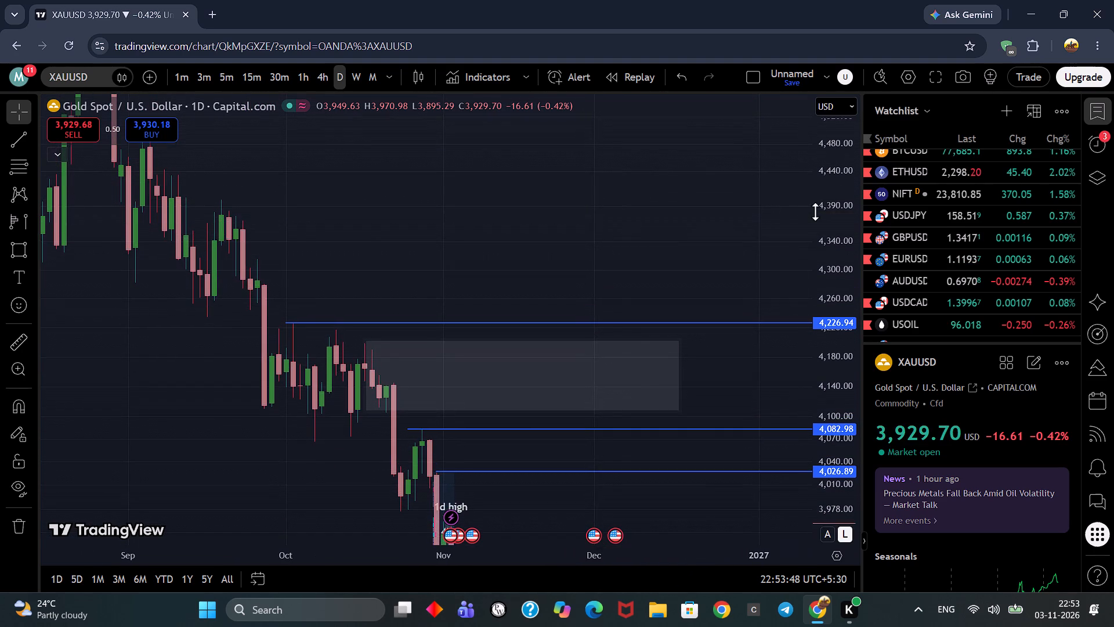
scroll(821, 220, down, 3)
scroll(718, 224, down, 4)
drag(713, 224, 551, 258)
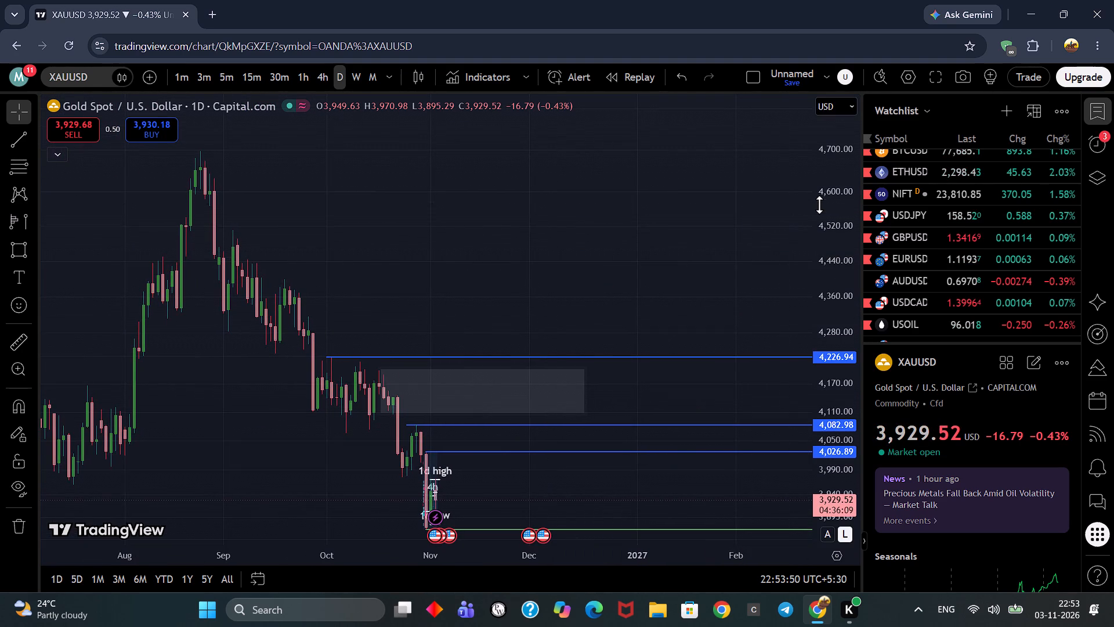
scroll(820, 208, down, 2)
drag(707, 228, 631, 228)
click(0, 232)
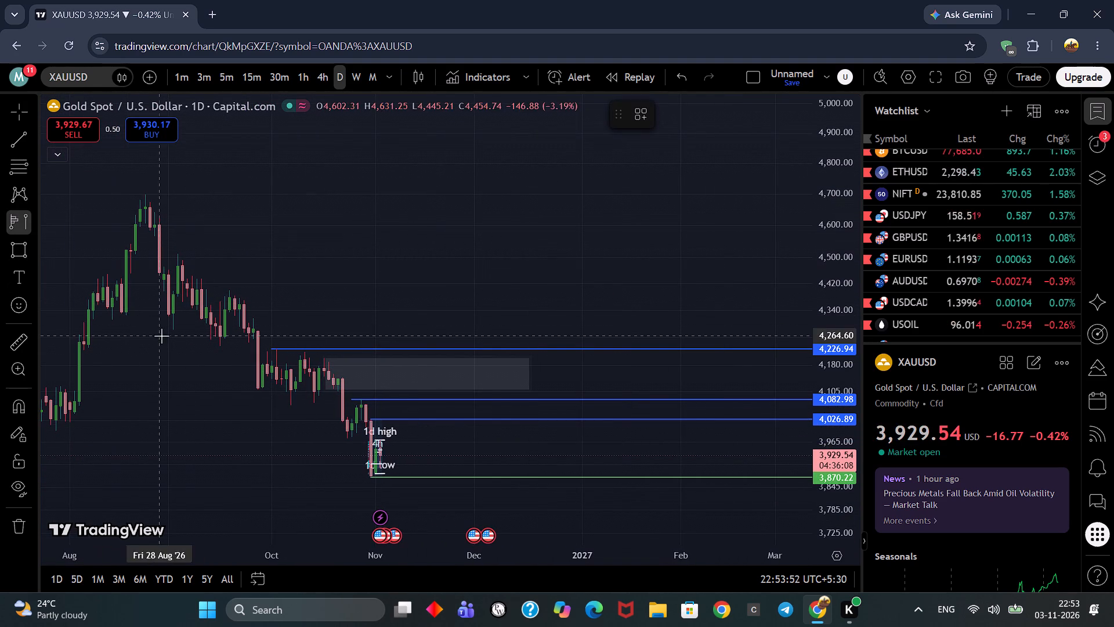
click(147, 315)
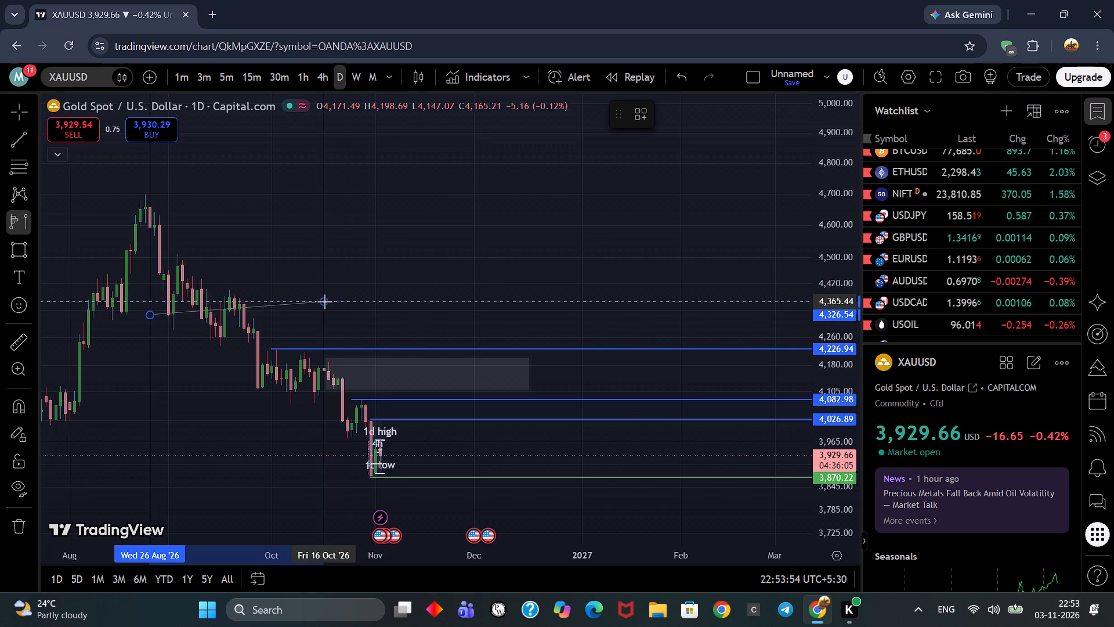
click(438, 322)
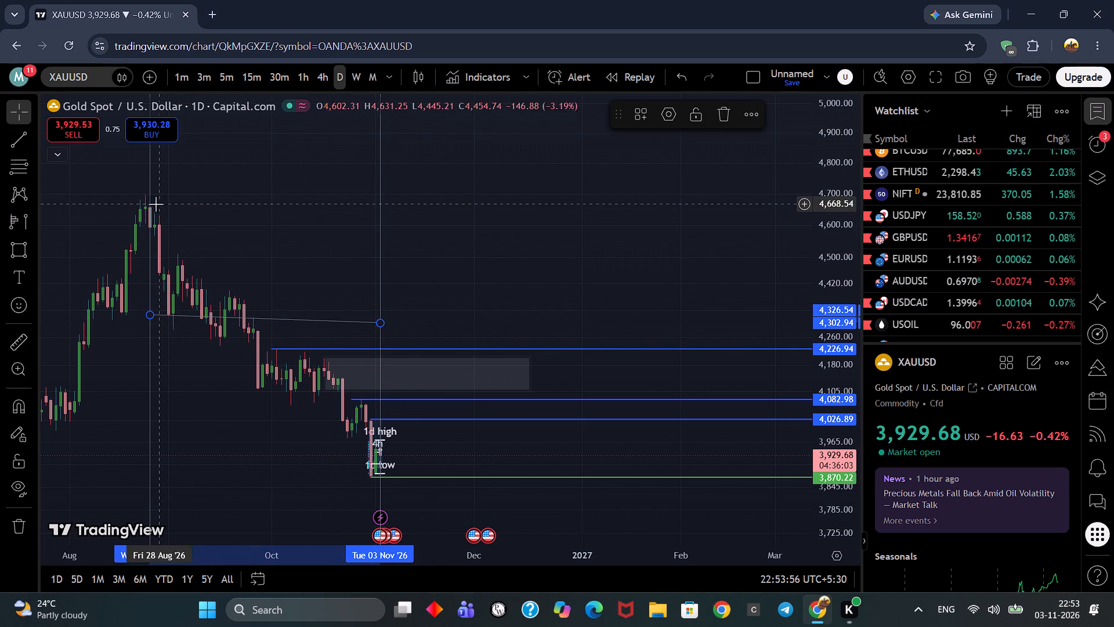
drag(148, 313, 144, 302)
click(218, 190)
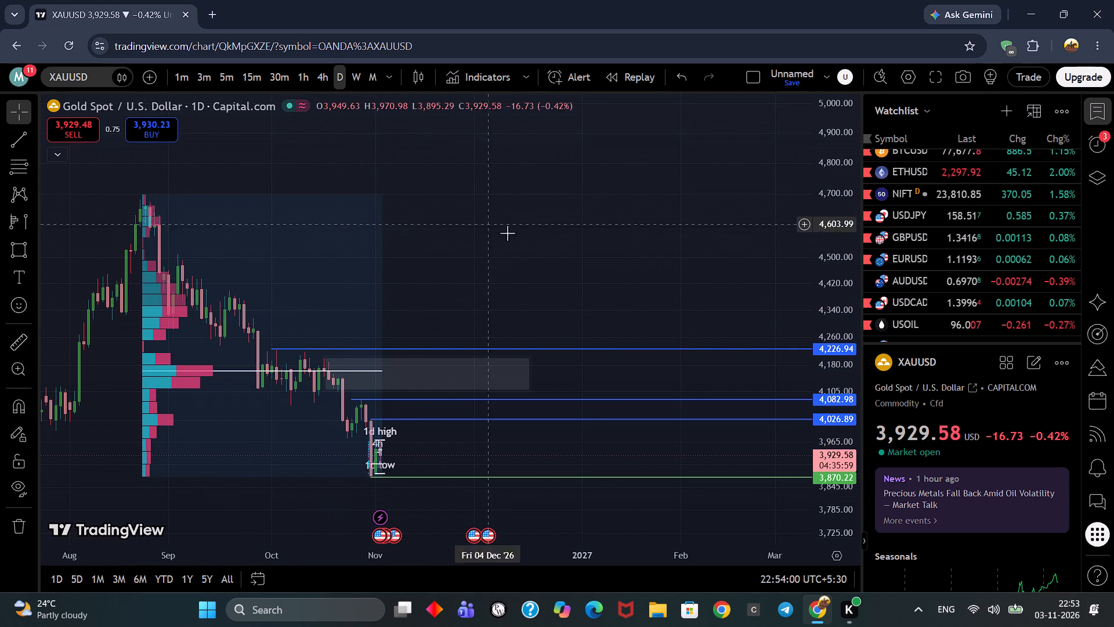
Draw a projected path from the current price up above 4,026.89, back to about 3,970, up to about 4,108 in the zone, and down to about 3,849.
drag(515, 246, 511, 217)
drag(585, 345, 511, 254)
scroll(498, 377, up, 1)
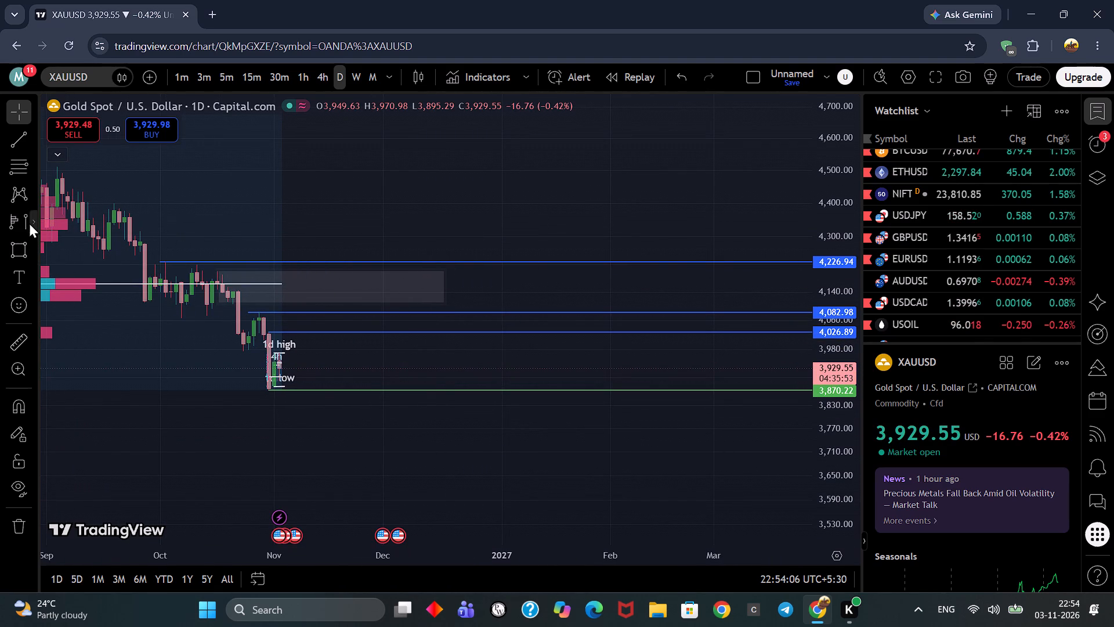
click(31, 220)
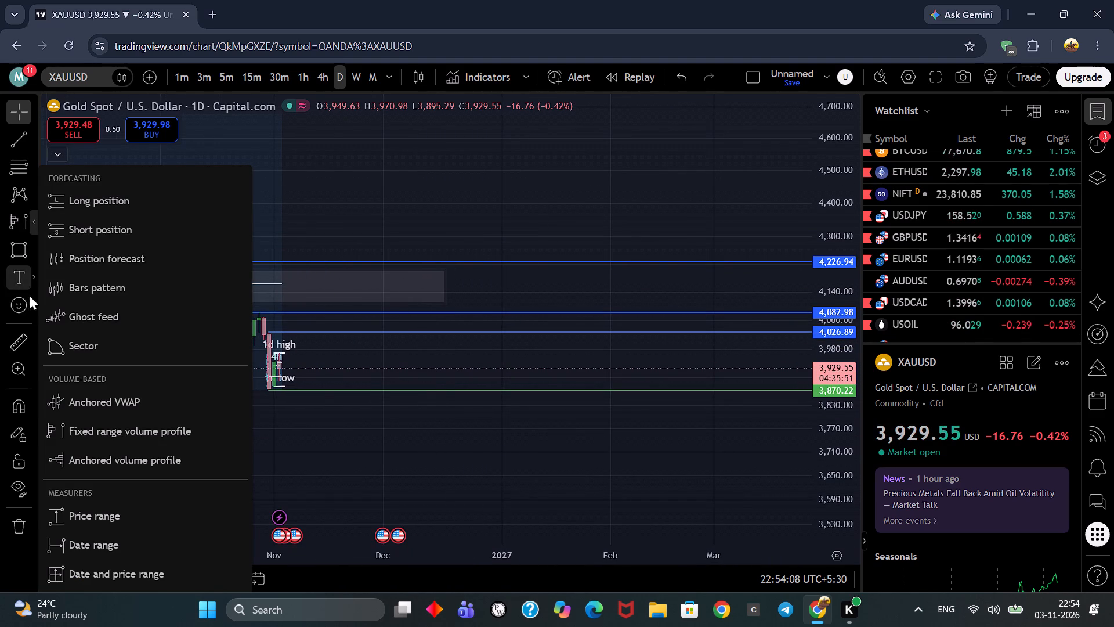
click(36, 247)
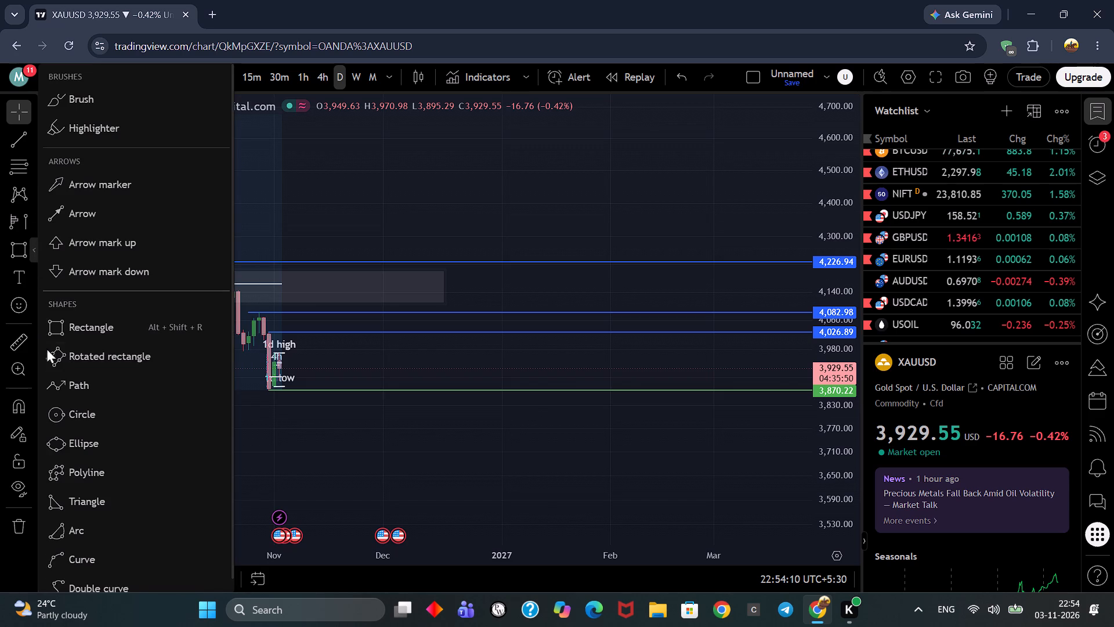
click(45, 389)
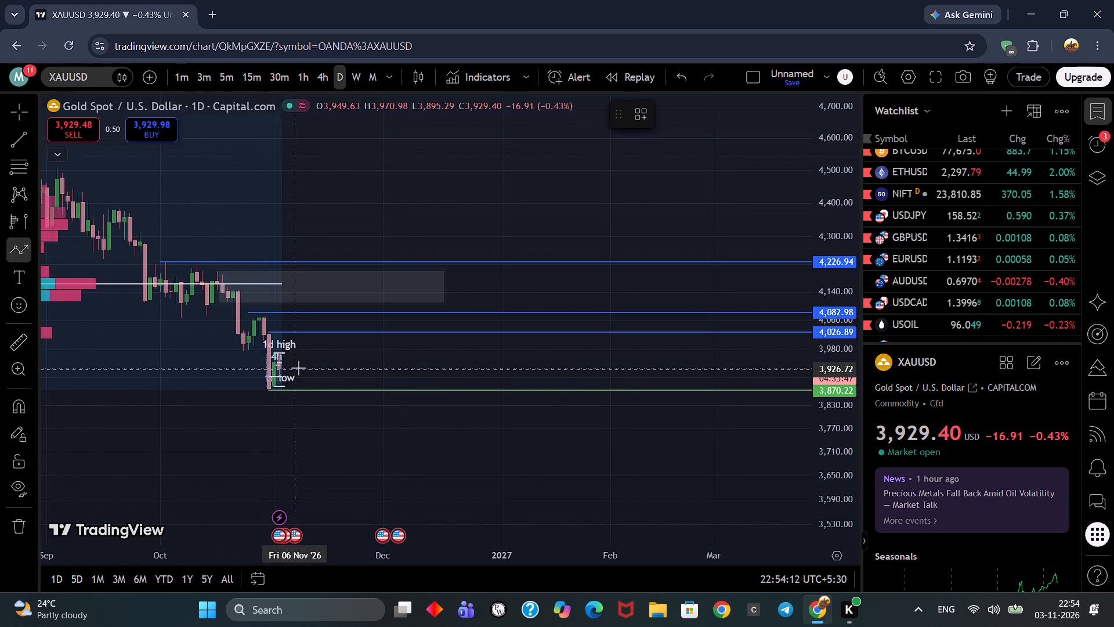
click(293, 367)
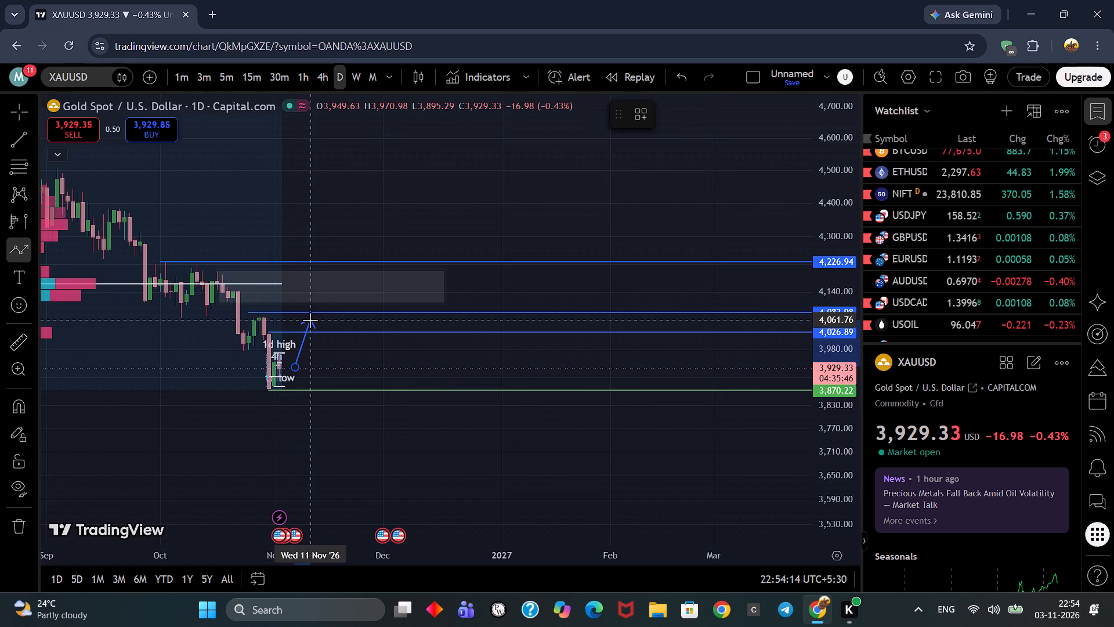
click(309, 325)
click(320, 353)
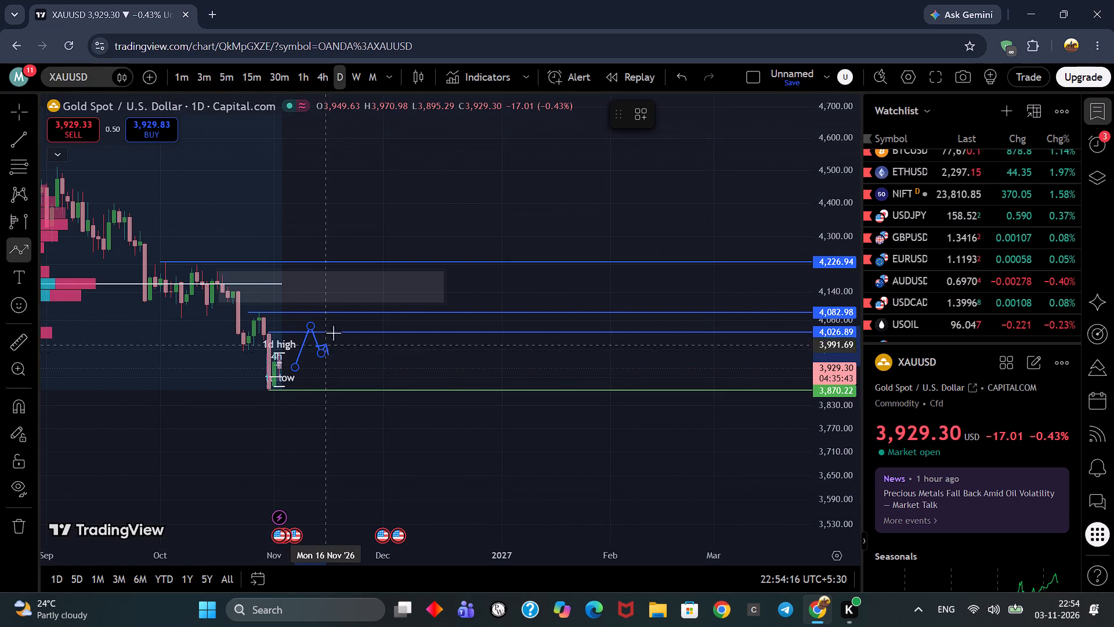
click(341, 303)
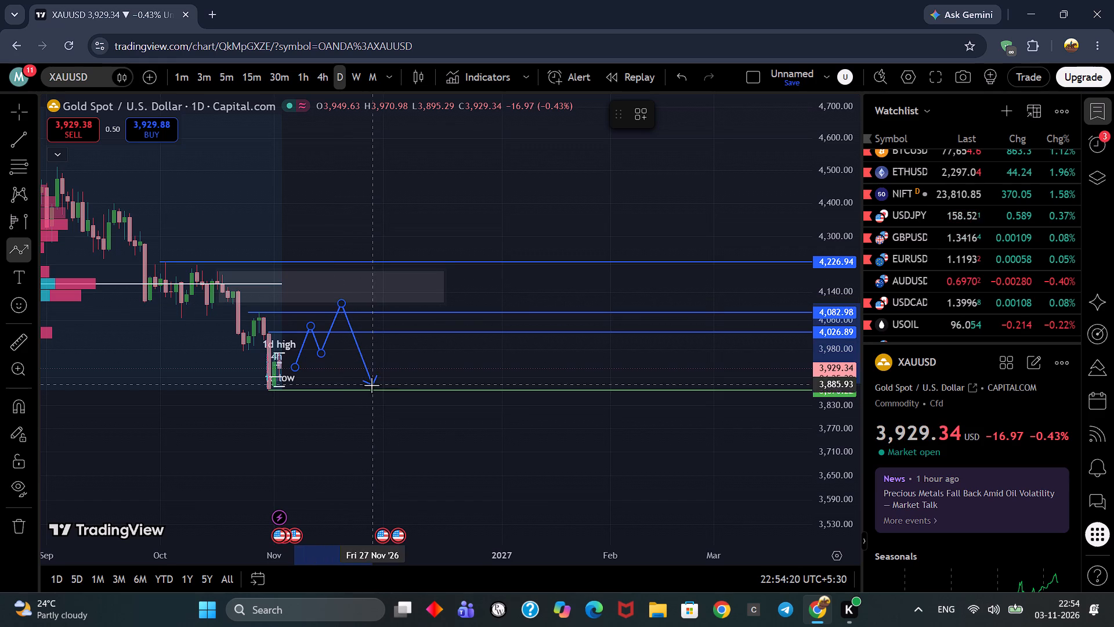
double_click(376, 398)
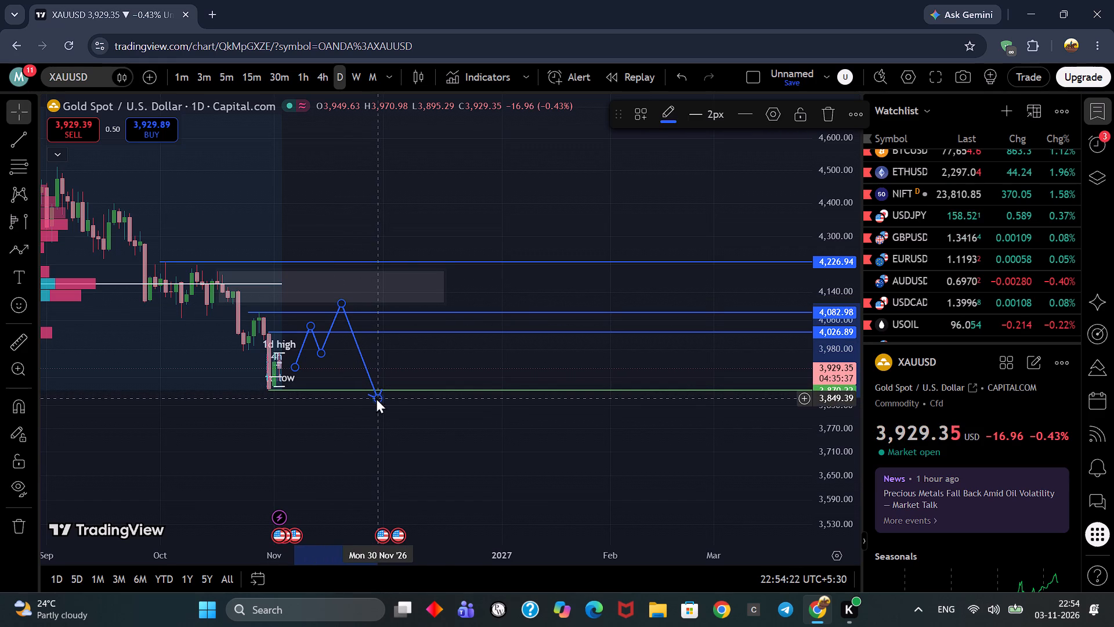
click(413, 377)
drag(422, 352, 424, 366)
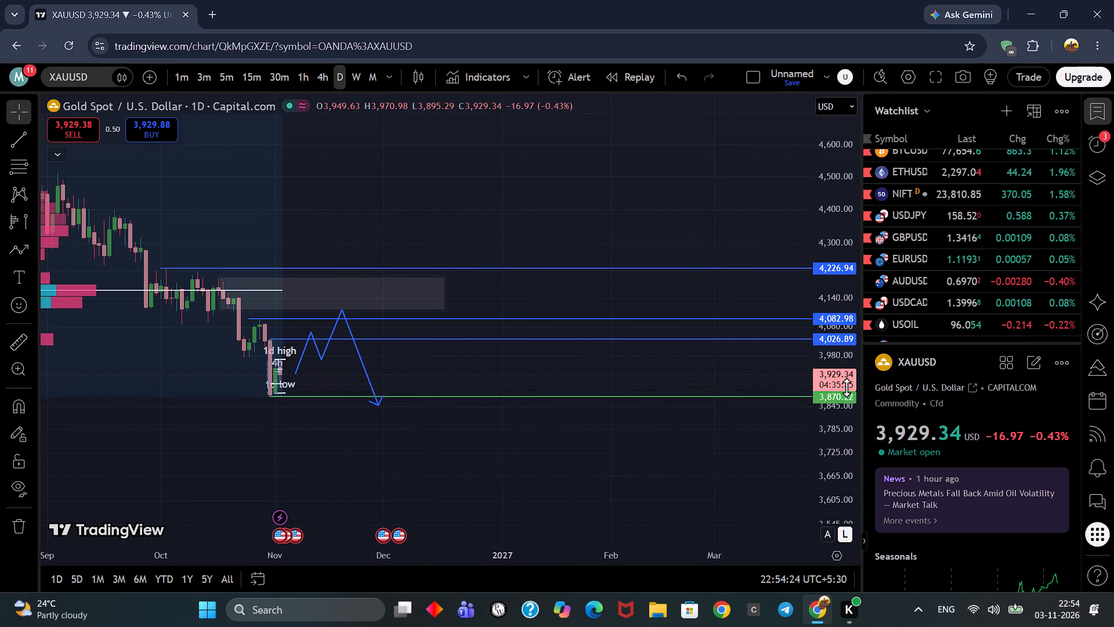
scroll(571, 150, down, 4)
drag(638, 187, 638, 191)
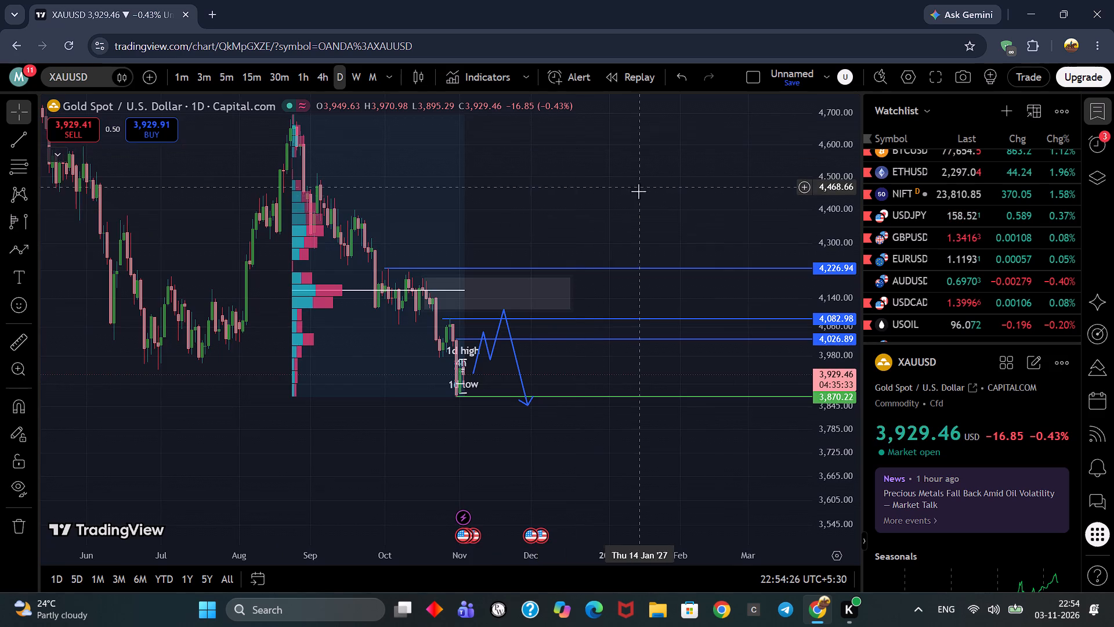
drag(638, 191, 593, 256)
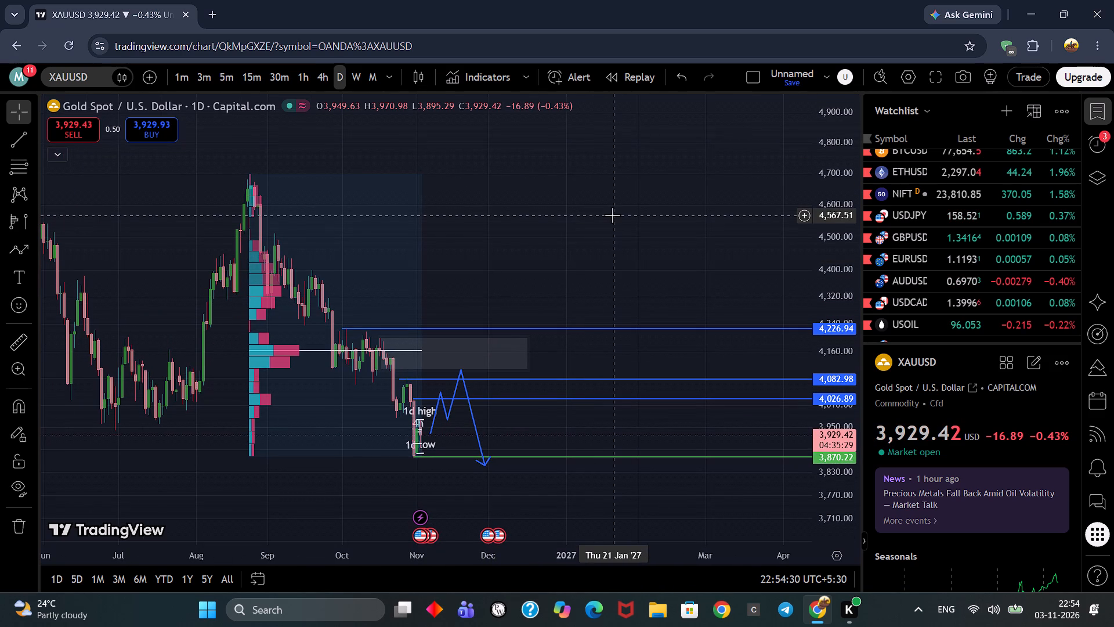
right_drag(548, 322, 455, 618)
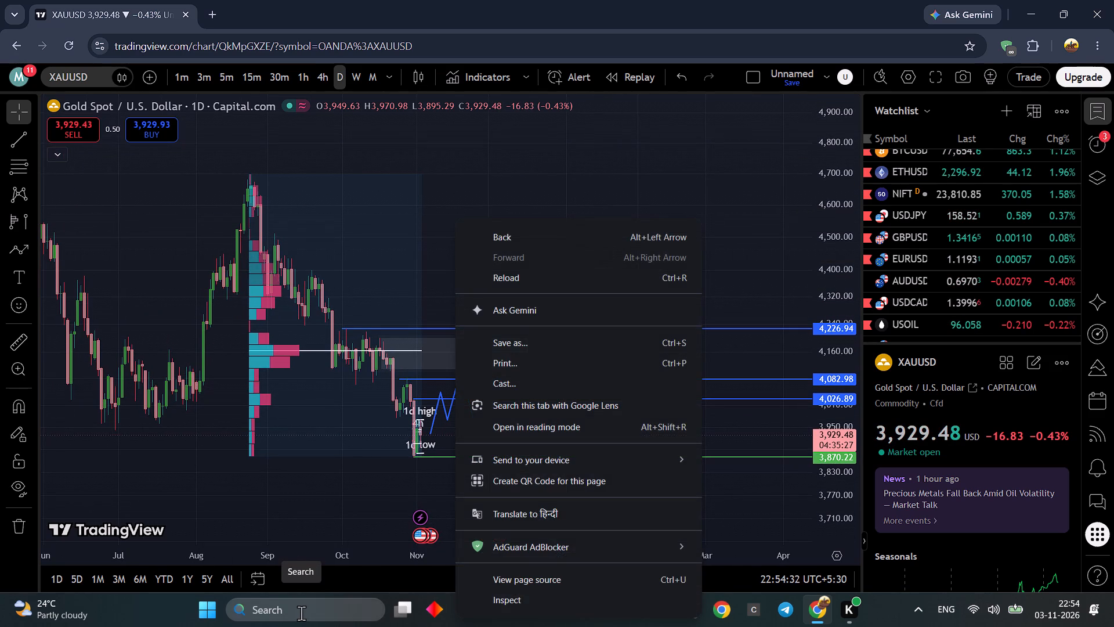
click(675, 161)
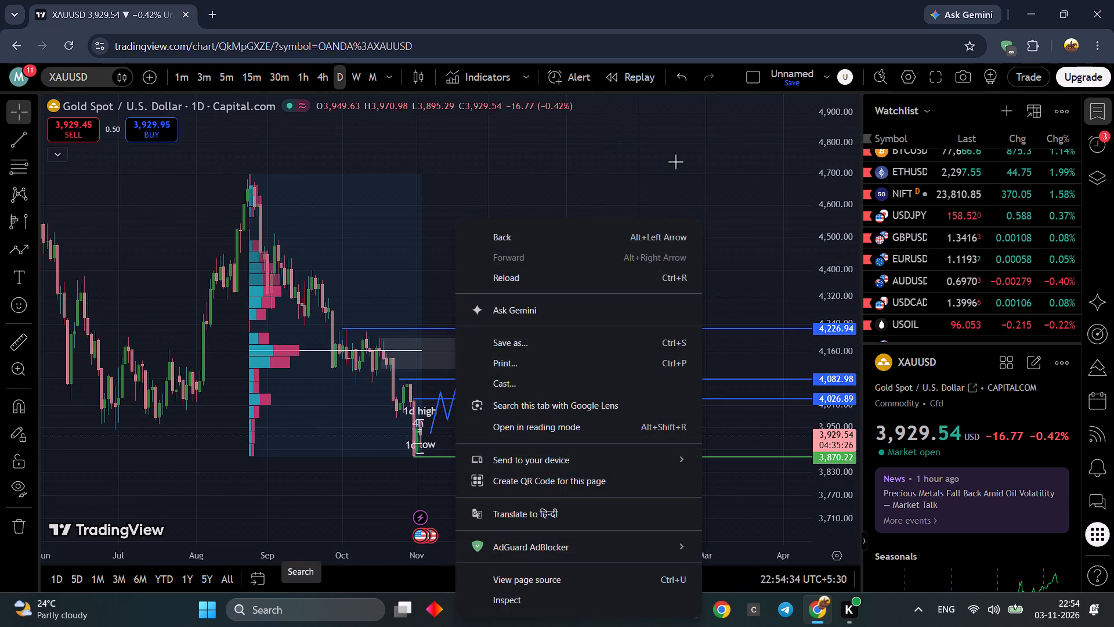
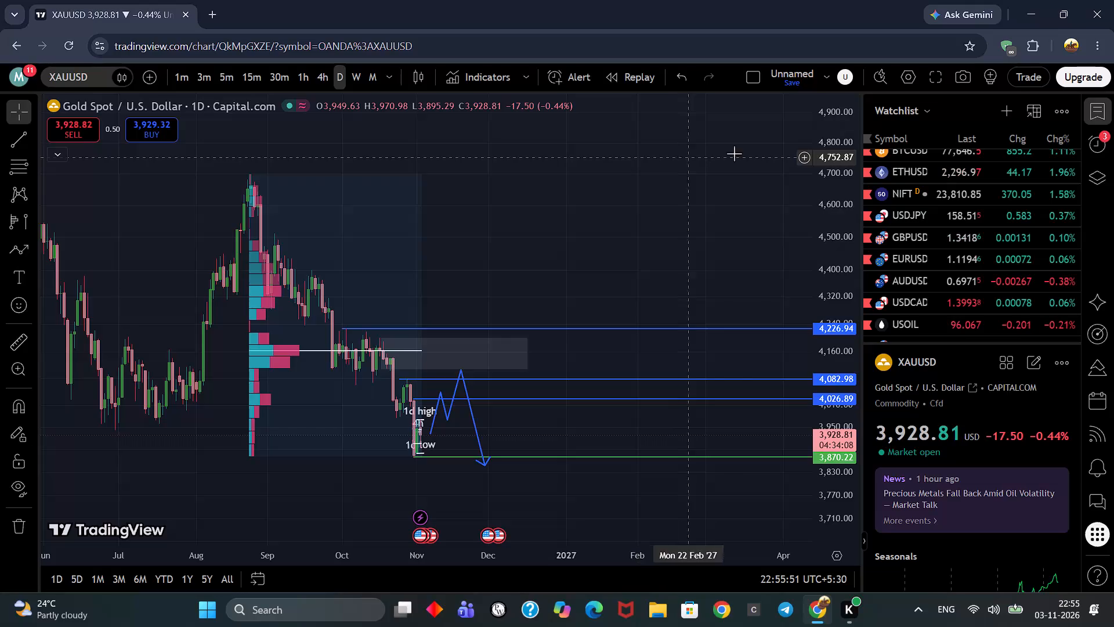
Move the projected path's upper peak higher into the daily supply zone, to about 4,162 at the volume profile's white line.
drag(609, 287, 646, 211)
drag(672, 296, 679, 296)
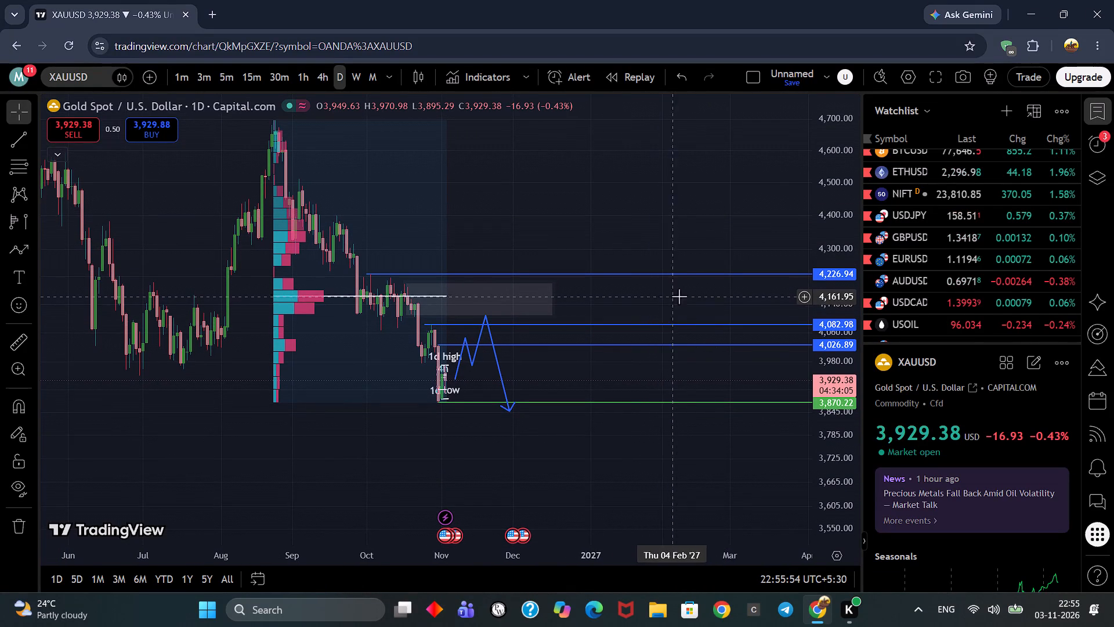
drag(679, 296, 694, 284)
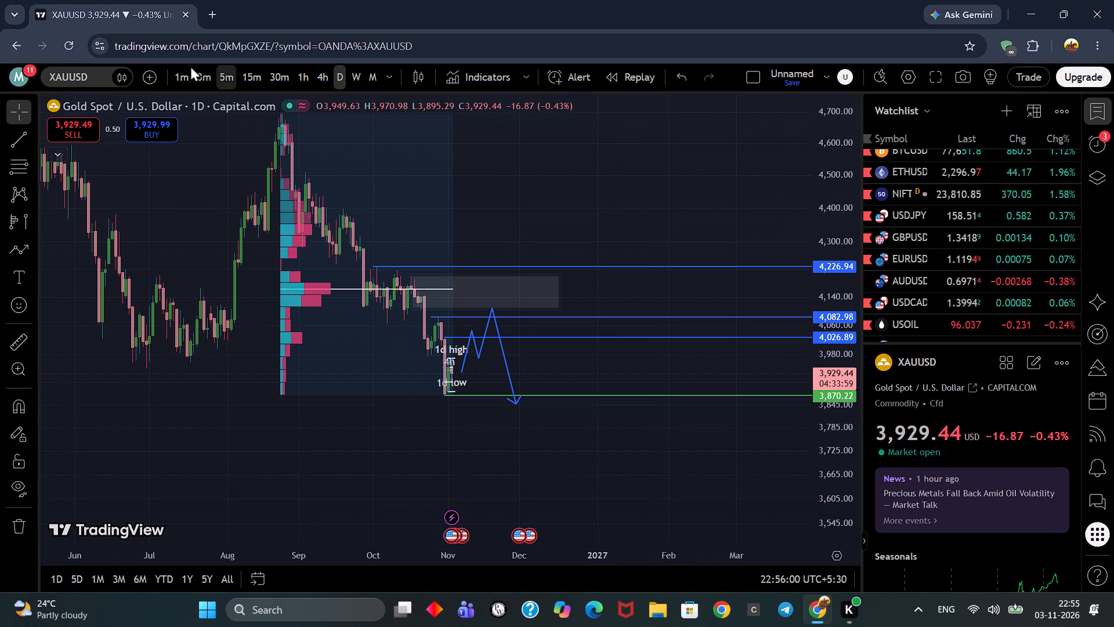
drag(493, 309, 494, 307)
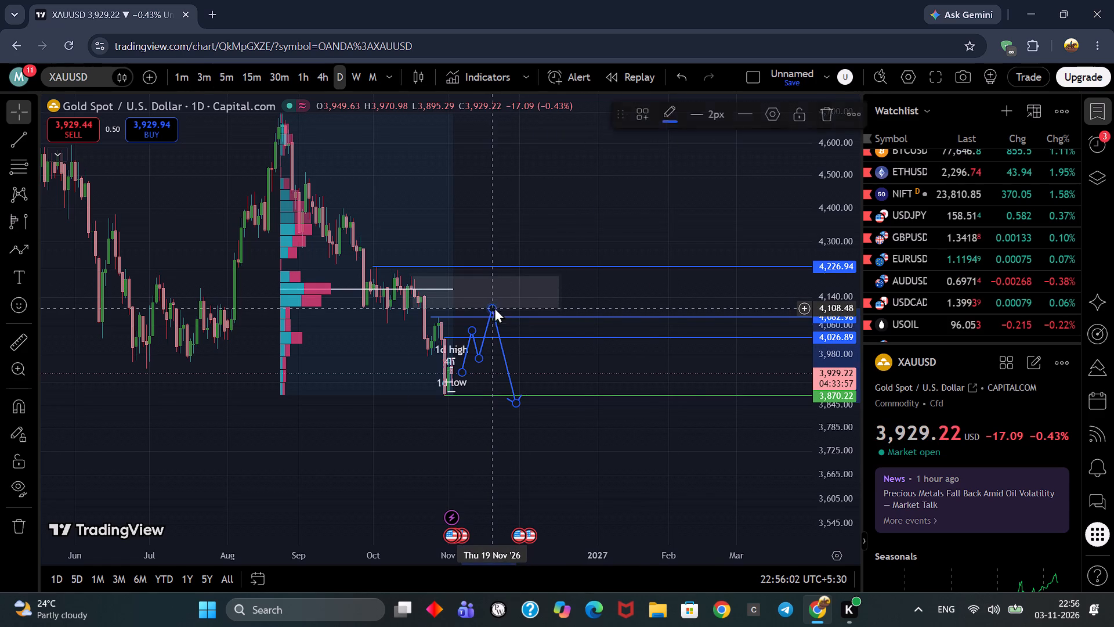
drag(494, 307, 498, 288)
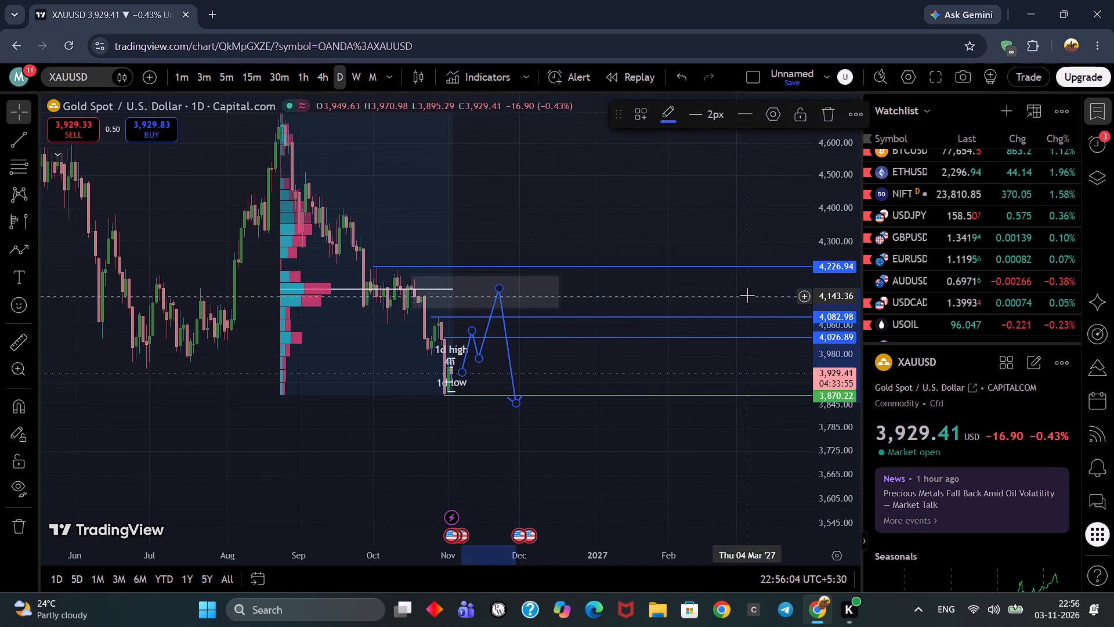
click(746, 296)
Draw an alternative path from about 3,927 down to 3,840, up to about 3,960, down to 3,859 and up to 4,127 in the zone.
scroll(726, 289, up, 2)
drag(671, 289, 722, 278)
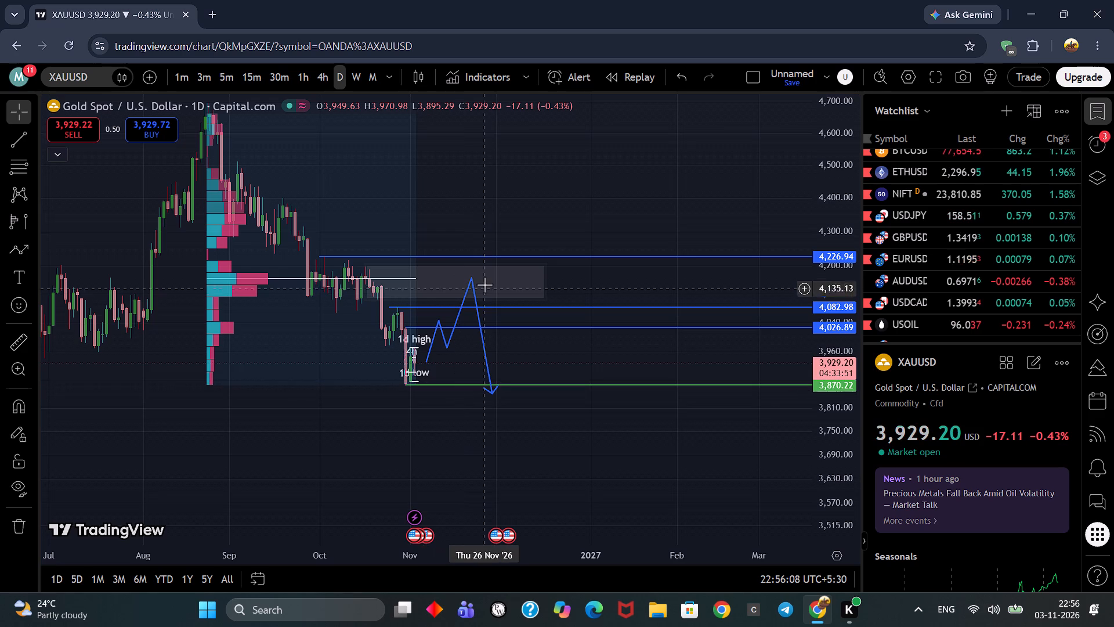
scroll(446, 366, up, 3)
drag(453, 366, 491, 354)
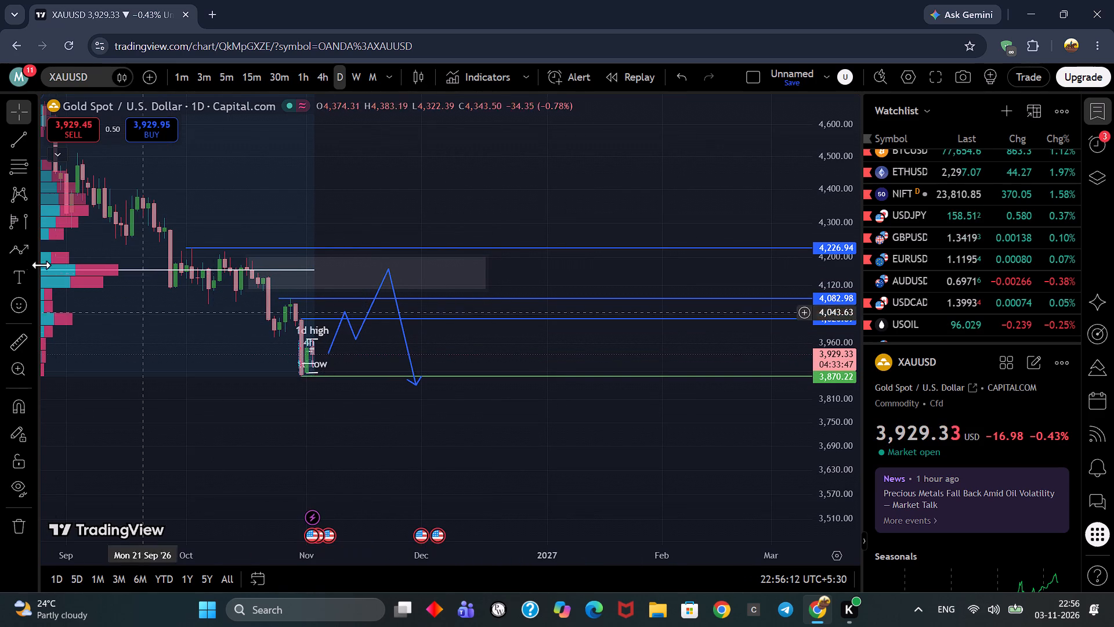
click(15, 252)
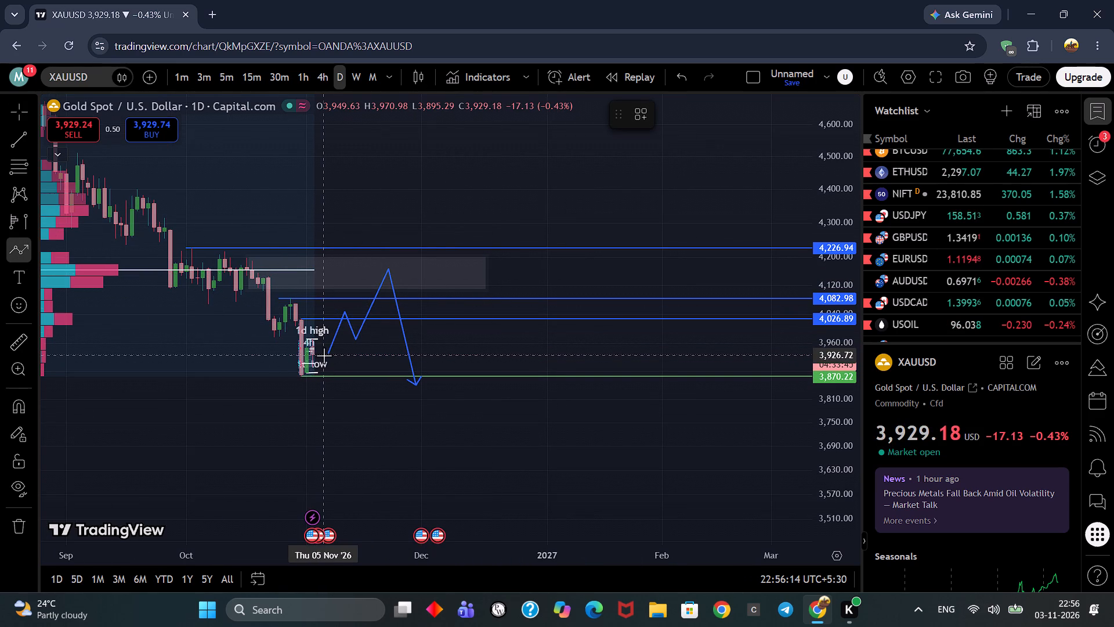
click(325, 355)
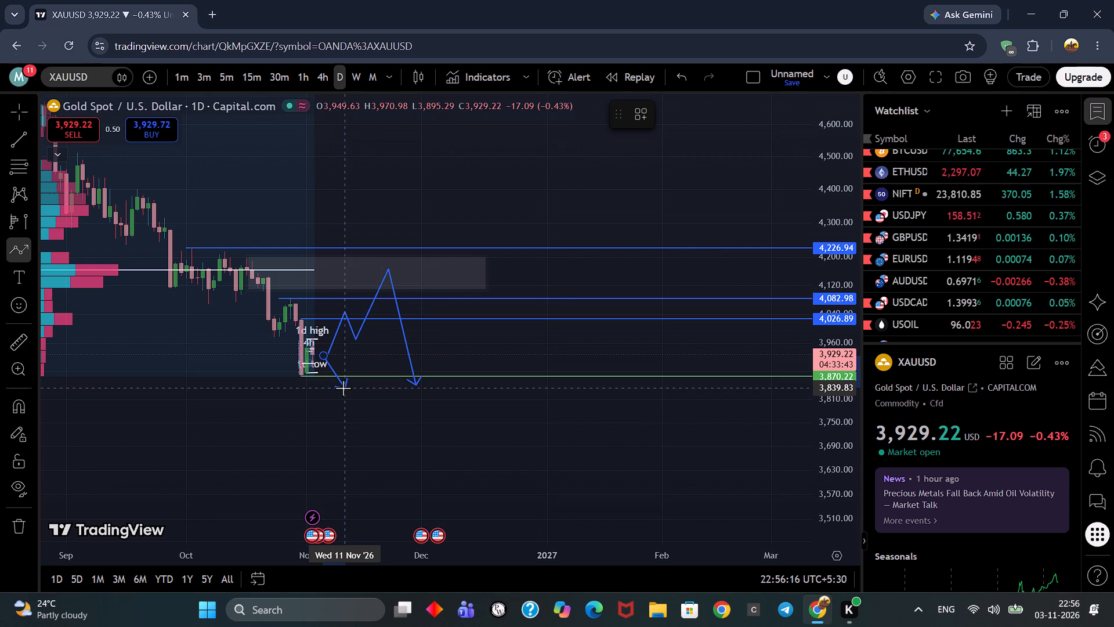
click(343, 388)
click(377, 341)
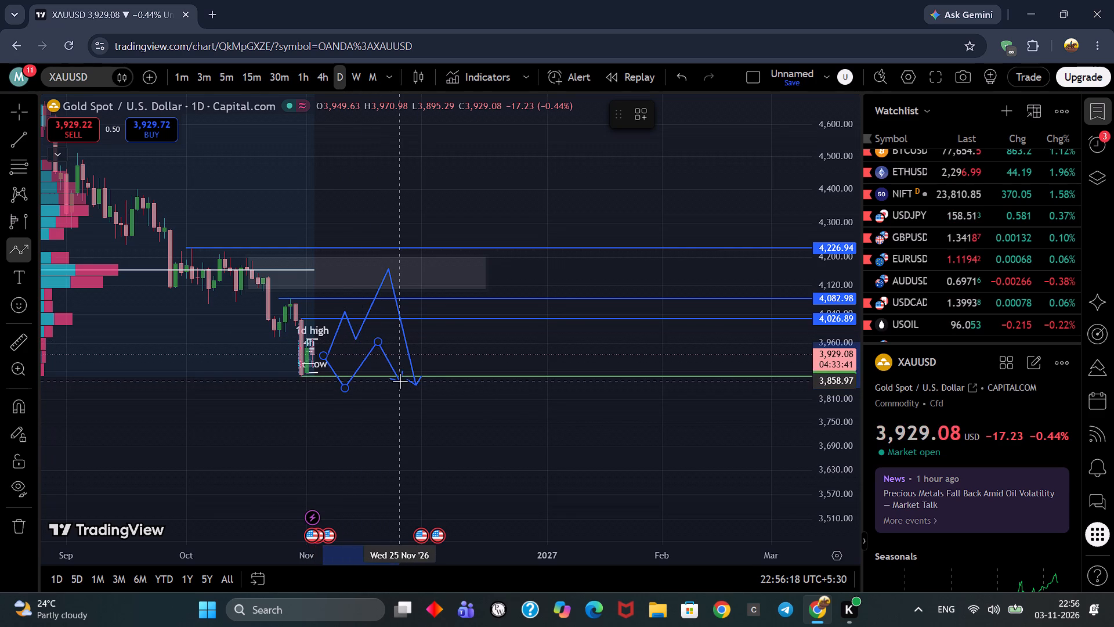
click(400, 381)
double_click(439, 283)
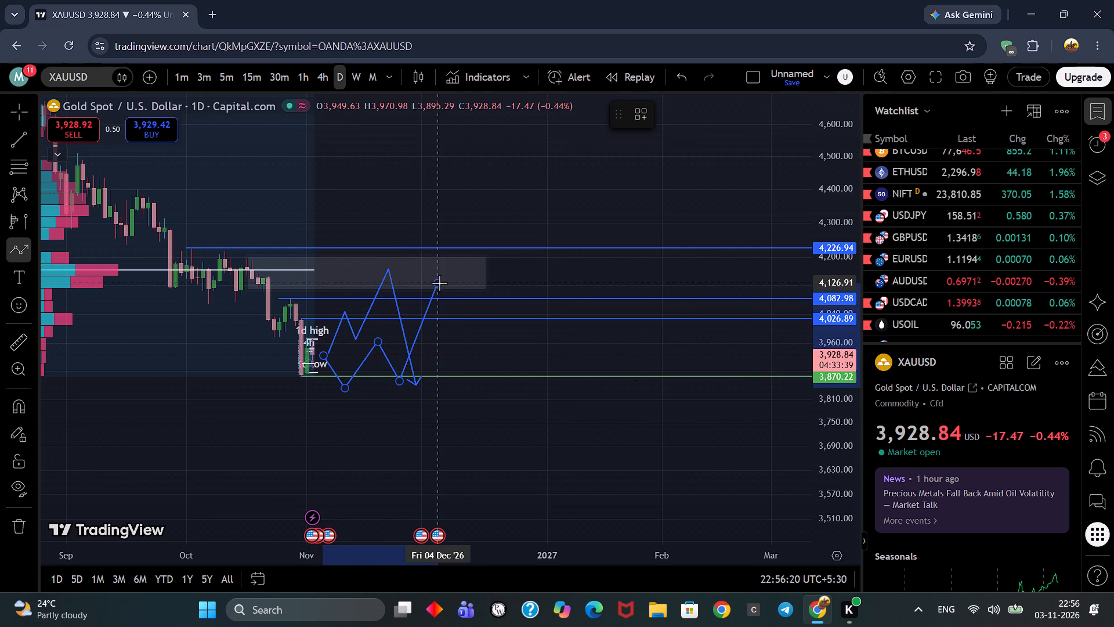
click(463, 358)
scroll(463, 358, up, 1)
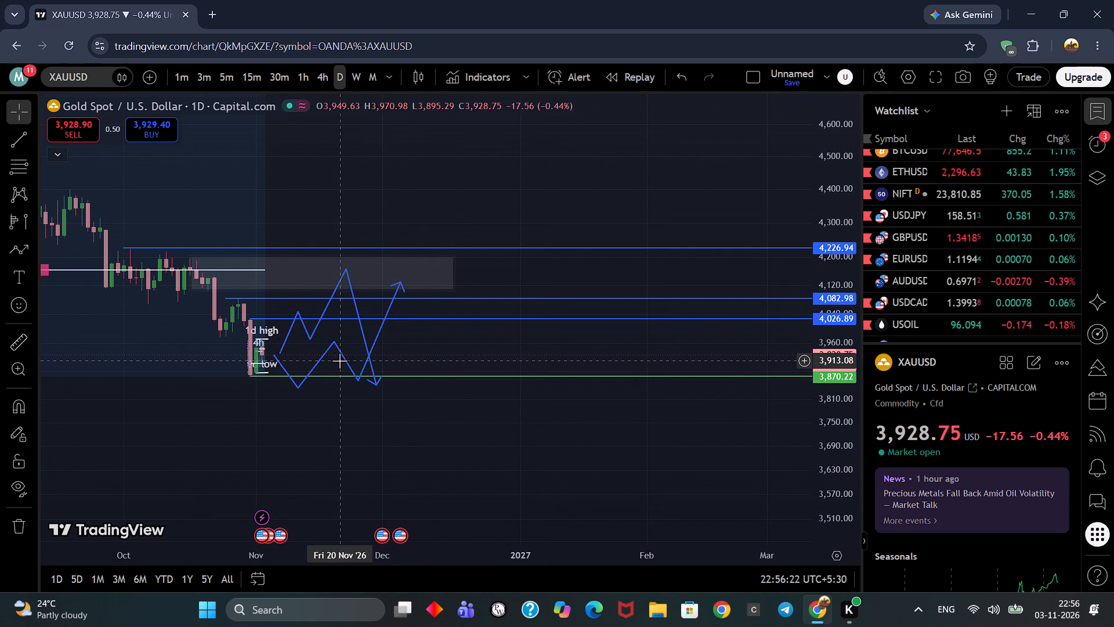
Delete both projected price paths from the daily chart.
click(314, 336)
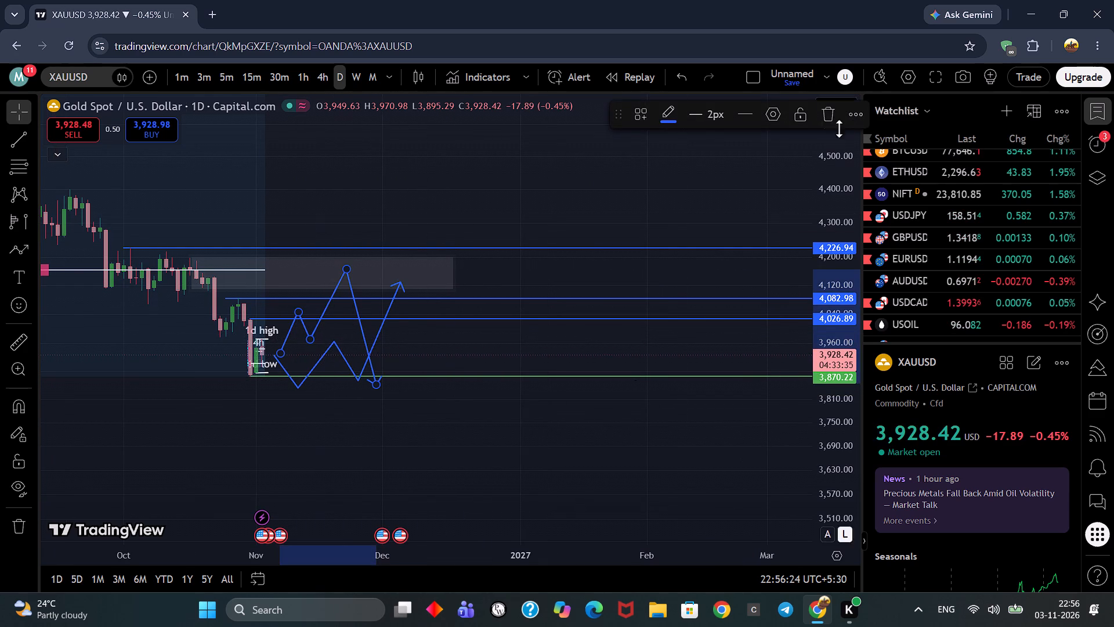
click(840, 125)
click(320, 361)
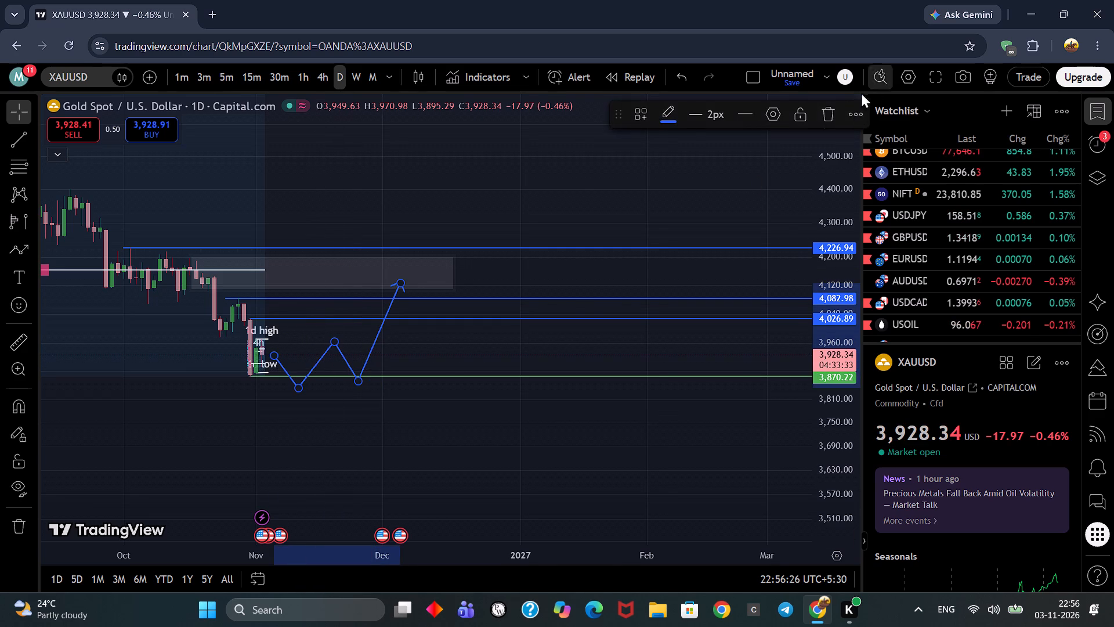
click(835, 114)
On the 1-hour chart, draw a fixed range volume profile from the 29 October peak at about 4,083 to 3 November.
click(324, 75)
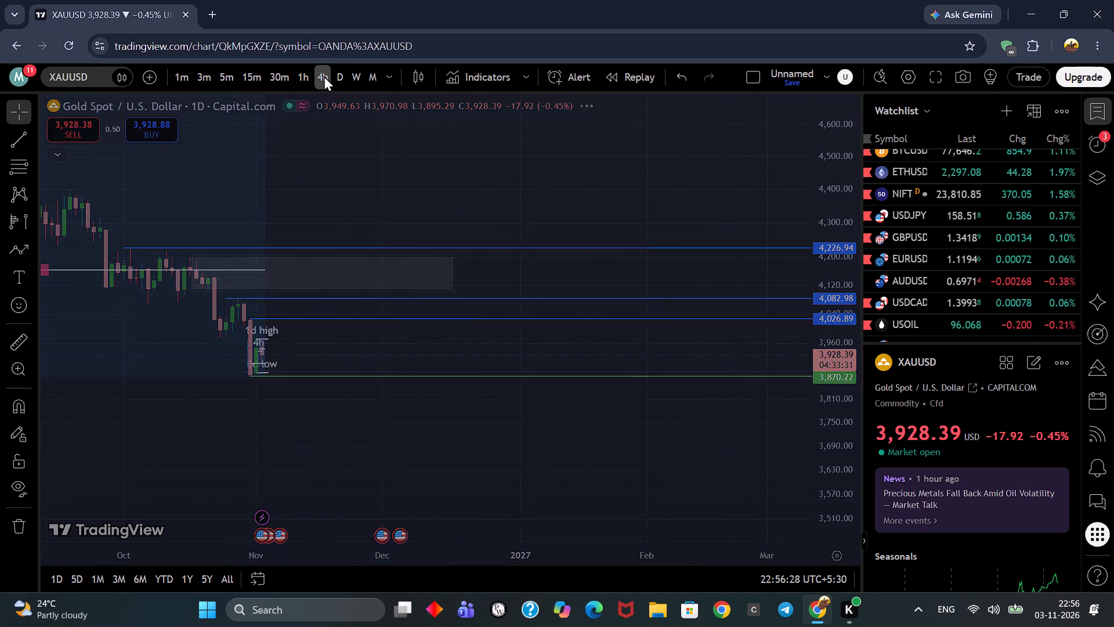
scroll(513, 173, down, 4)
scroll(834, 287, up, 10)
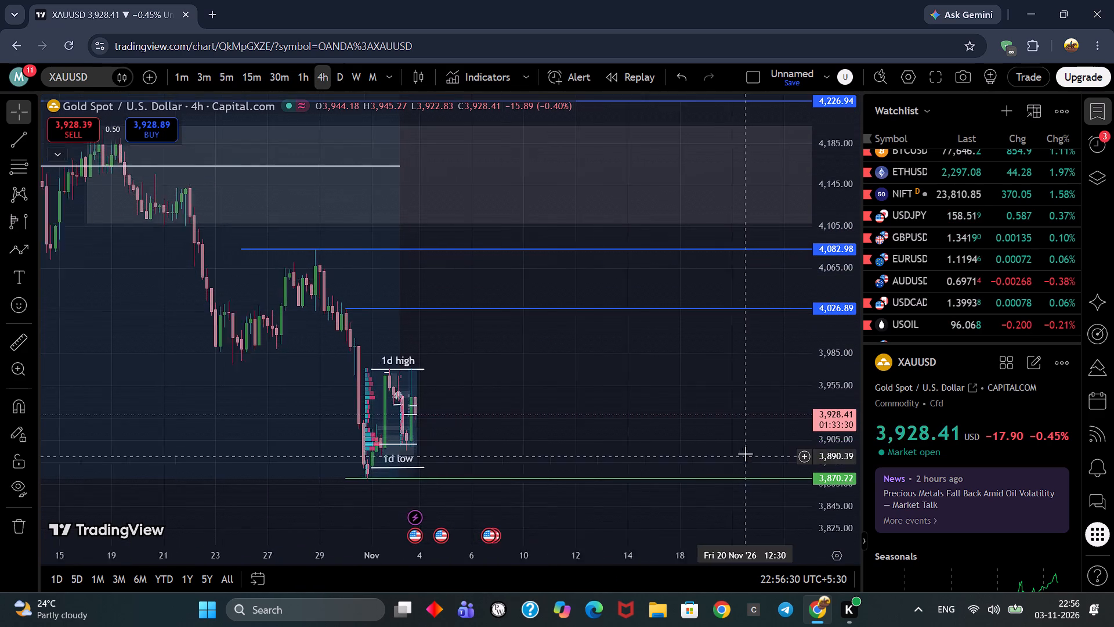
scroll(745, 453, up, 4)
drag(491, 419, 681, 366)
click(304, 89)
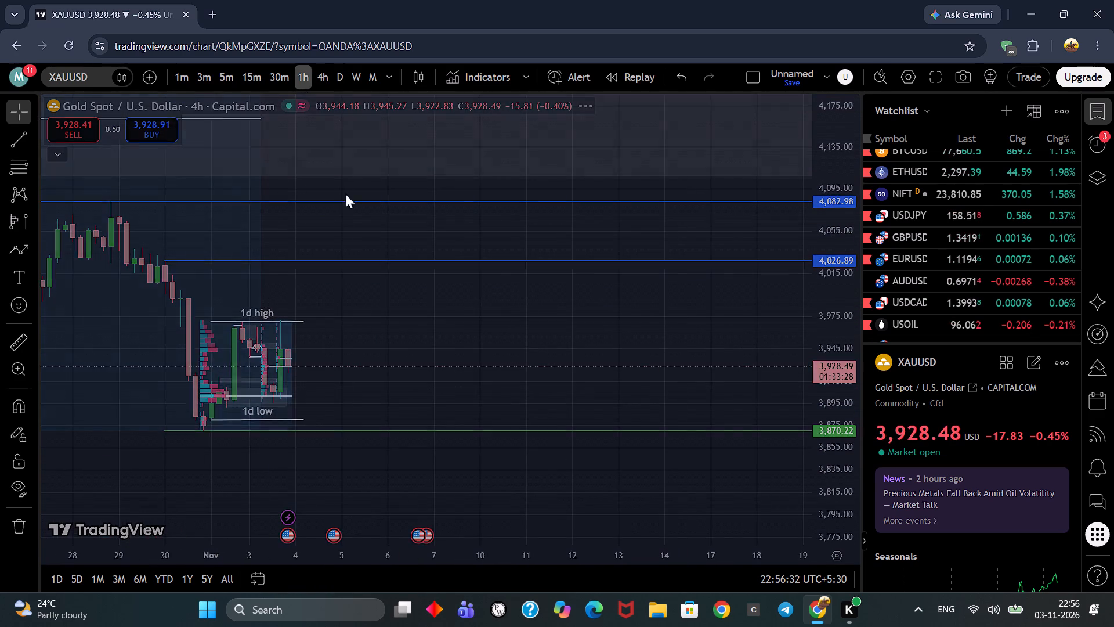
scroll(484, 337, down, 4)
scroll(620, 354, down, 4)
drag(663, 354, 473, 304)
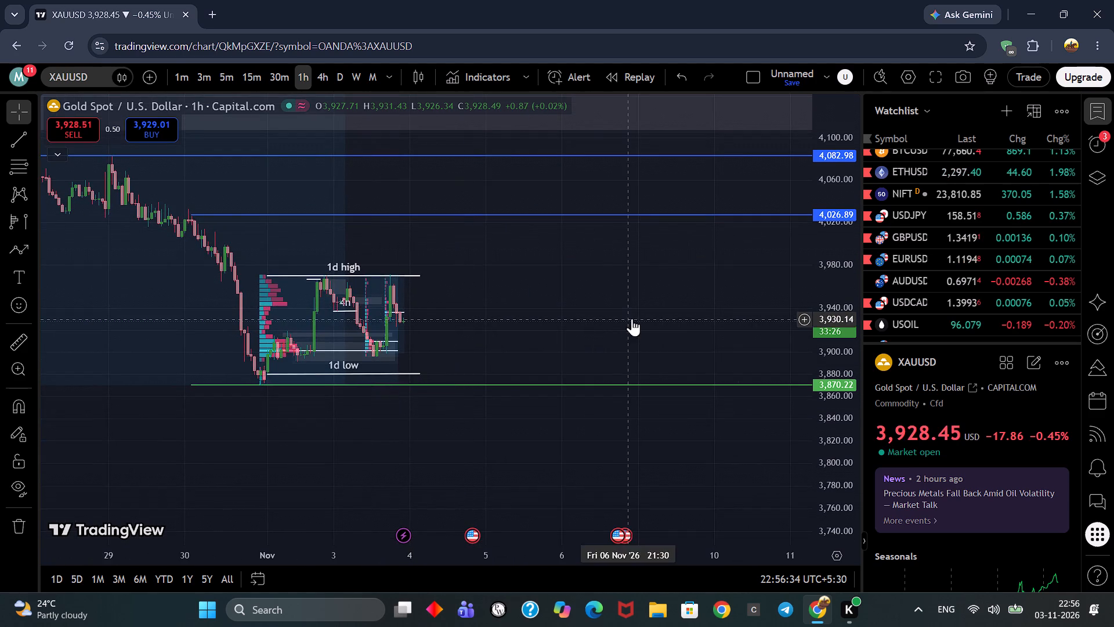
drag(632, 318, 634, 337)
click(4, 232)
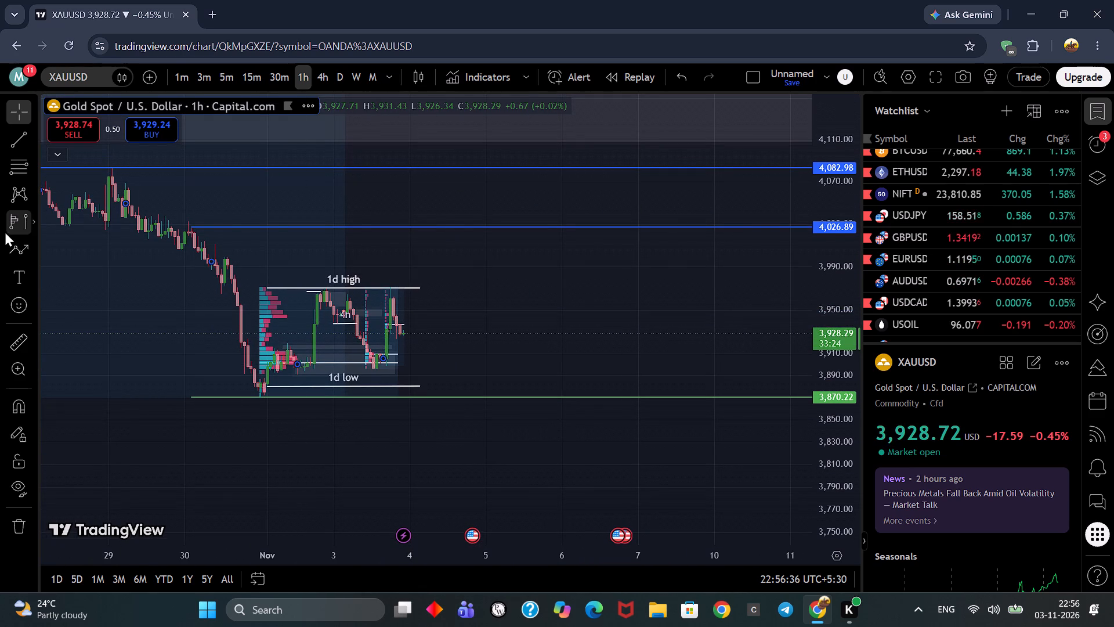
click(110, 221)
click(558, 250)
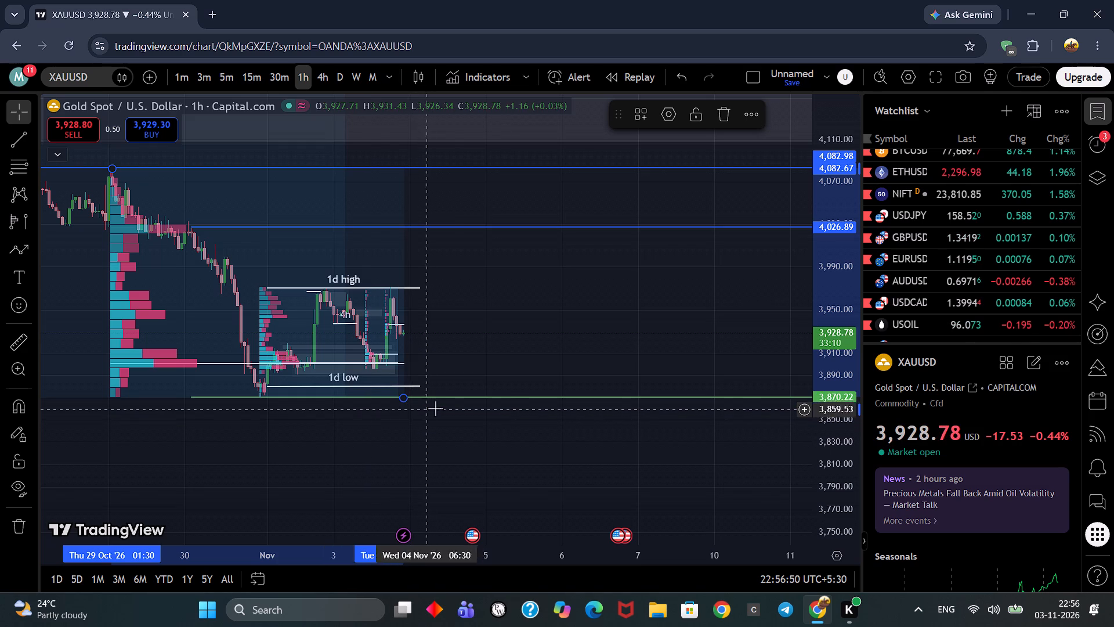
Draw a second fixed range volume profile from 30 October 10:30 at about 4,011 to 3 November 20:30 at about 3,870.
drag(266, 289, 236, 247)
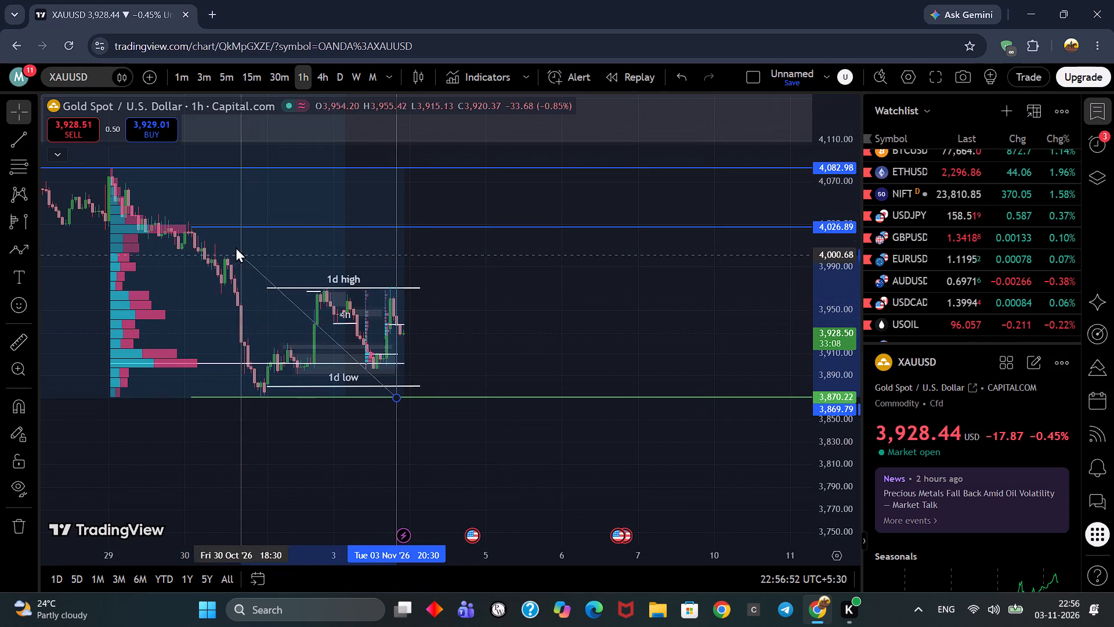
drag(236, 247, 216, 235)
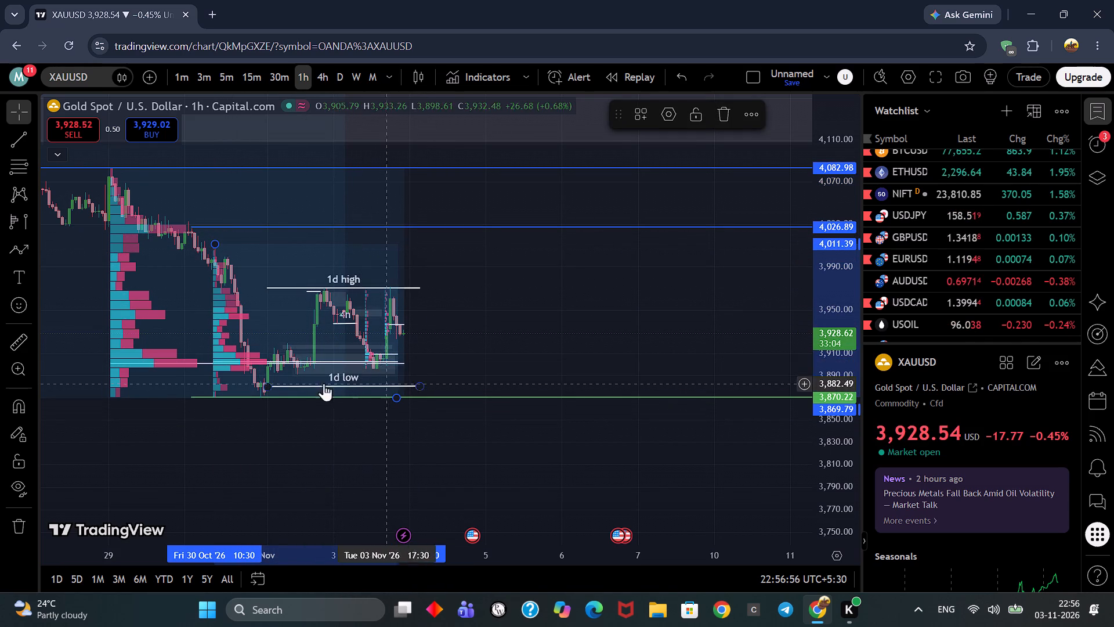
Examine the 1-hour price action between 1d high and 1d low against the two new volume profiles and the marked zones.
scroll(531, 346, up, 2)
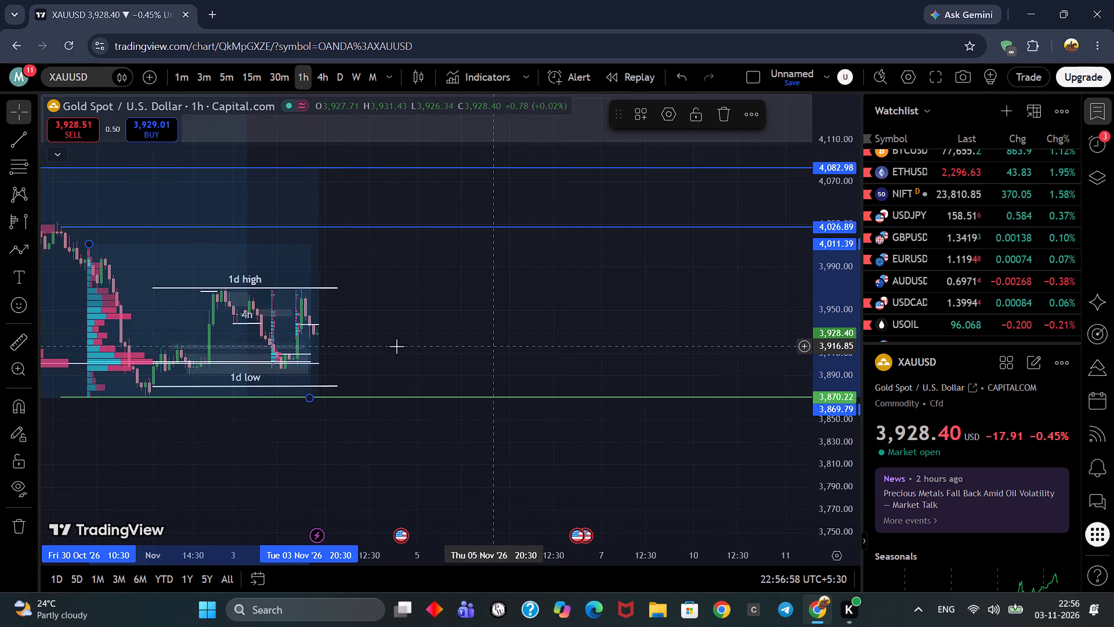
scroll(404, 347, down, 2)
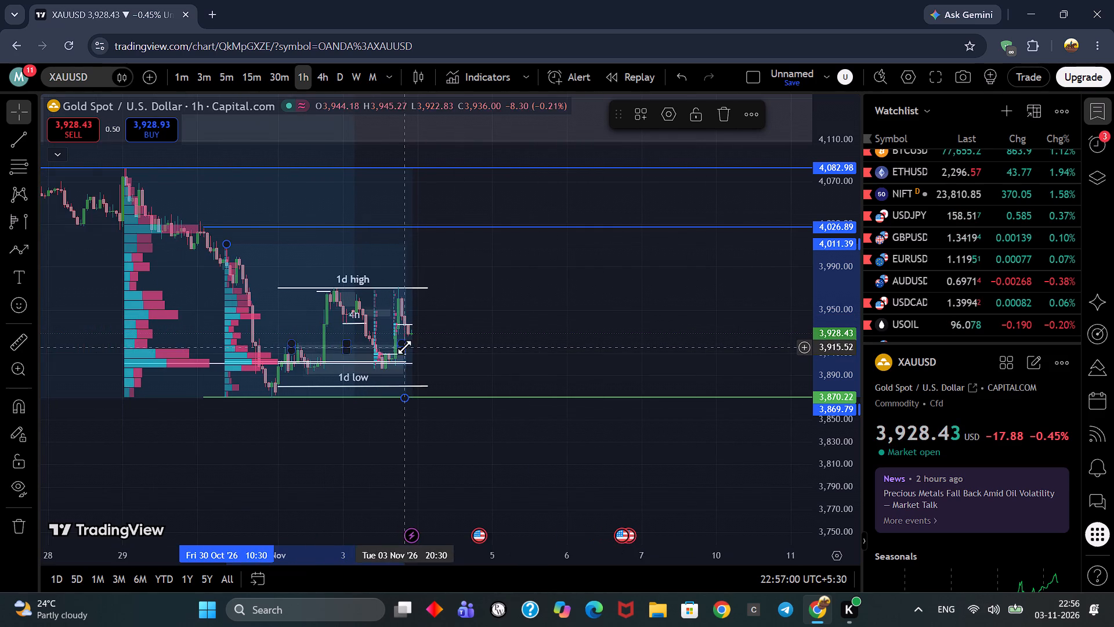
drag(522, 352, 548, 330)
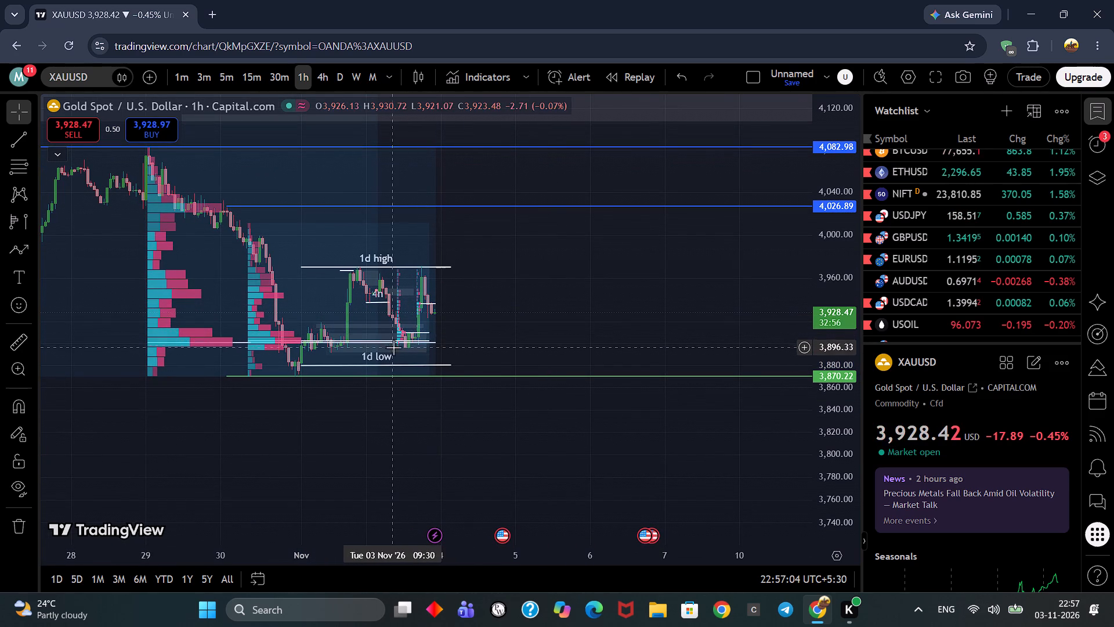
scroll(433, 250, up, 2)
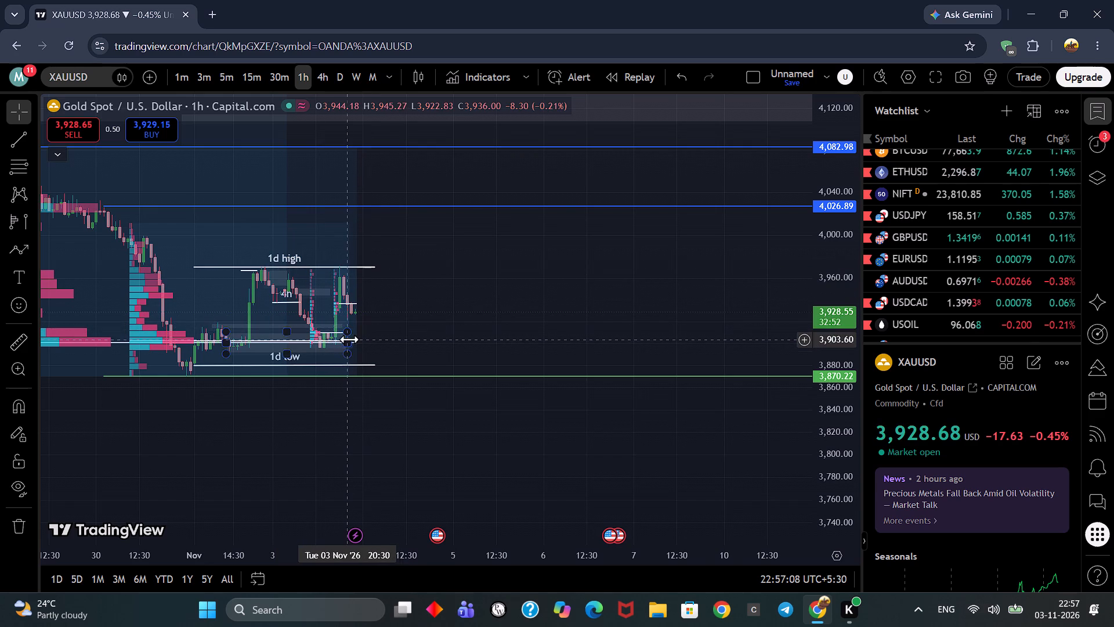
drag(415, 327, 425, 293)
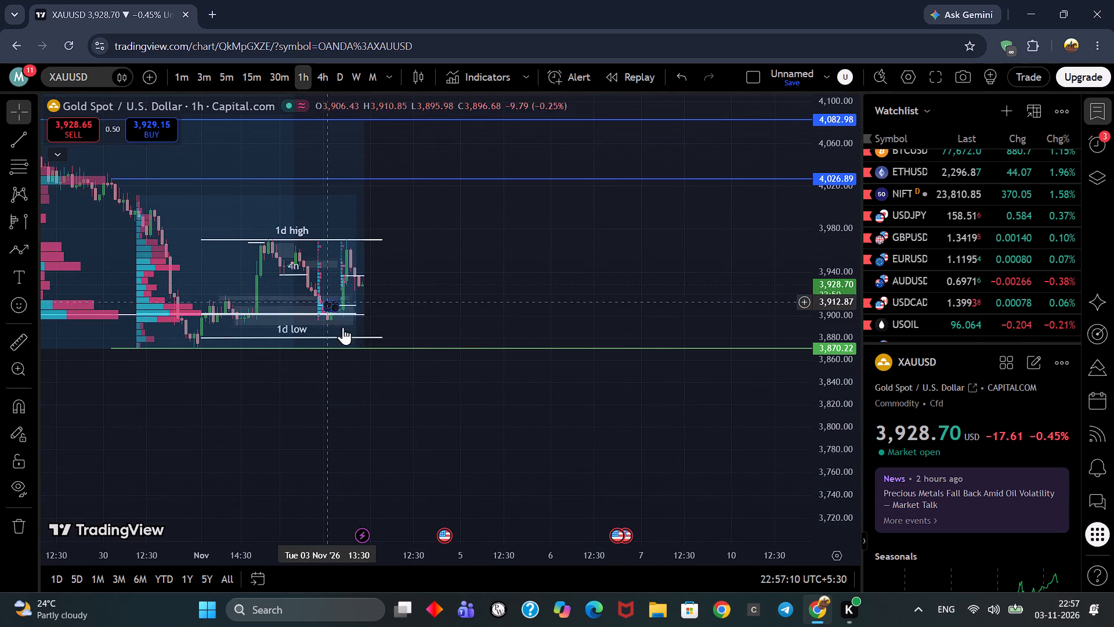
scroll(353, 290, down, 5)
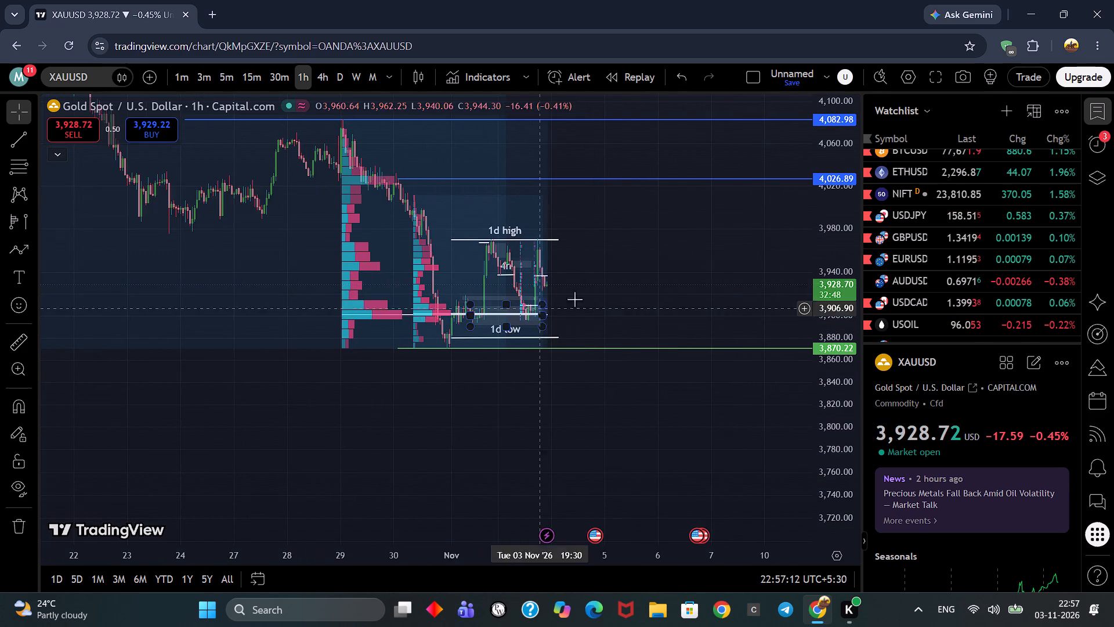
scroll(623, 275, up, 2)
drag(623, 275, 623, 305)
Examine the 30-minute chart around the 1d high and 1d low range, its zones, and the levels up to 4,082.98.
click(284, 72)
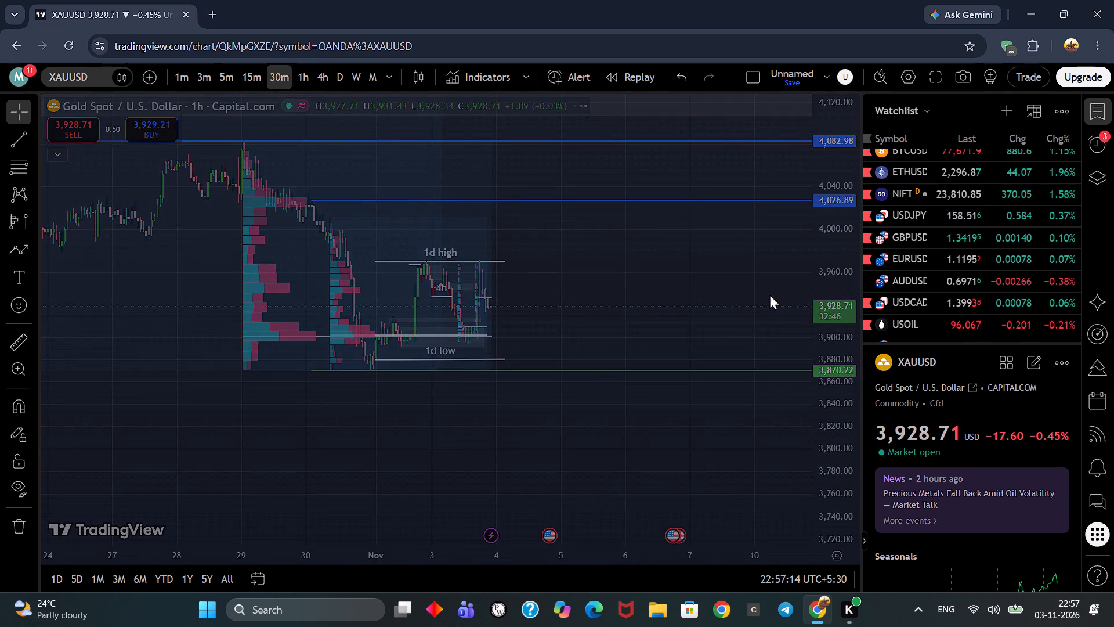
scroll(837, 327, up, 14)
drag(363, 300, 753, 274)
scroll(639, 304, down, 2)
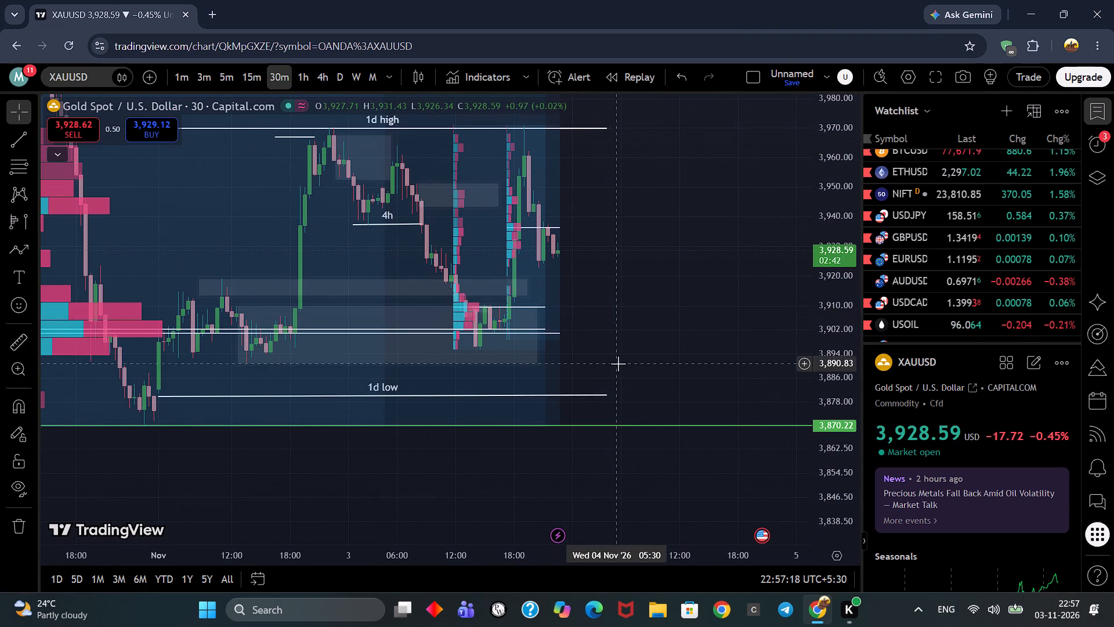
drag(665, 330, 502, 330)
scroll(827, 260, down, 2)
scroll(661, 316, down, 4)
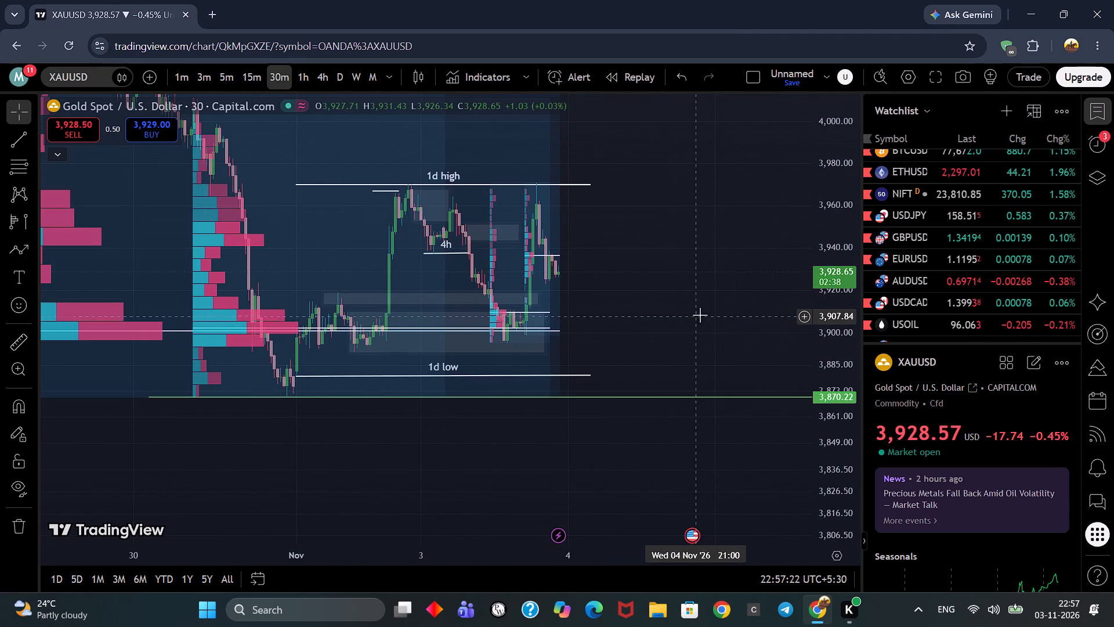
drag(700, 315, 696, 334)
scroll(719, 319, down, 4)
scroll(832, 280, down, 3)
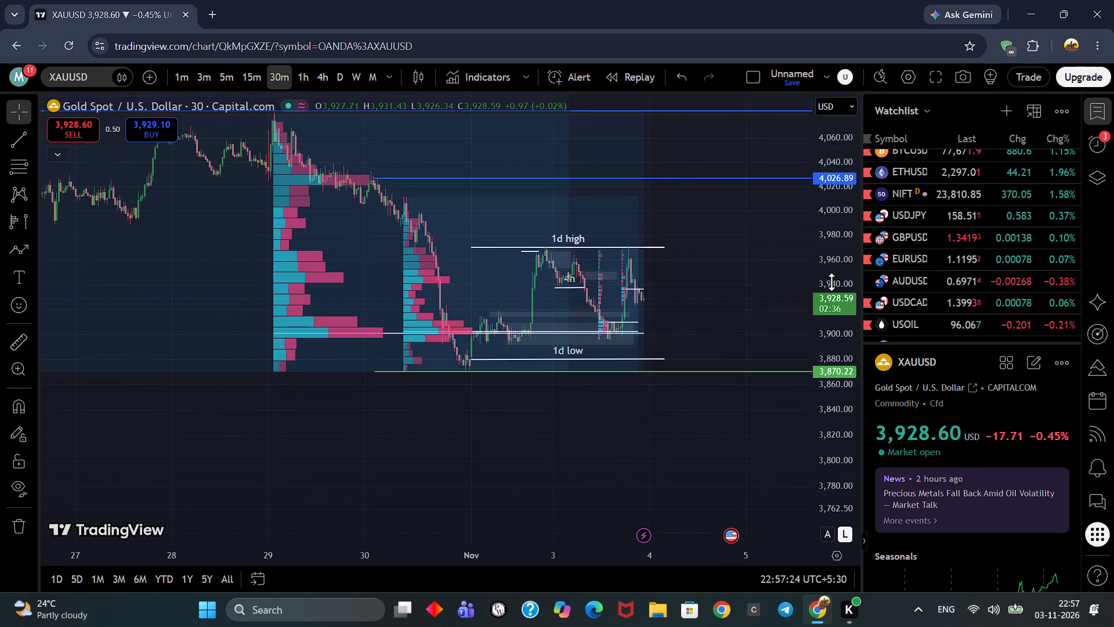
drag(673, 244, 706, 264)
drag(707, 264, 609, 326)
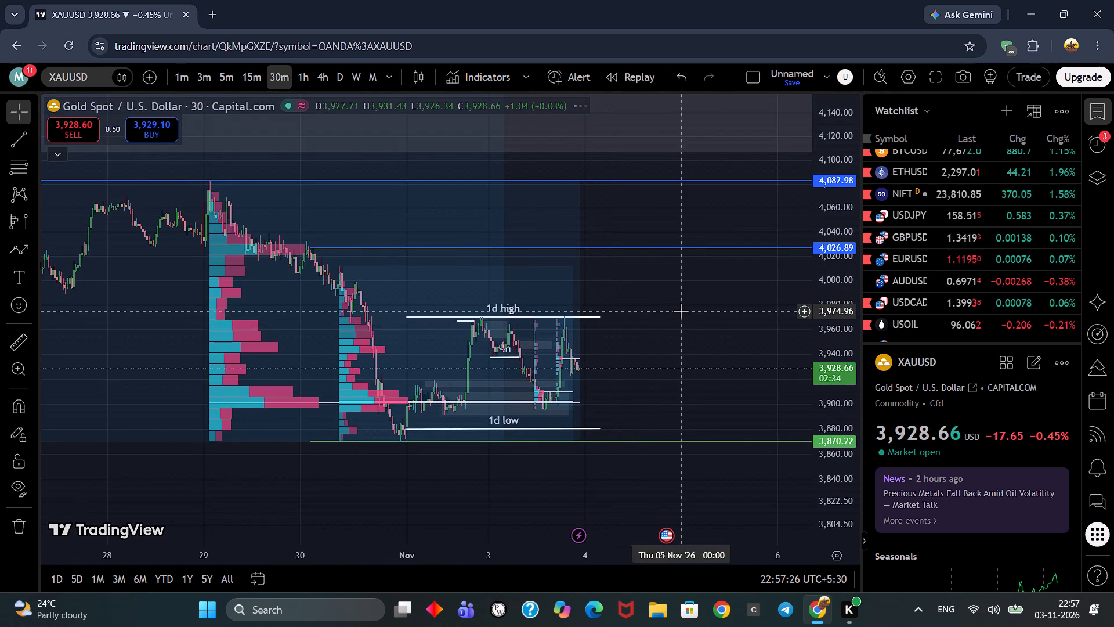
scroll(833, 302, up, 2)
scroll(744, 331, up, 2)
drag(744, 331, 695, 354)
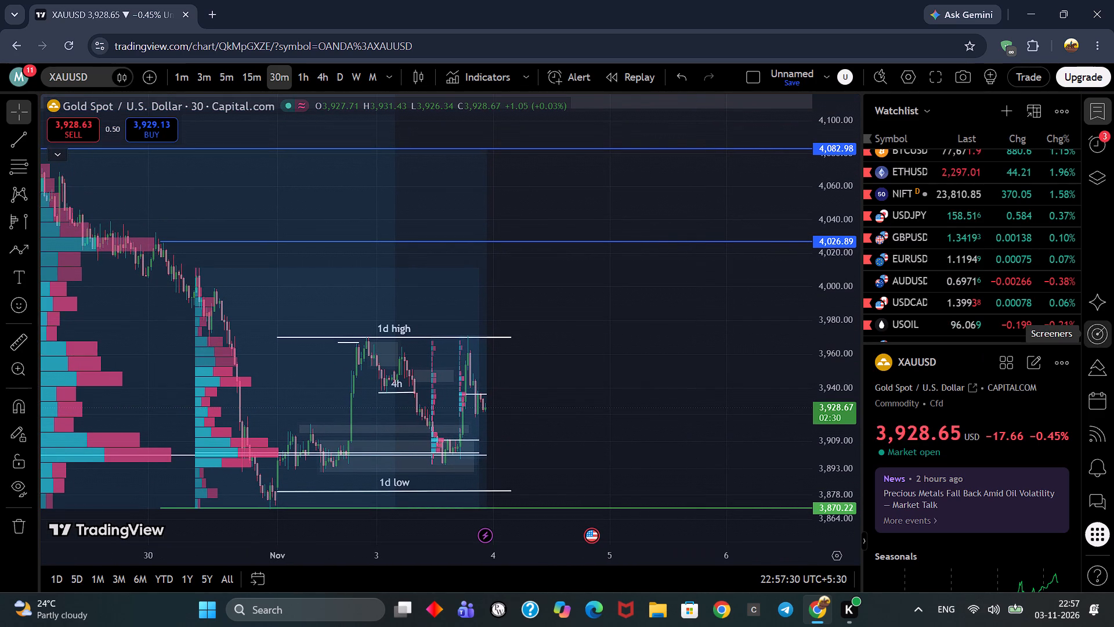
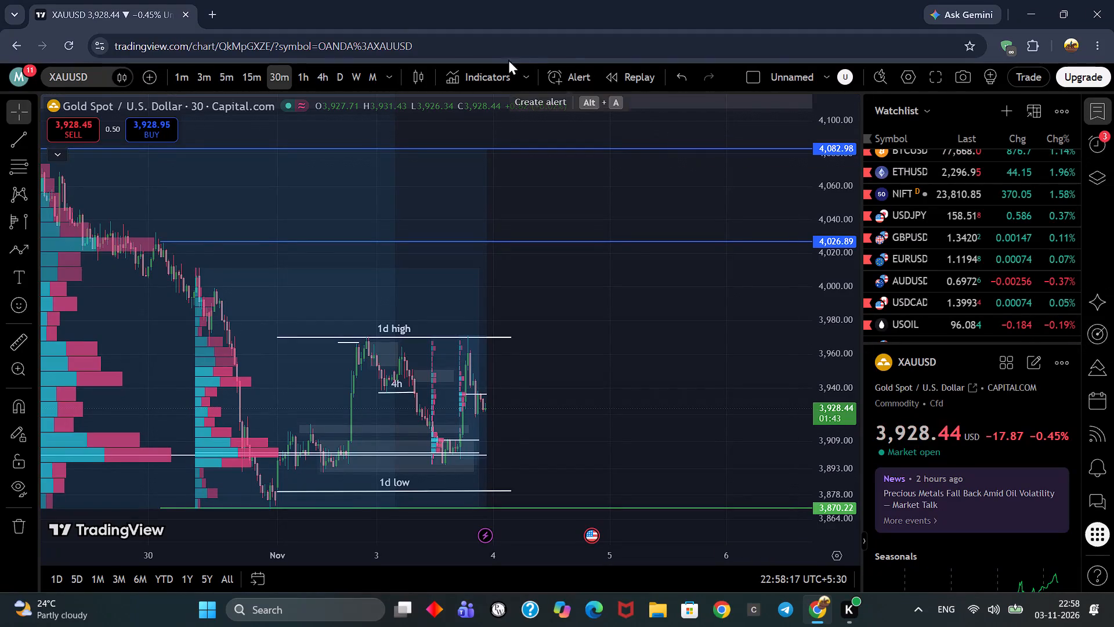
Examine the 5-minute chart between 1d high and 1d low, focusing on recent price action around the latest volume profile's point of control.
click(247, 82)
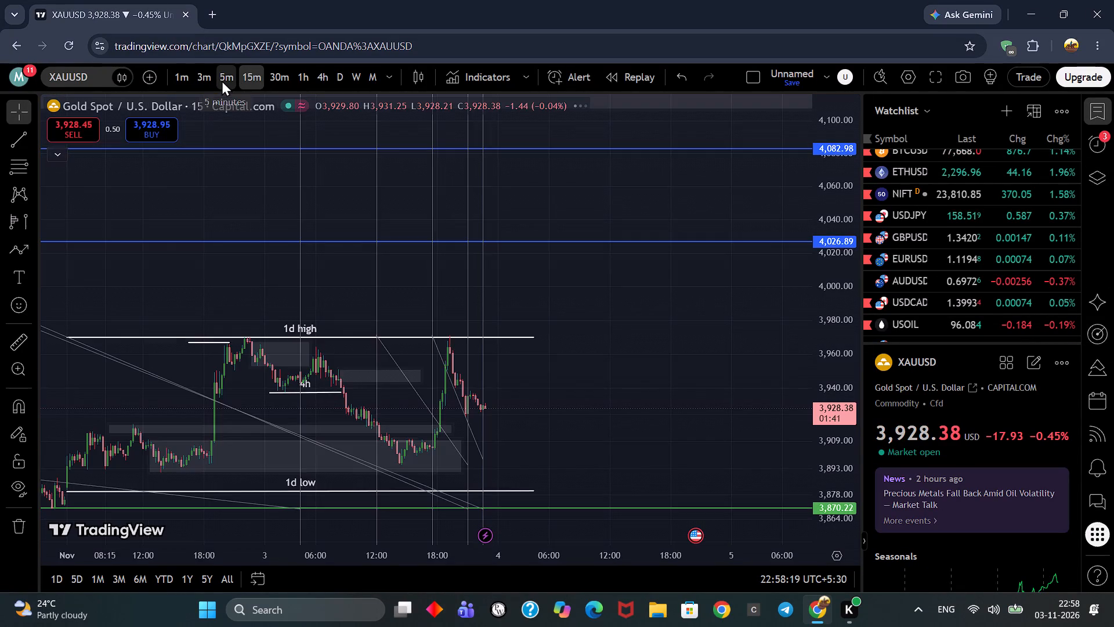
click(222, 80)
scroll(826, 376, up, 3)
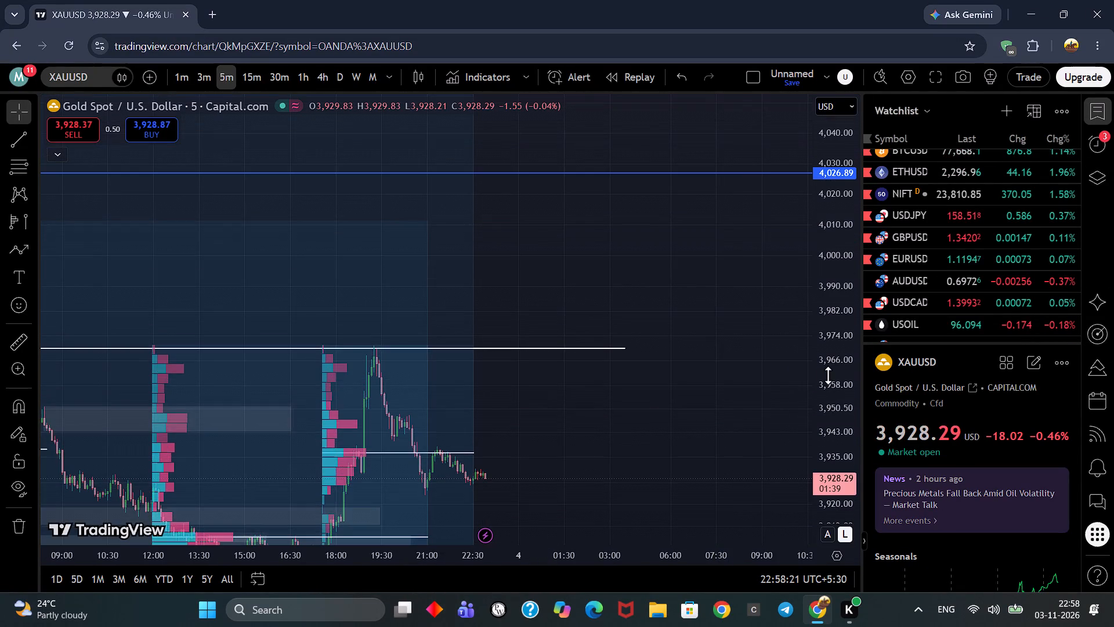
drag(742, 374, 750, 259)
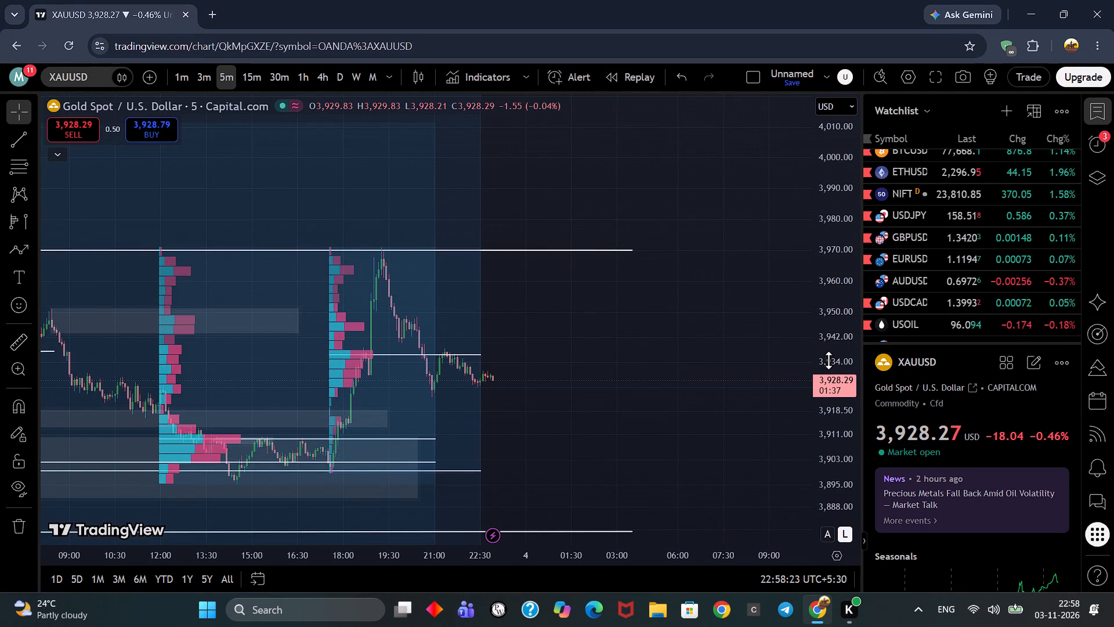
scroll(829, 360, up, 2)
drag(827, 362, 790, 203)
scroll(844, 276, down, 4)
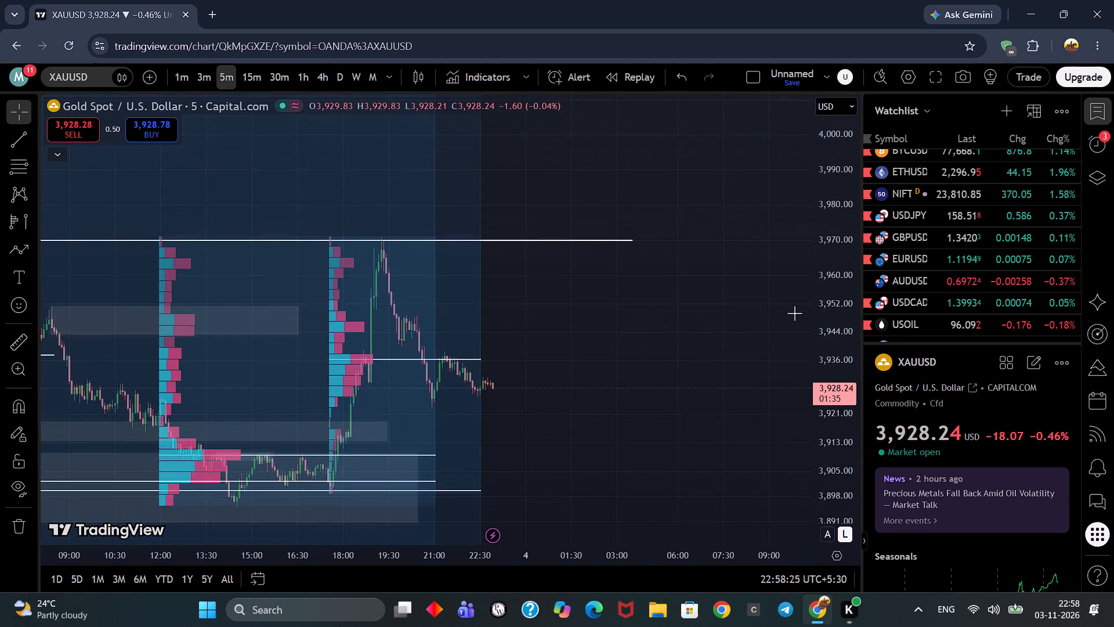
drag(732, 330, 779, 214)
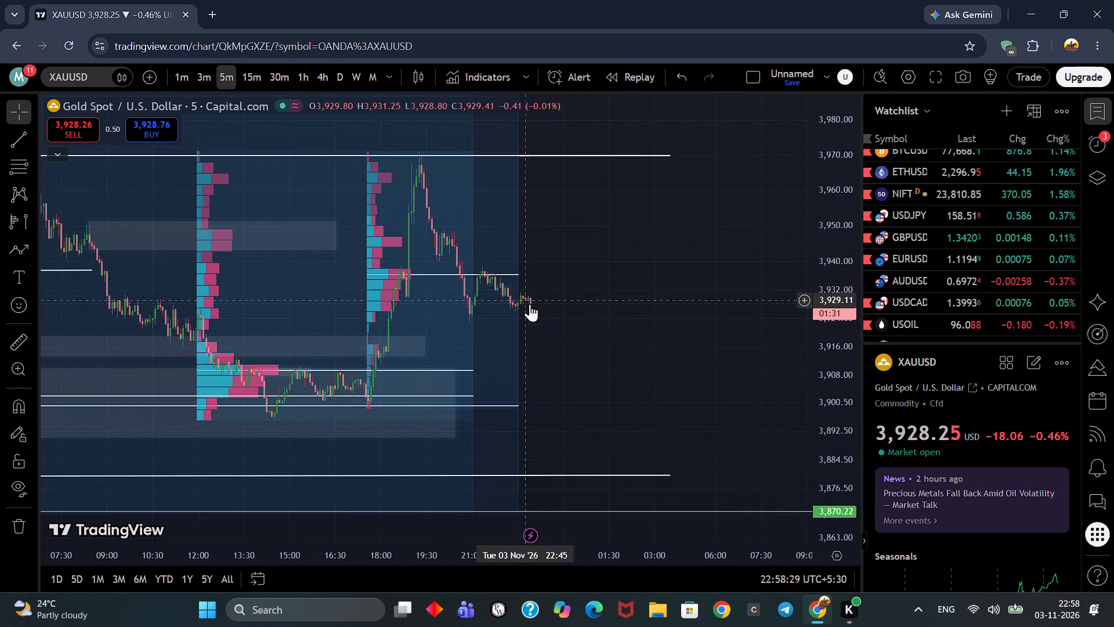
scroll(828, 283, up, 6)
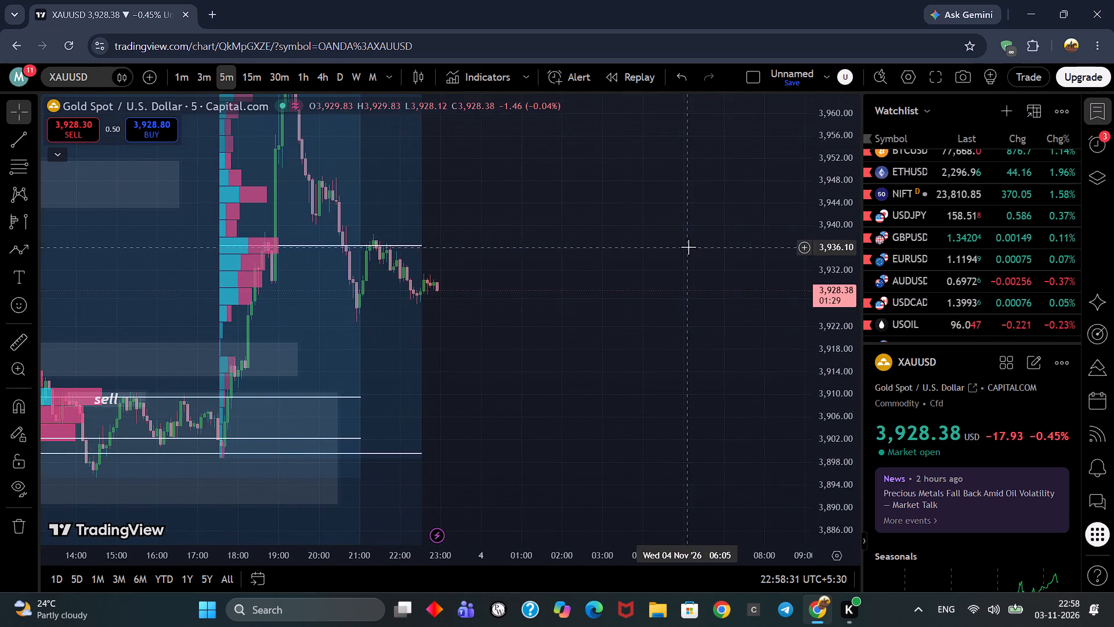
drag(640, 266, 650, 189)
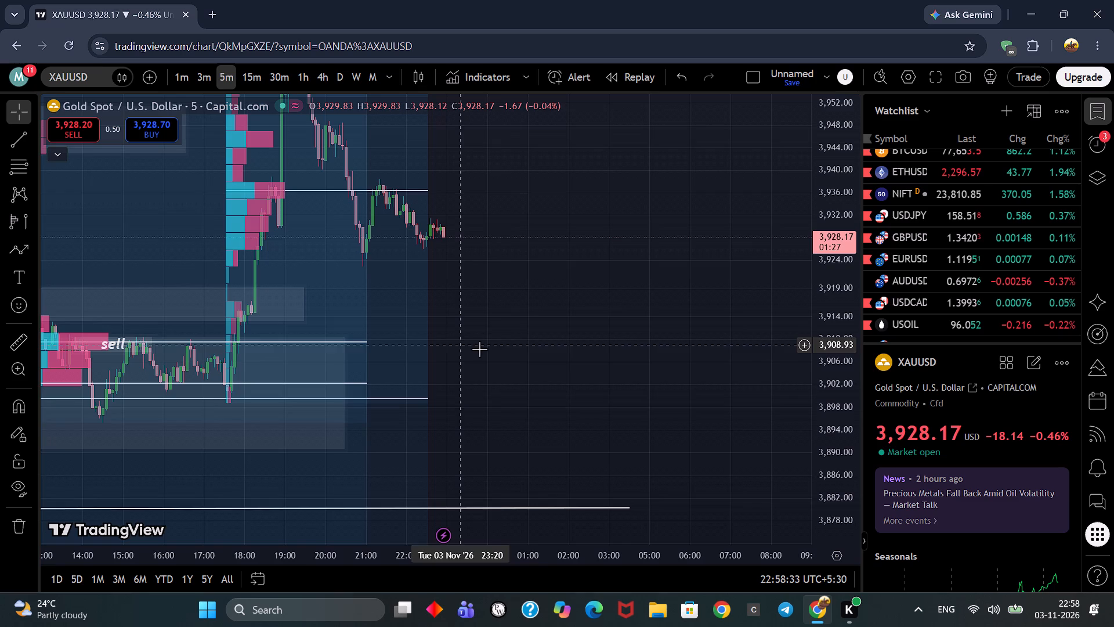
drag(523, 330, 532, 350)
click(576, 331)
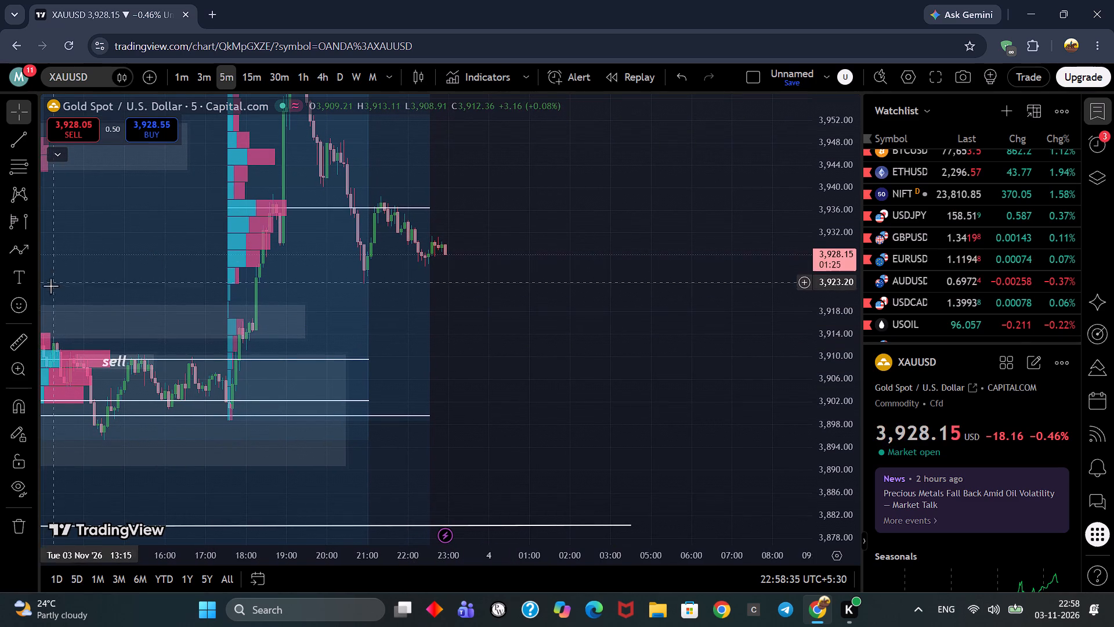
Draw a rectangle zone around the latest volume profile's point of control, from 3 November 17:55 at about 3,934.55 to 22:45 at about 3,938.68.
click(32, 258)
click(59, 320)
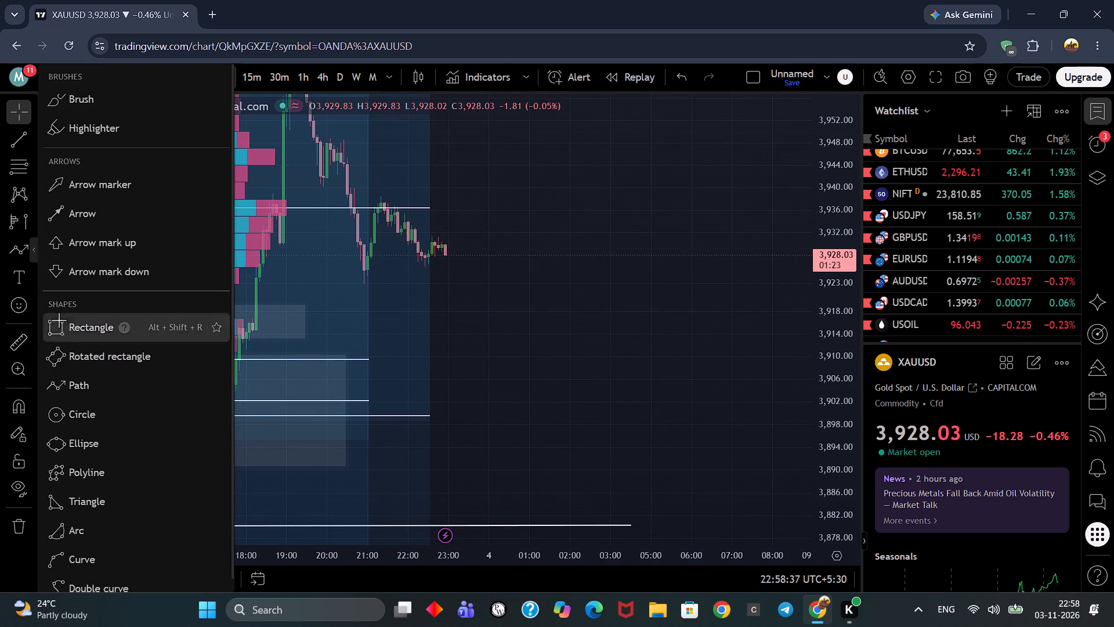
click(243, 218)
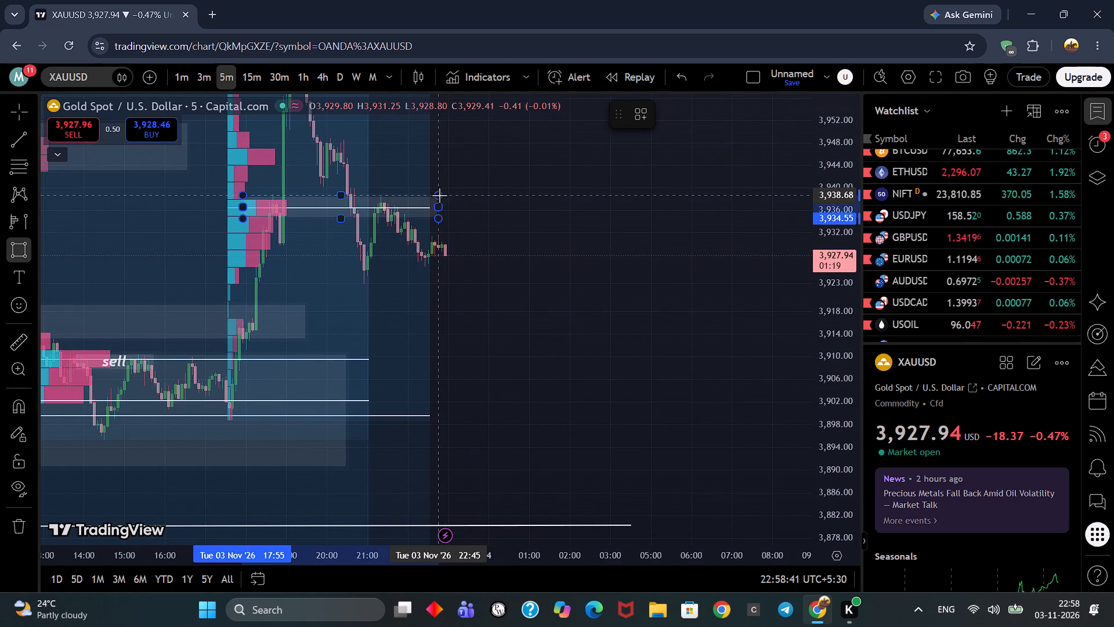
click(439, 195)
click(502, 211)
Examine the 5-minute price action below the new zone against the sell level, the lower grey zones, 1d low and the 3,870.22 line.
drag(592, 250, 604, 256)
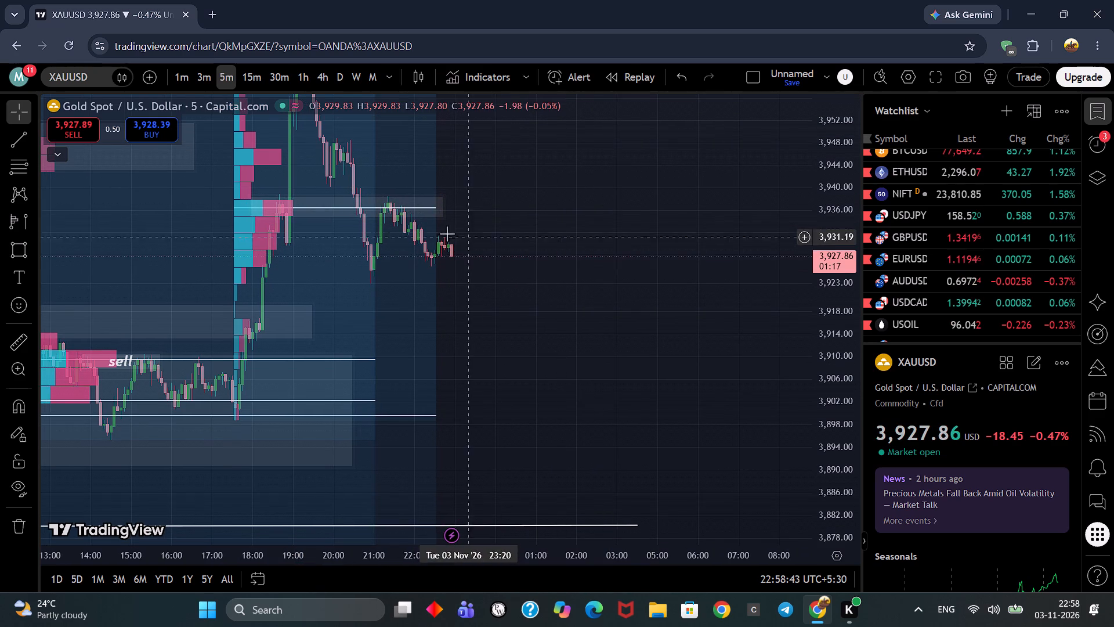
drag(552, 306, 546, 308)
scroll(404, 359, down, 3)
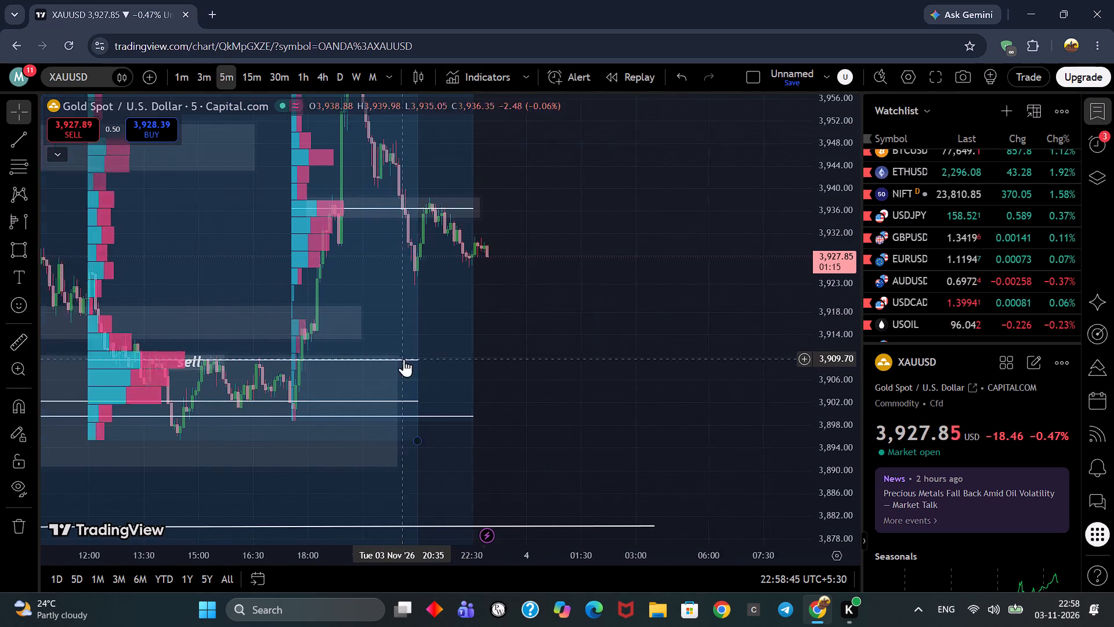
scroll(404, 359, down, 3)
scroll(848, 300, down, 4)
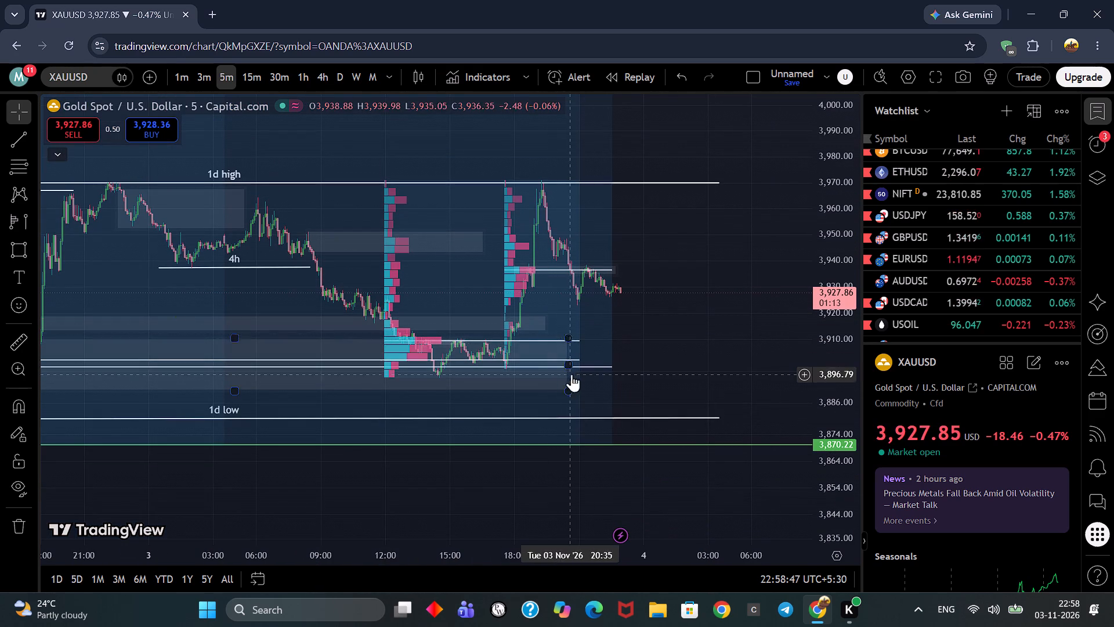
drag(764, 341, 745, 286)
scroll(753, 289, down, 3)
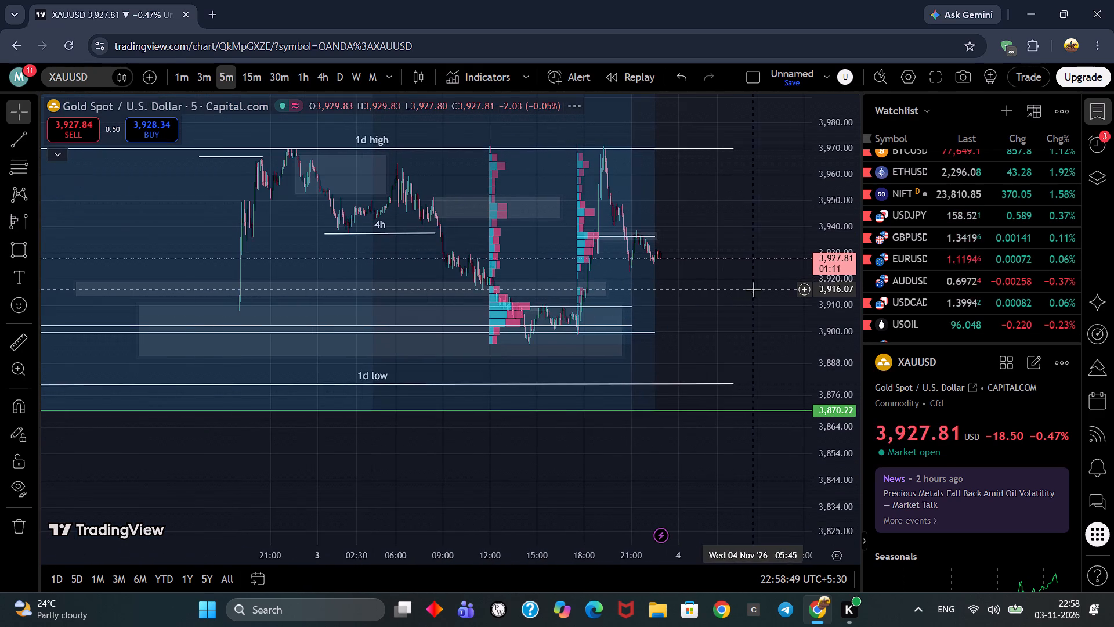
scroll(828, 293, up, 3)
scroll(697, 302, up, 8)
scroll(574, 299, up, 2)
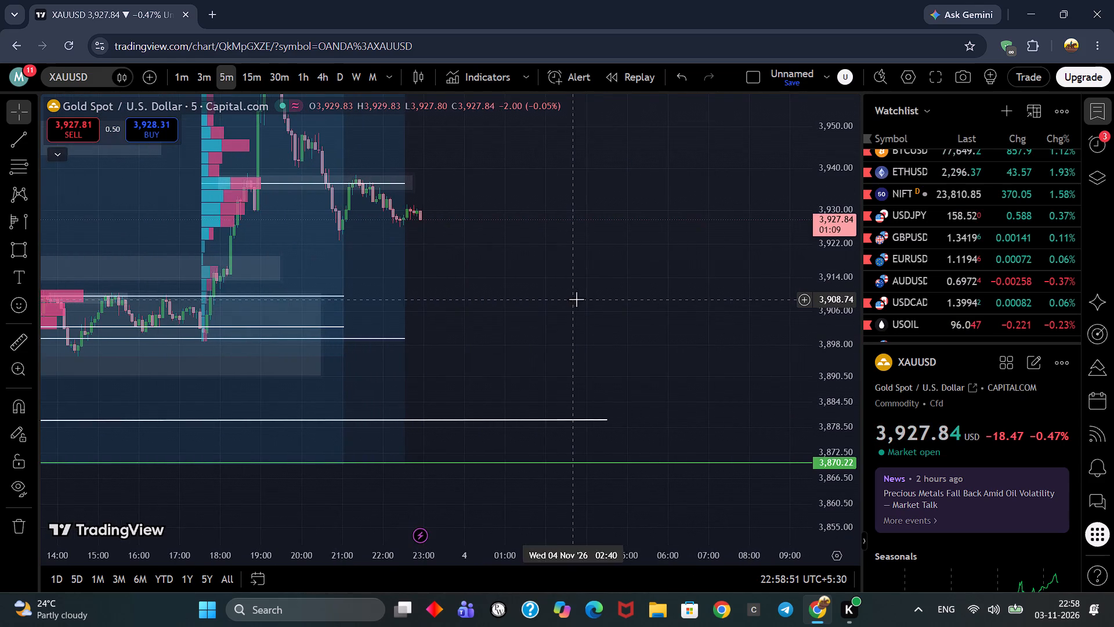
drag(598, 297, 624, 318)
scroll(819, 298, up, 2)
scroll(660, 322, up, 2)
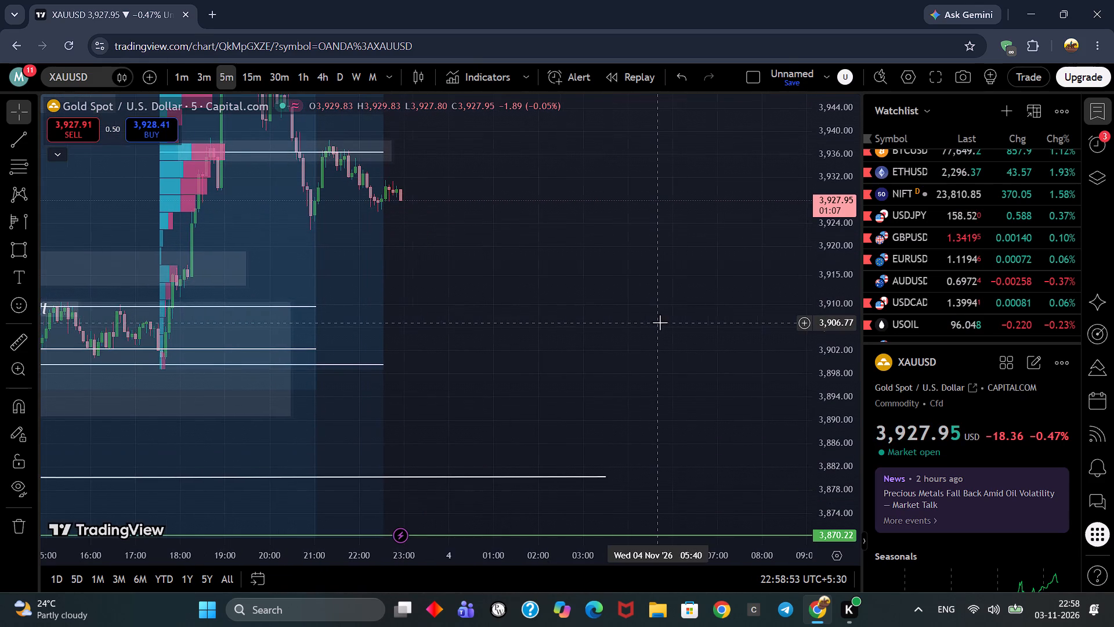
drag(646, 319, 632, 352)
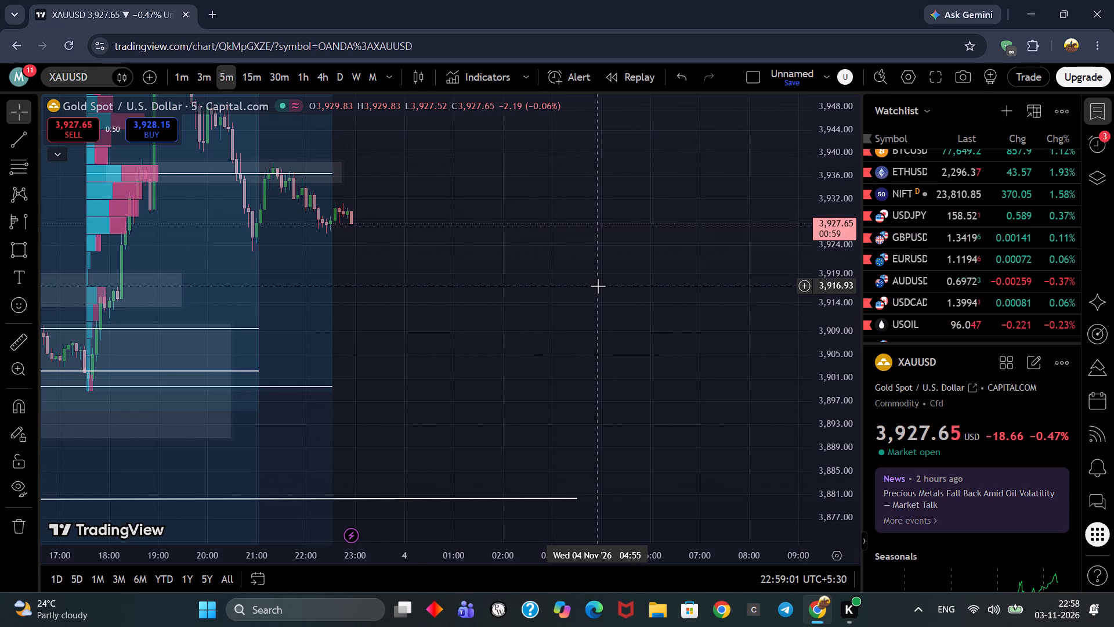
scroll(598, 286, down, 4)
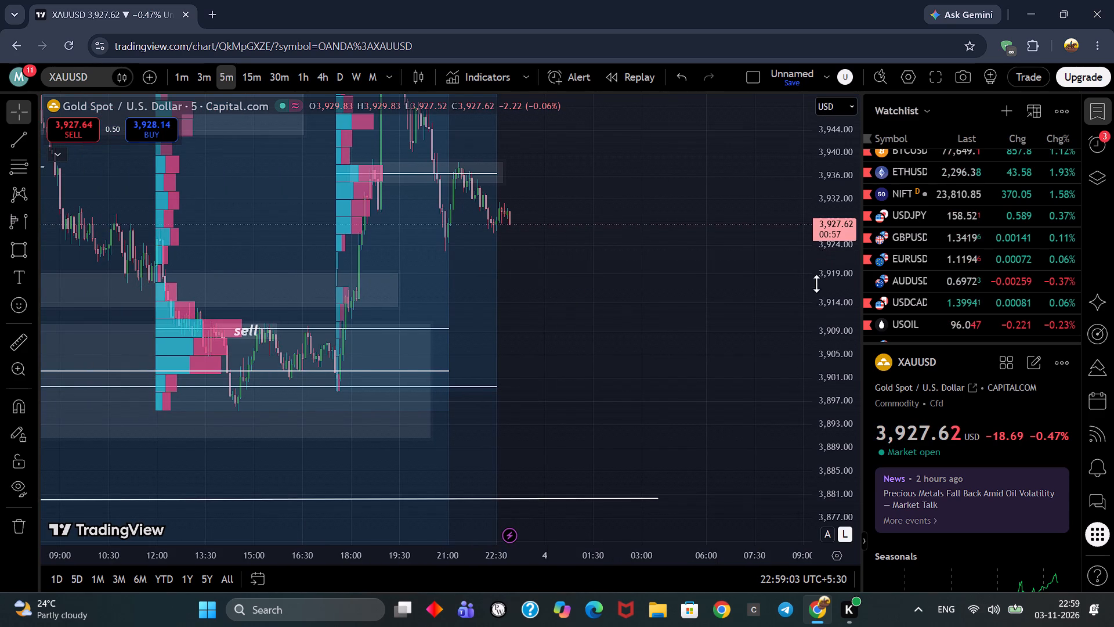
scroll(844, 289, down, 1)
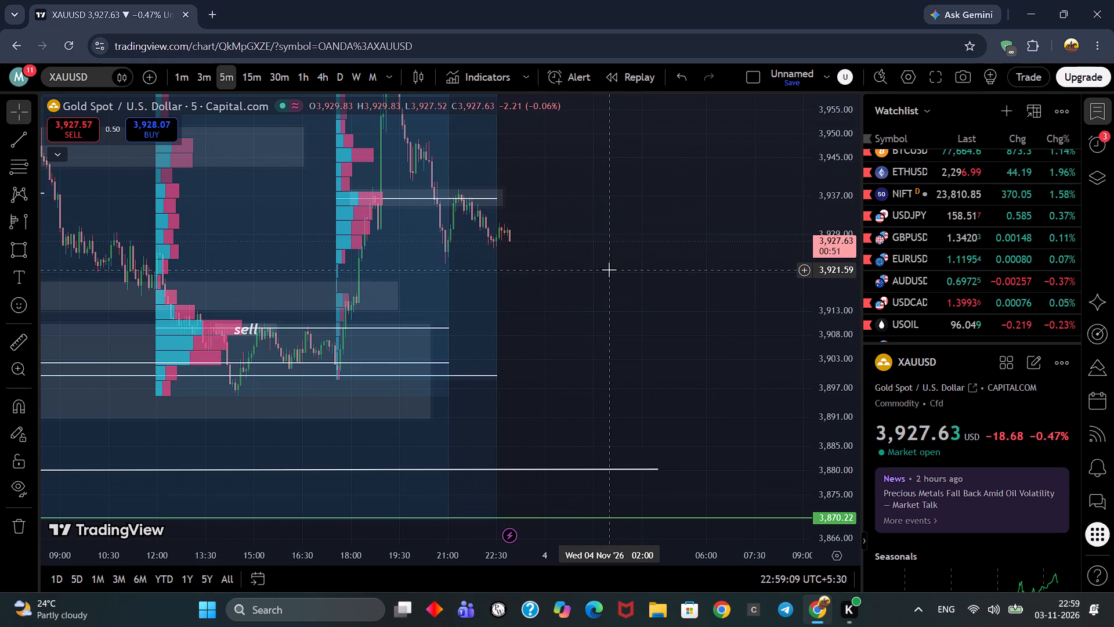
drag(592, 240, 593, 246)
Measure the price drop from about 3,927.94 near the current price down to the sell level at about 3,909.52.
click(15, 337)
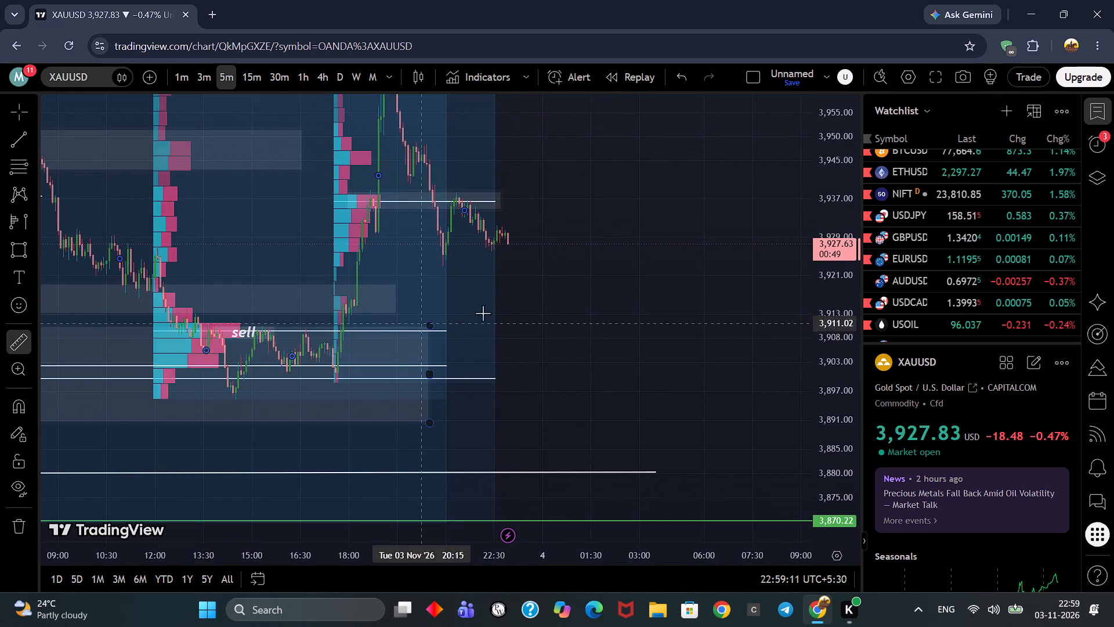
click(547, 242)
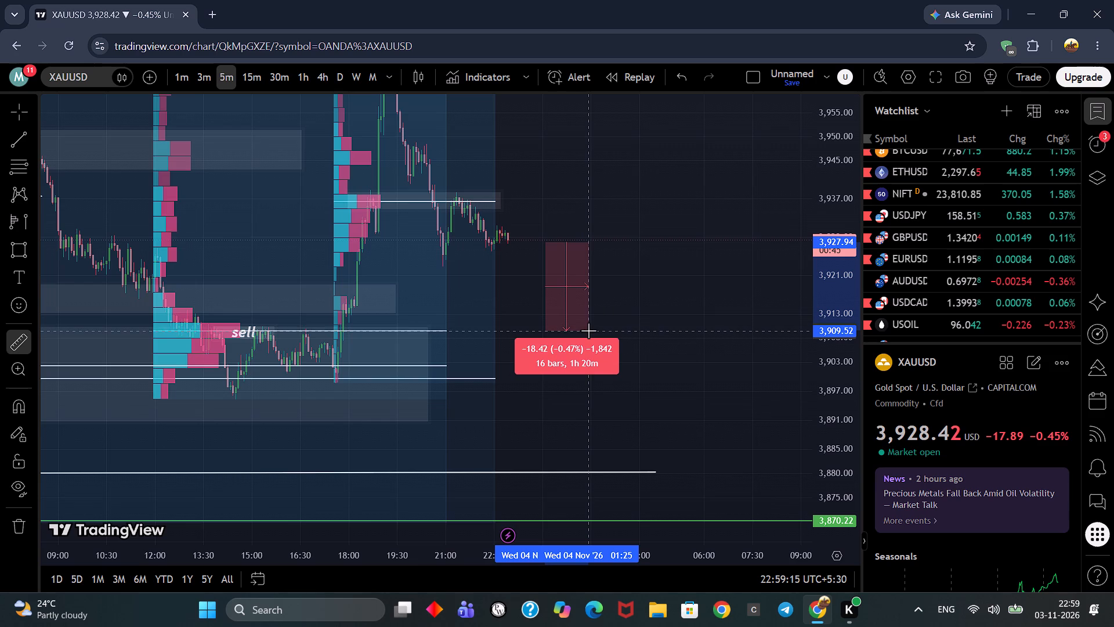
click(588, 330)
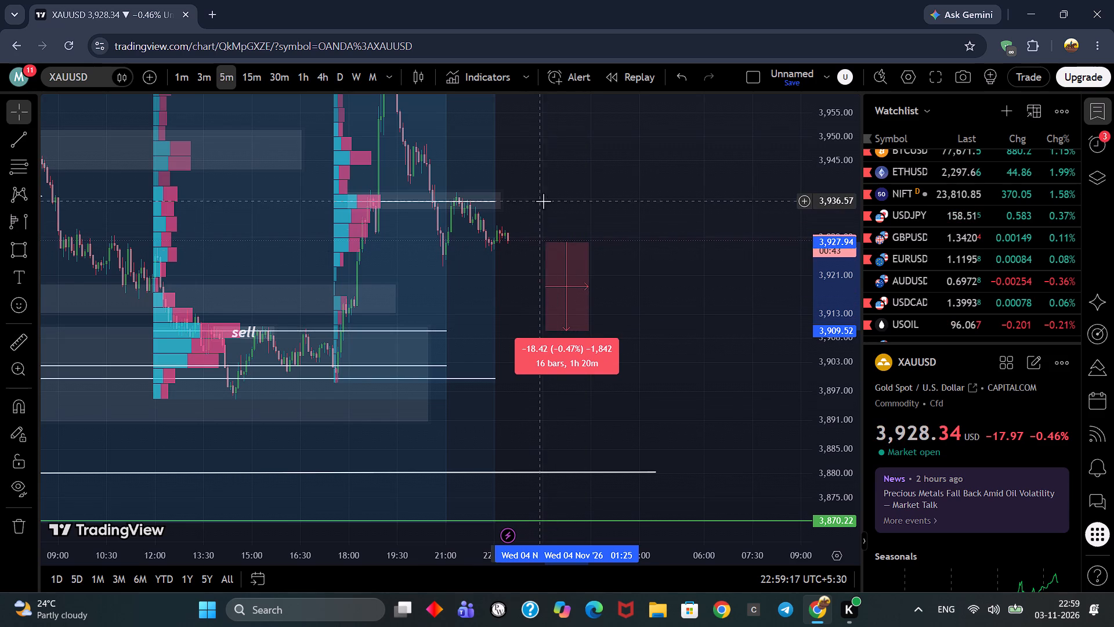
click(541, 200)
Examine the 5-minute chart across the full 1d high to 1d low range, comparing the new zone with the volume profiles and older zones.
drag(563, 218, 580, 275)
drag(580, 280, 547, 303)
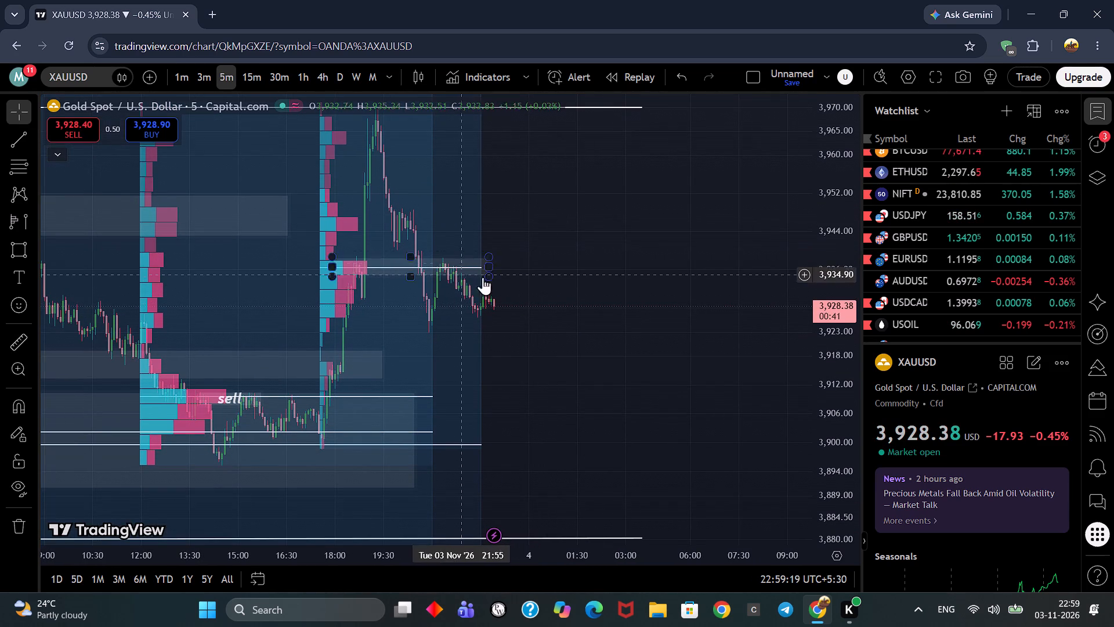
scroll(557, 260, up, 3)
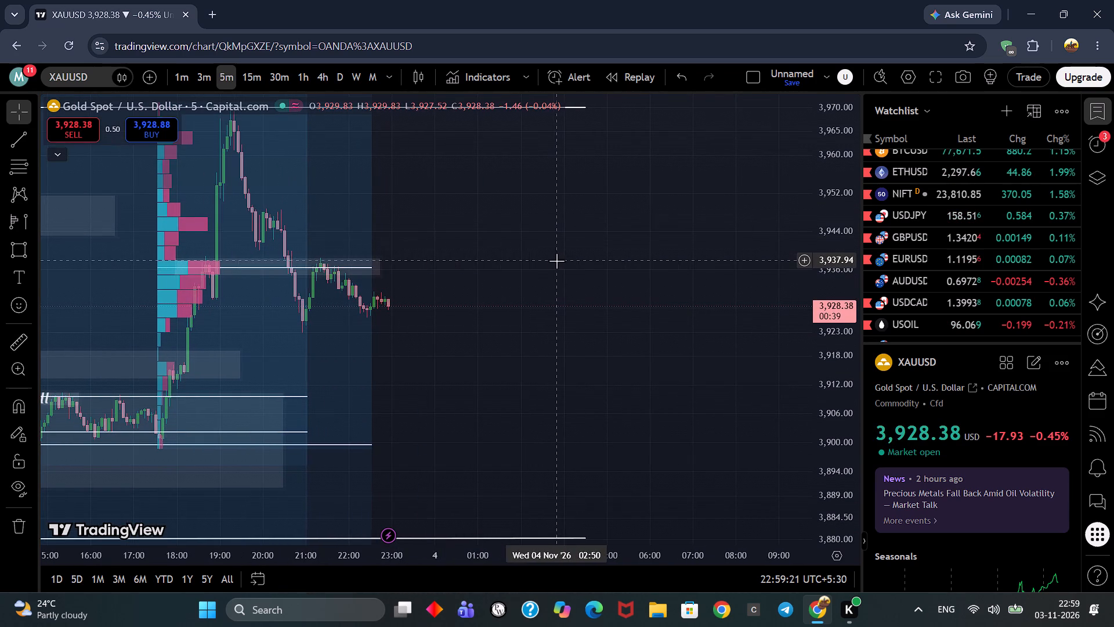
drag(597, 272, 650, 333)
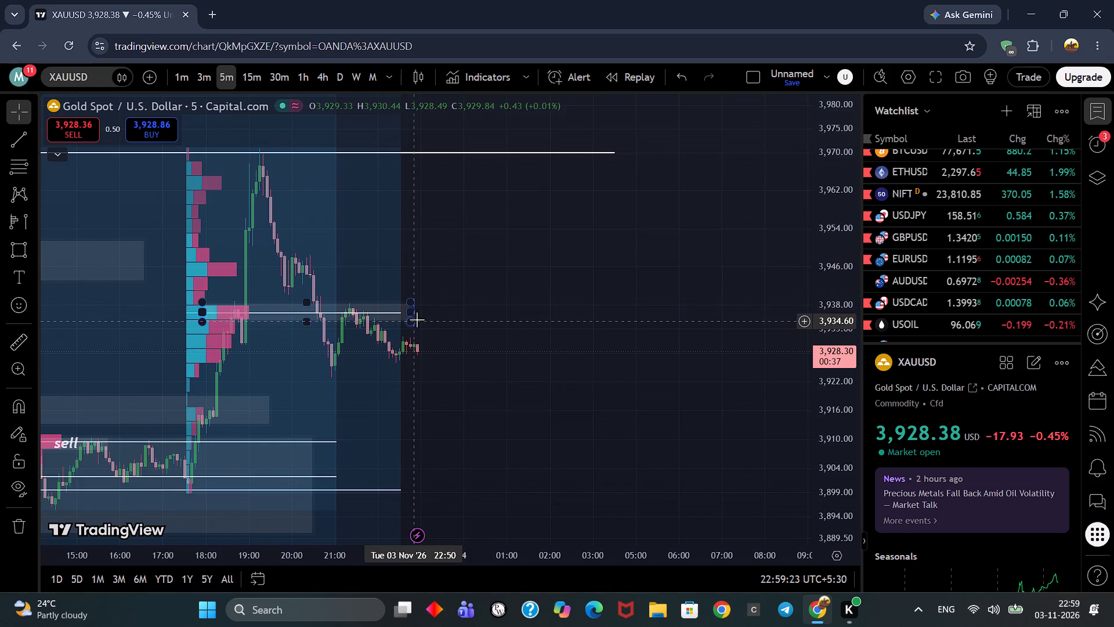
scroll(841, 236, down, 3)
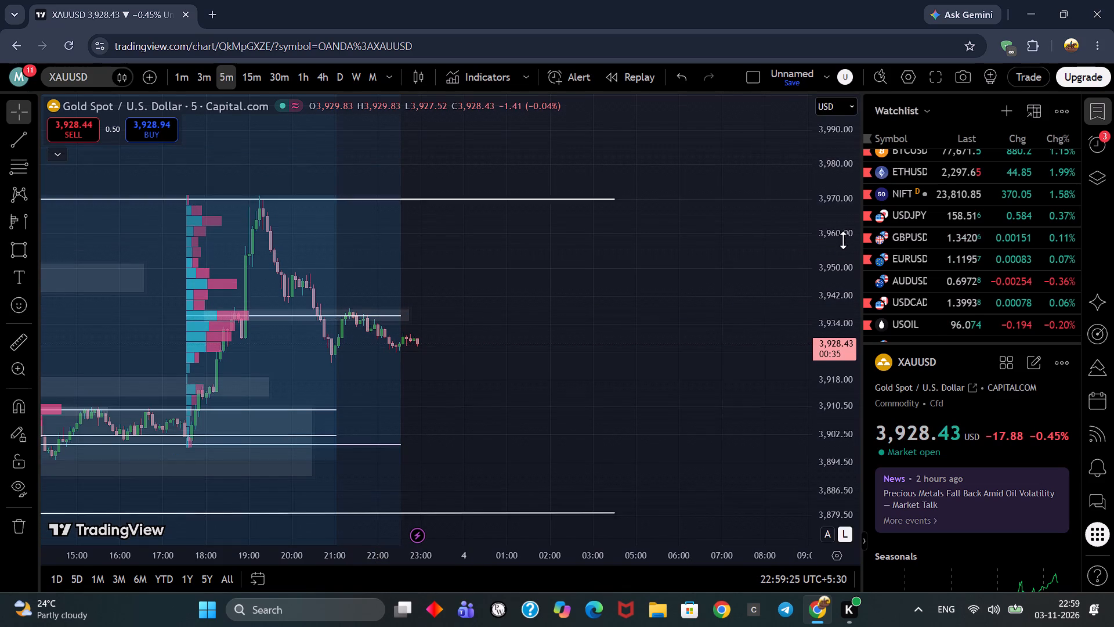
drag(701, 302, 704, 201)
scroll(659, 231, down, 5)
drag(754, 261, 711, 311)
scroll(747, 291, down, 11)
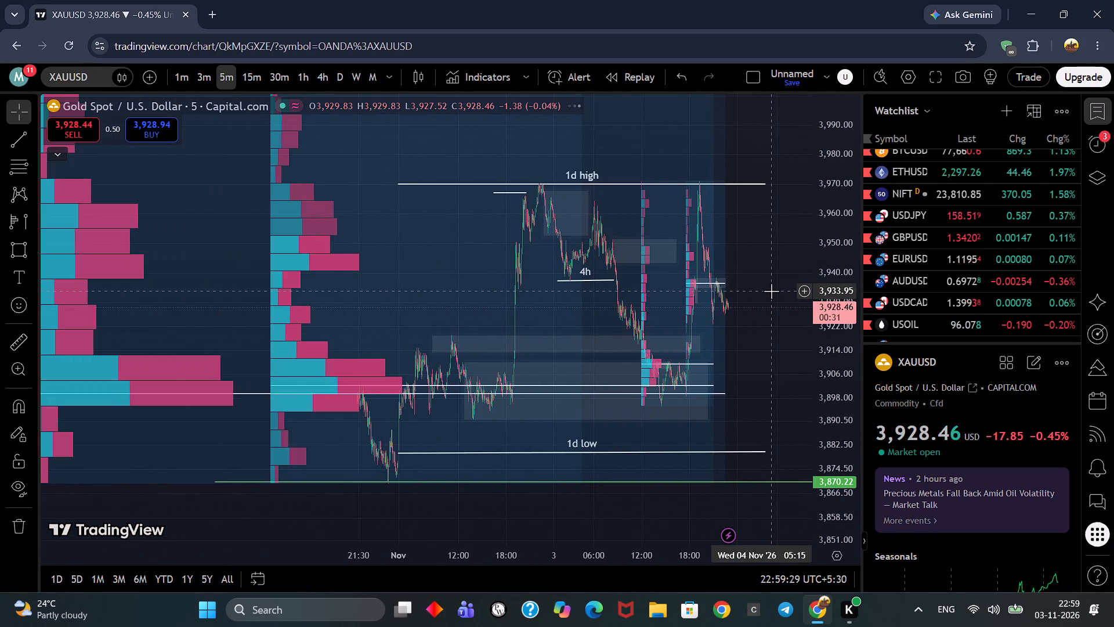
scroll(771, 291, down, 6)
scroll(771, 291, up, 11)
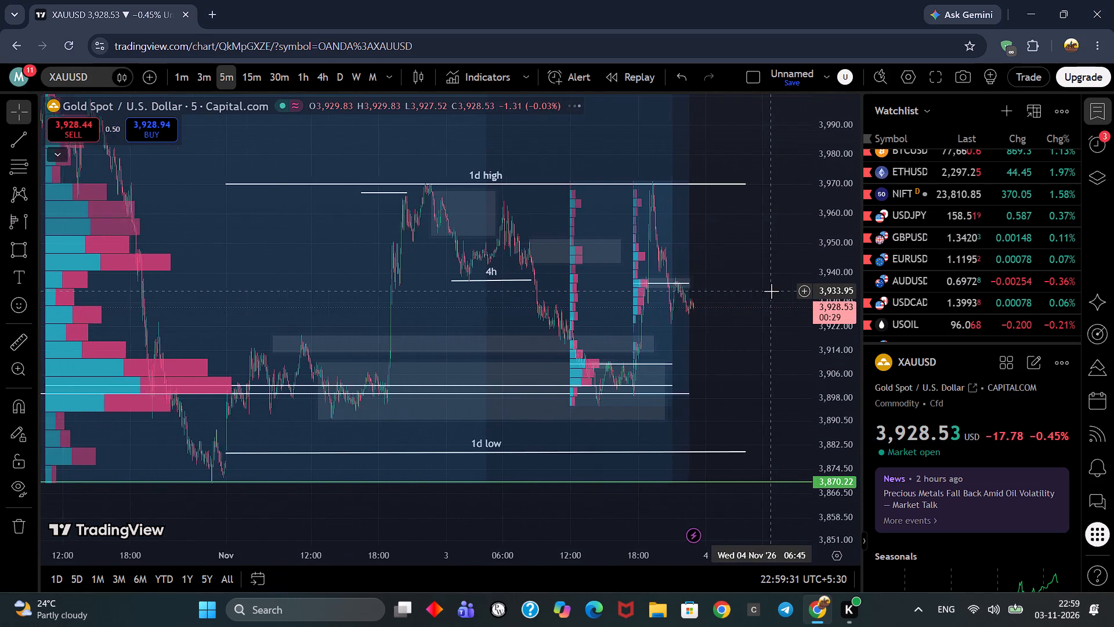
scroll(771, 291, up, 12)
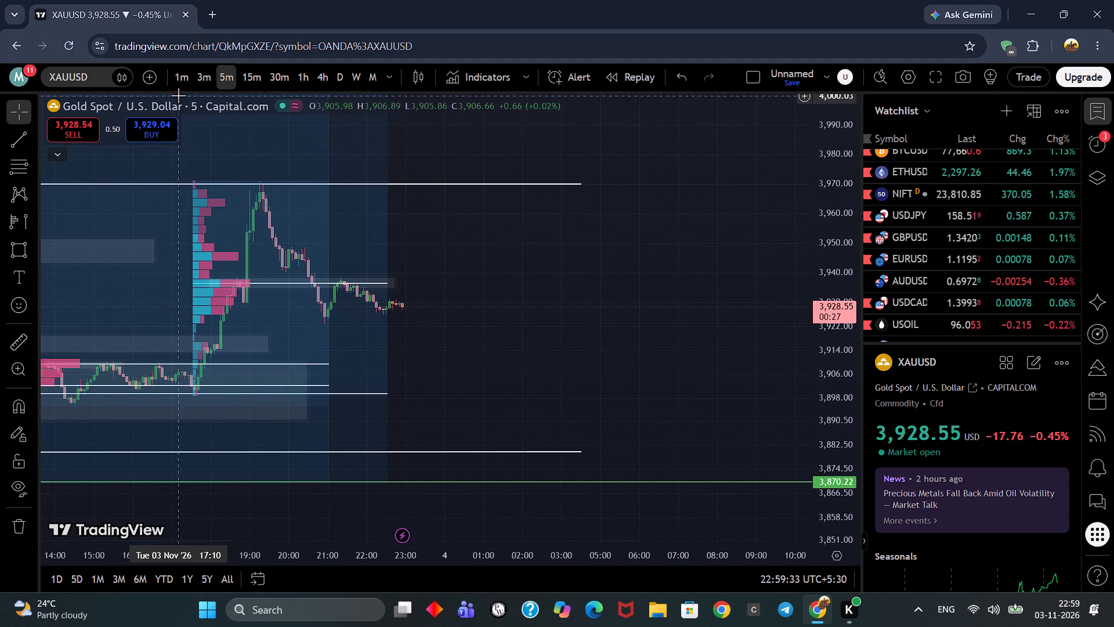
Examine the 1-hour chart between 1d high and 1d low, checking the latest candles against the new zone and the volume profile levels.
click(295, 88)
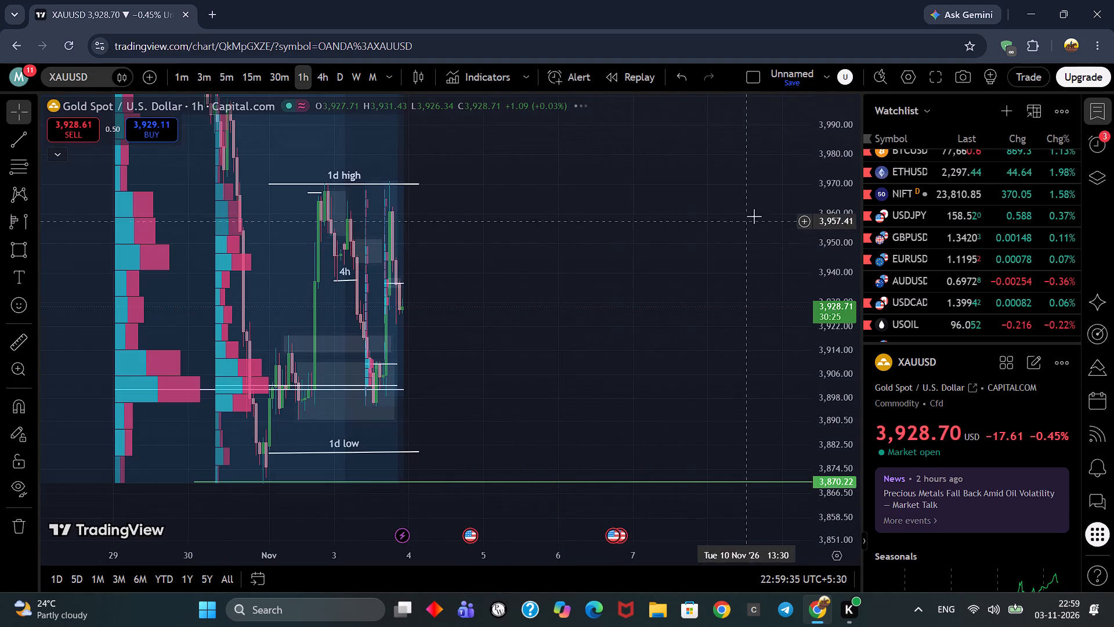
scroll(811, 236, down, 6)
scroll(717, 277, up, 4)
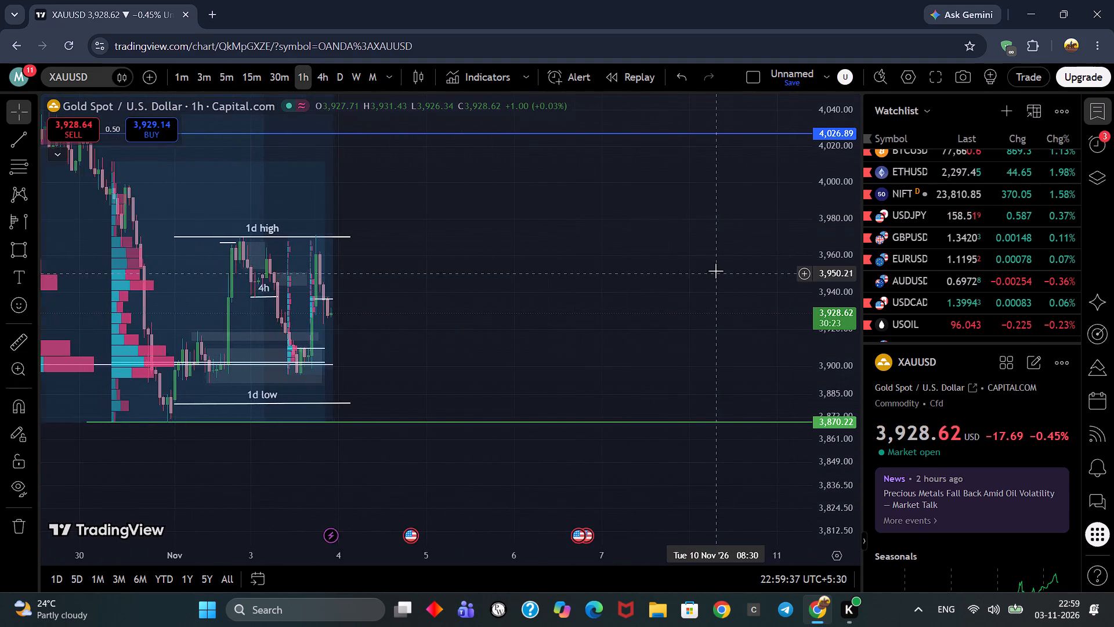
scroll(715, 271, up, 5)
drag(526, 283, 684, 286)
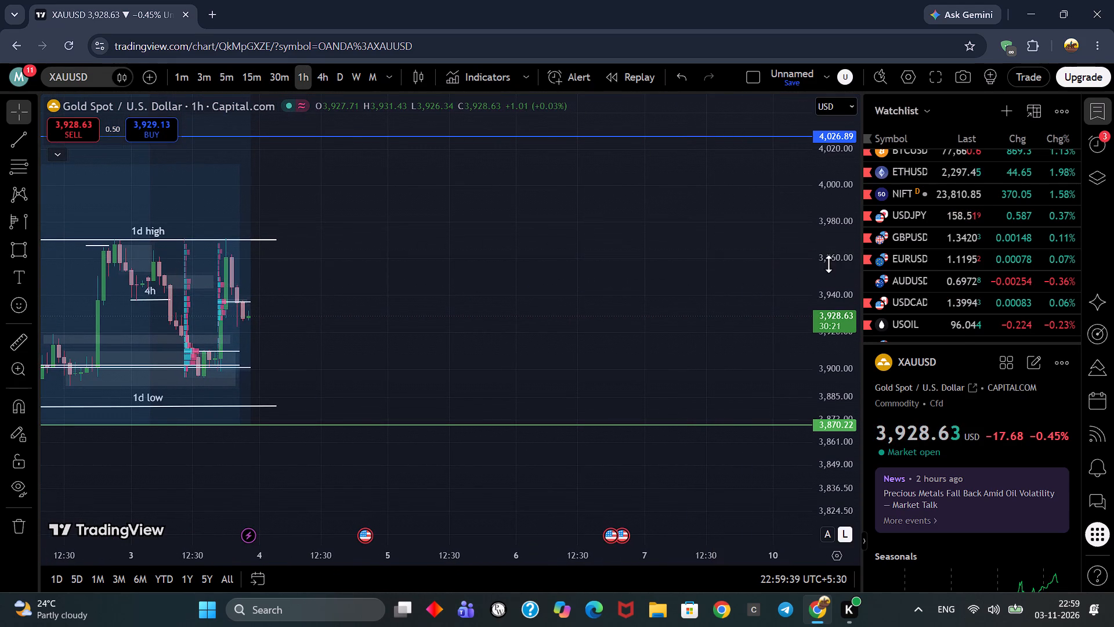
scroll(829, 262, up, 16)
drag(447, 235, 930, 232)
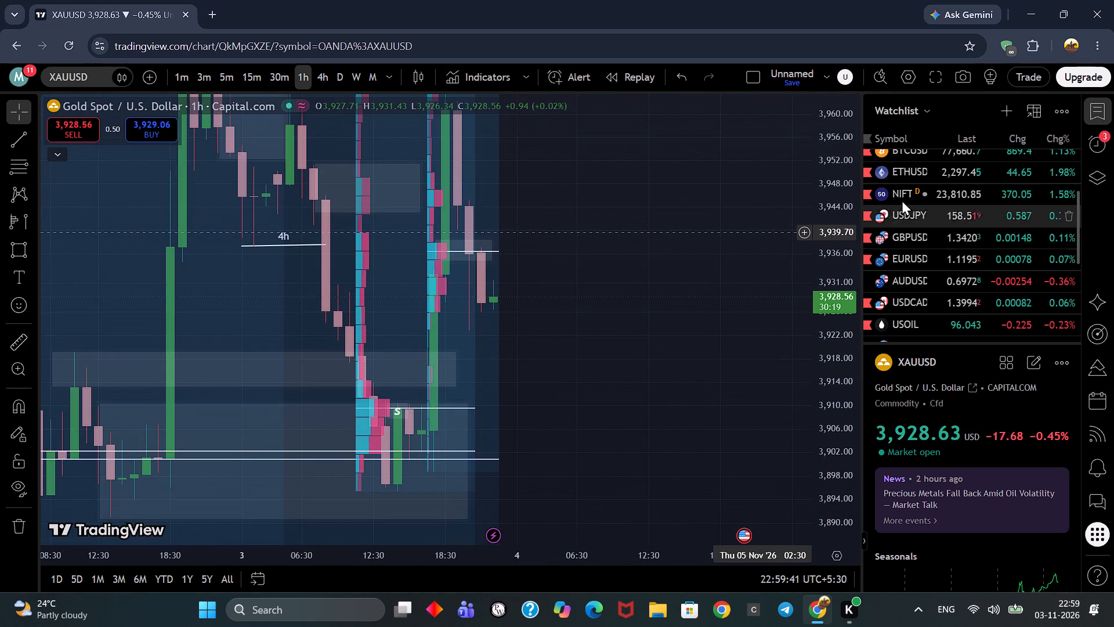
scroll(859, 225, down, 5)
drag(747, 230, 766, 222)
drag(683, 228, 699, 228)
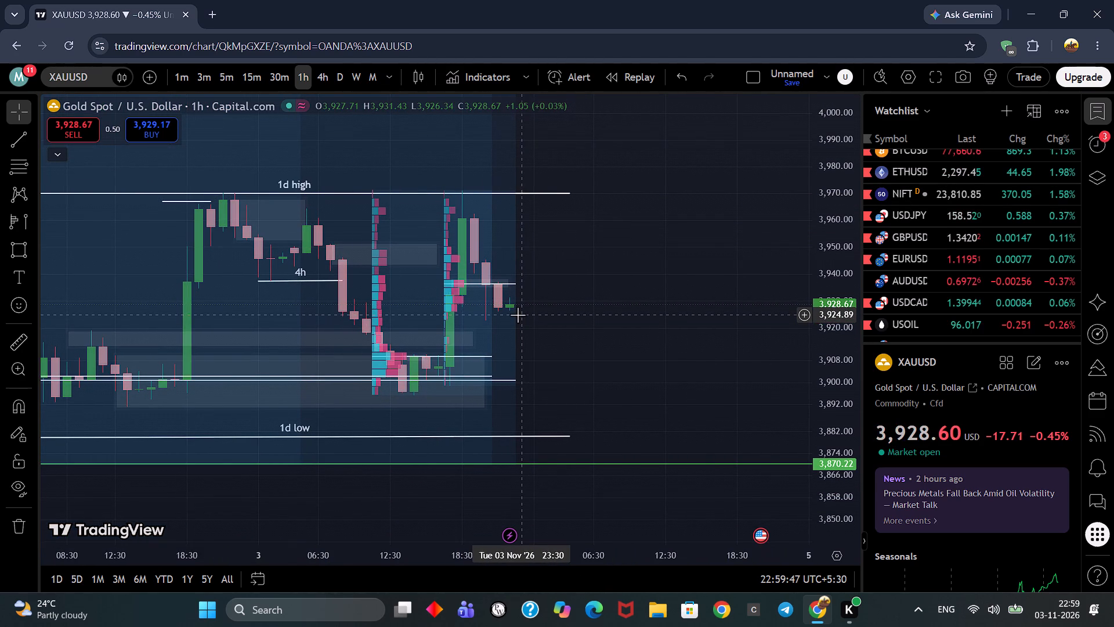
scroll(518, 311, up, 3)
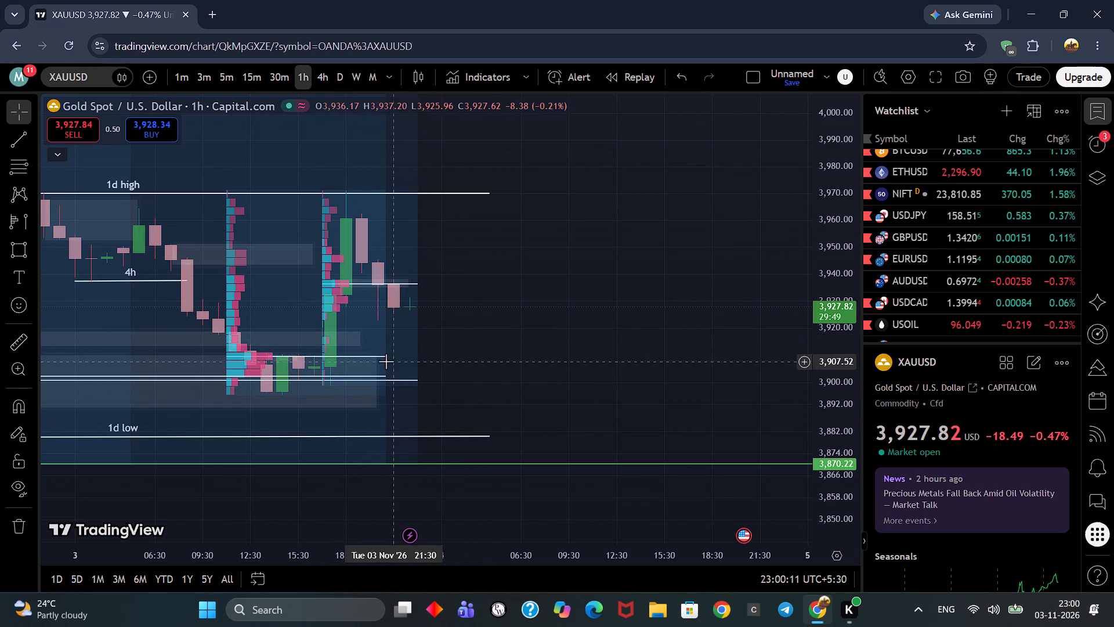
Examine the 1-hour price action between 1d high and 1d low, including the earlier volume profiles, the 4h level and the grey zones.
scroll(508, 326, down, 3)
scroll(816, 209, down, 2)
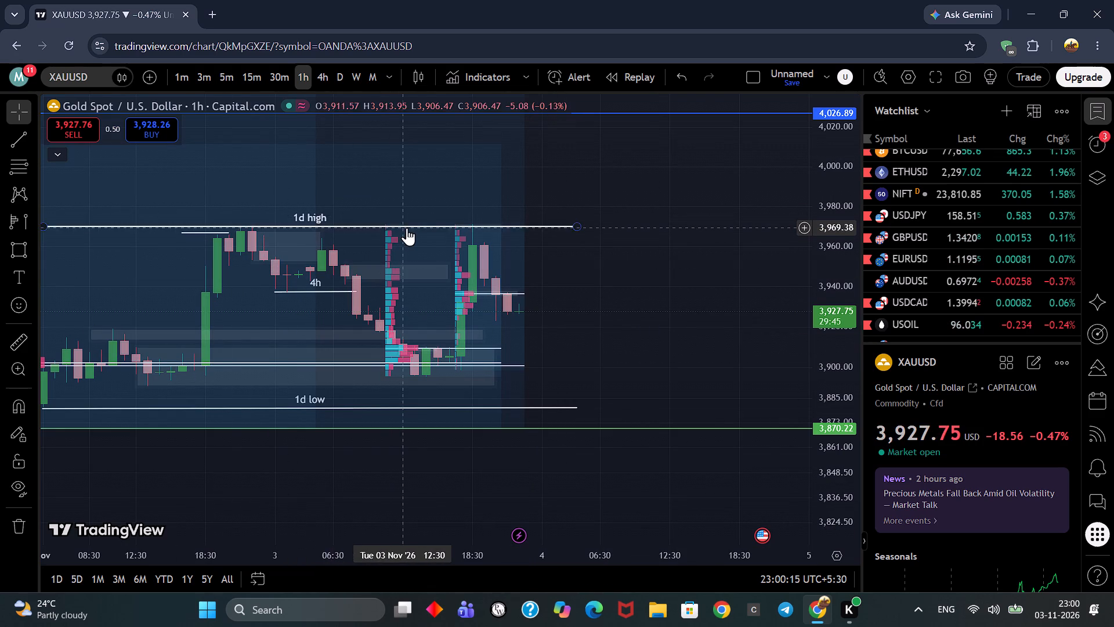
scroll(411, 225, down, 5)
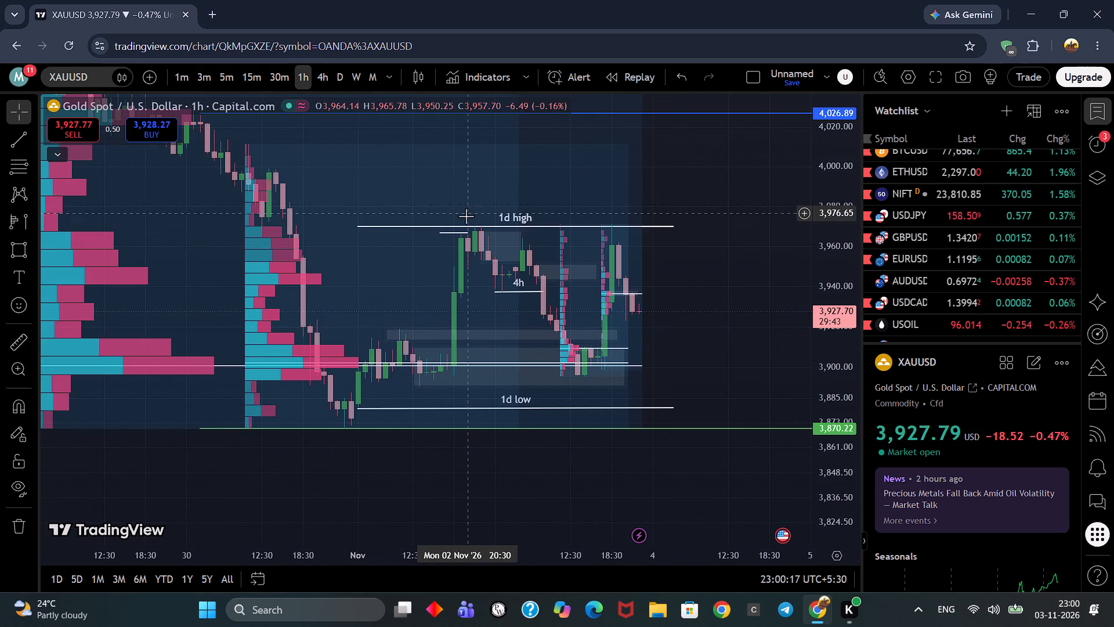
scroll(466, 216, up, 3)
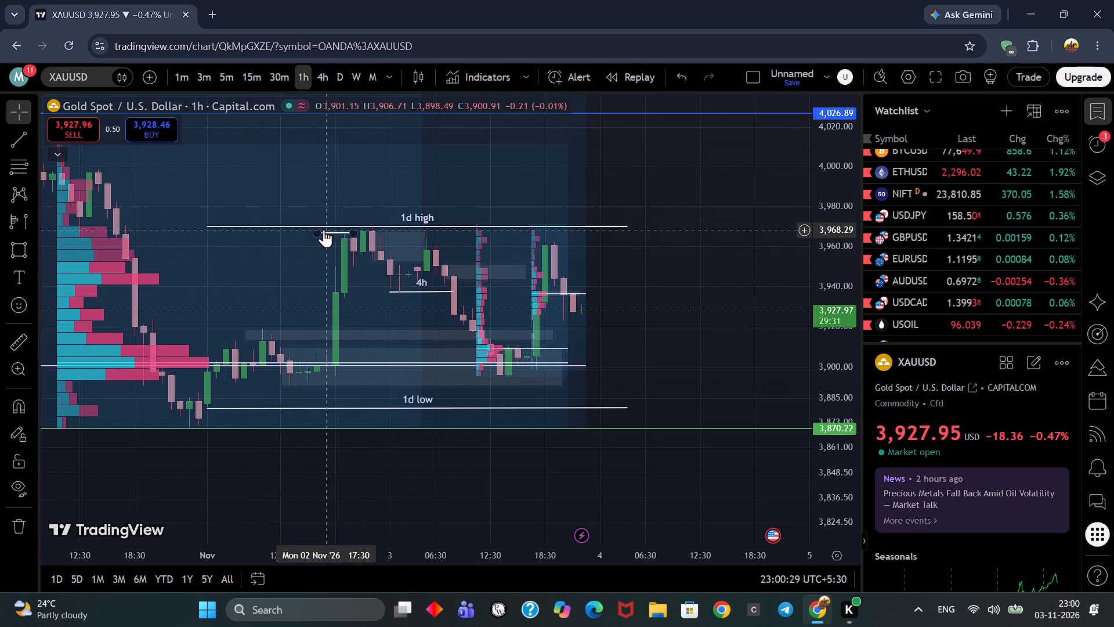
scroll(324, 229, up, 1)
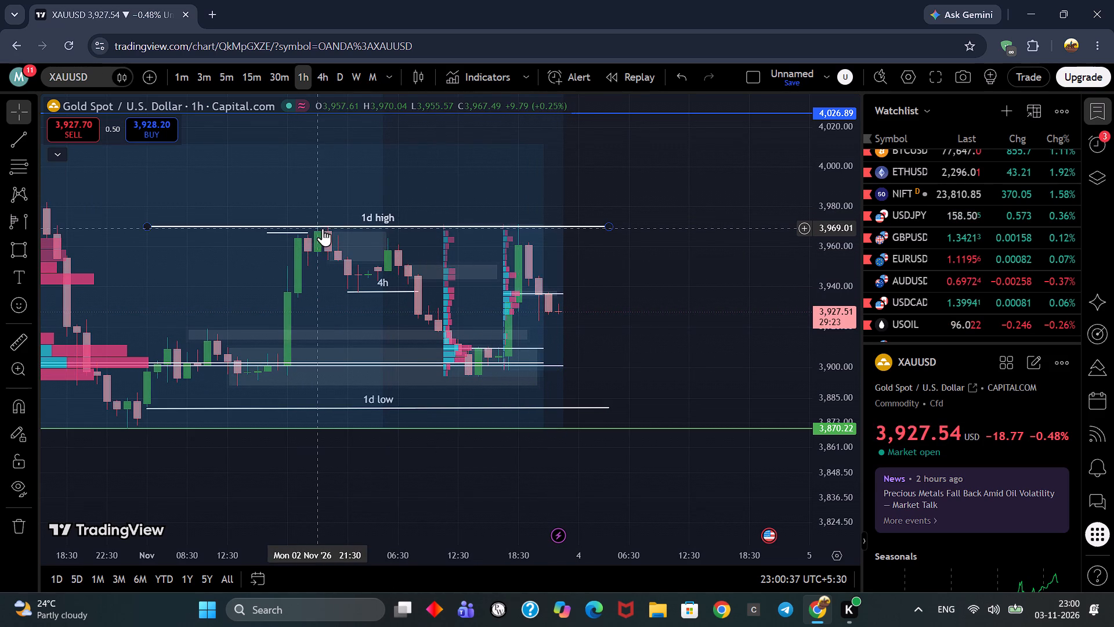
scroll(501, 248, up, 2)
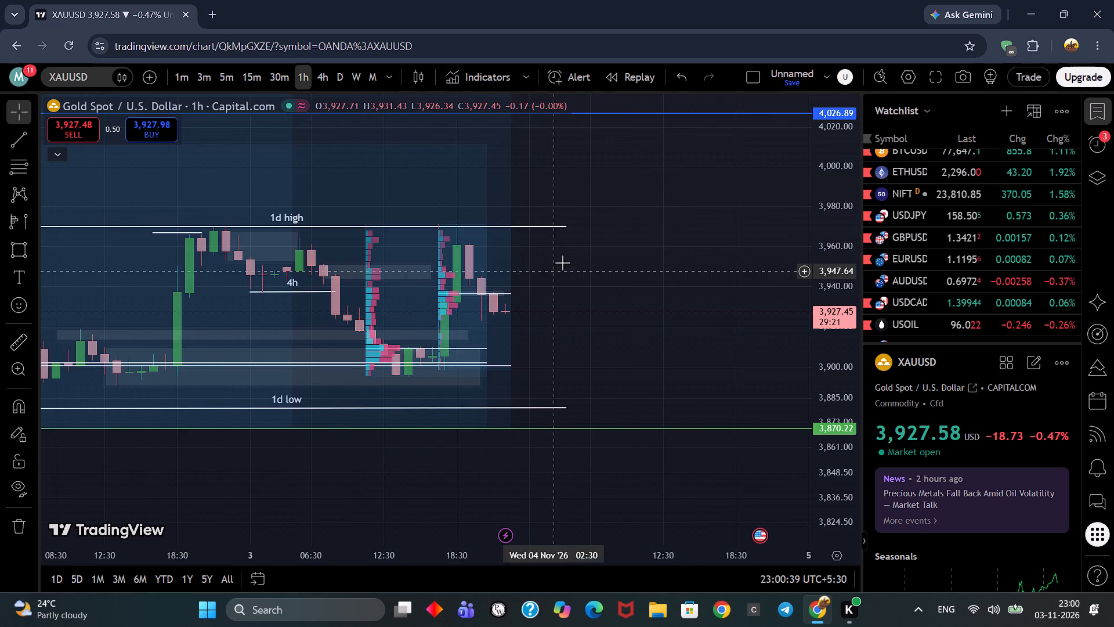
drag(565, 259, 596, 211)
scroll(700, 280, down, 1)
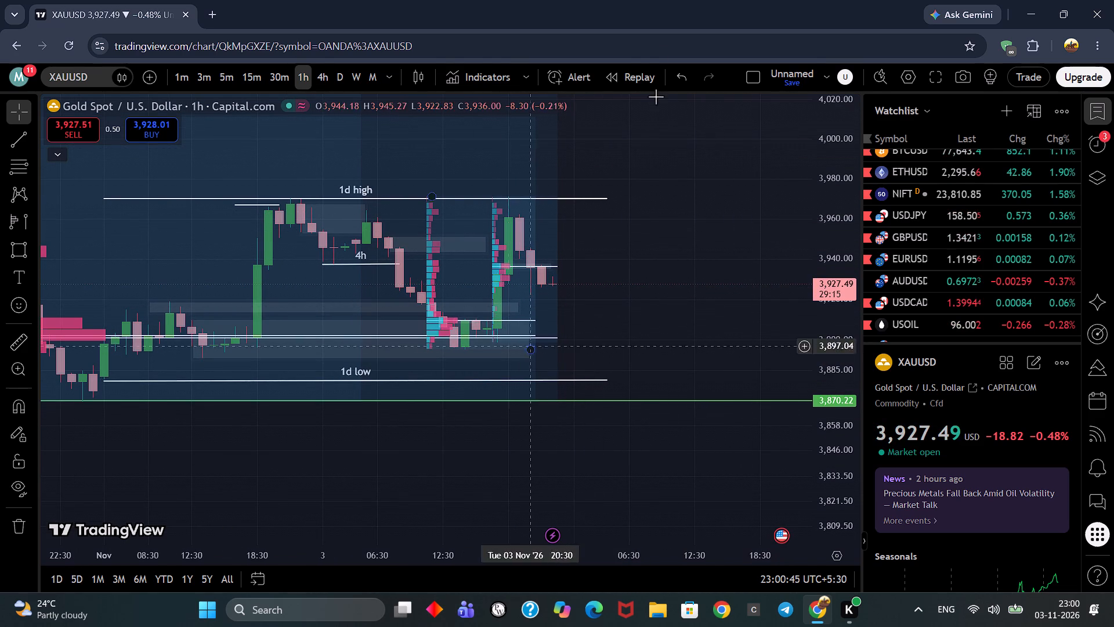
Examine the 4-hour and daily charts, comparing the current candle with the 4,082.98, 4,026.89 and 3,870.22 levels and the 1d range.
click(318, 80)
scroll(818, 236, down, 3)
drag(645, 258, 635, 267)
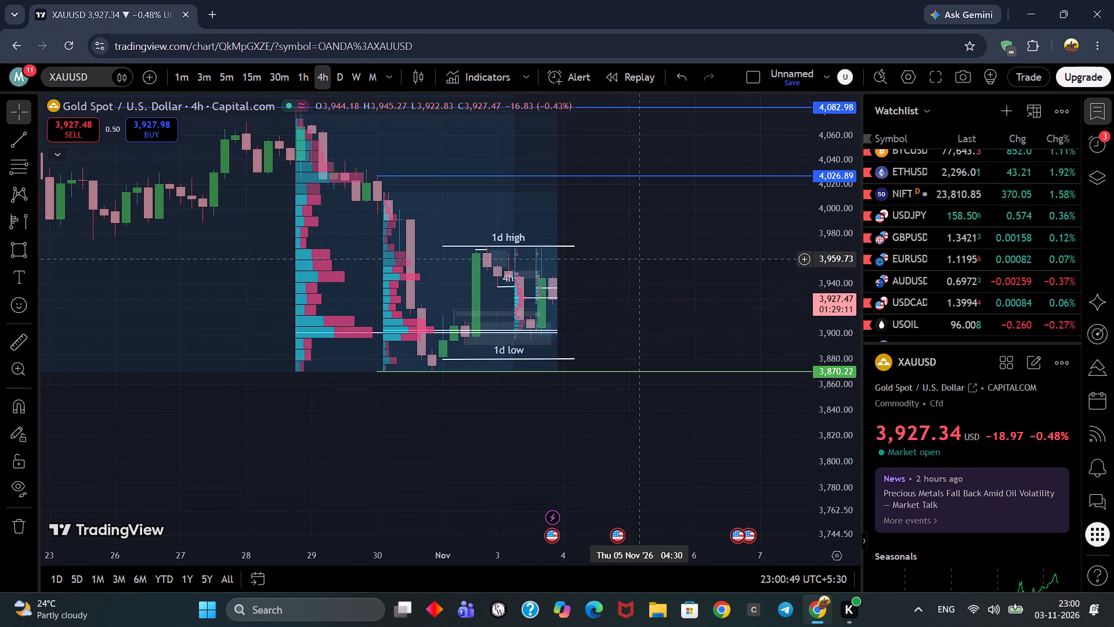
drag(635, 267, 600, 276)
click(335, 80)
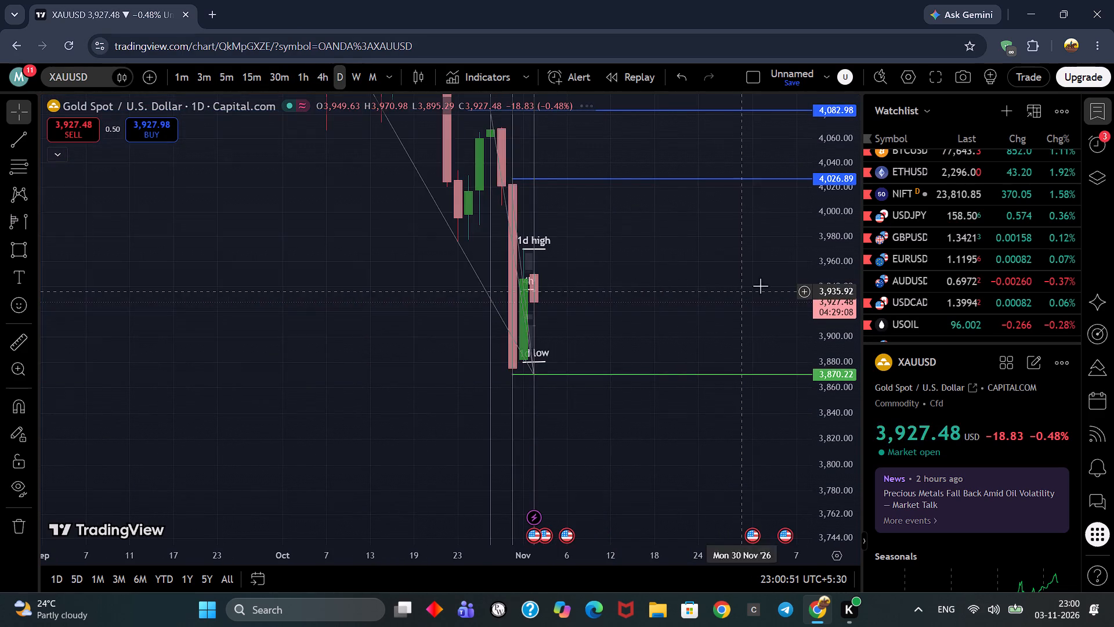
scroll(858, 283, down, 1)
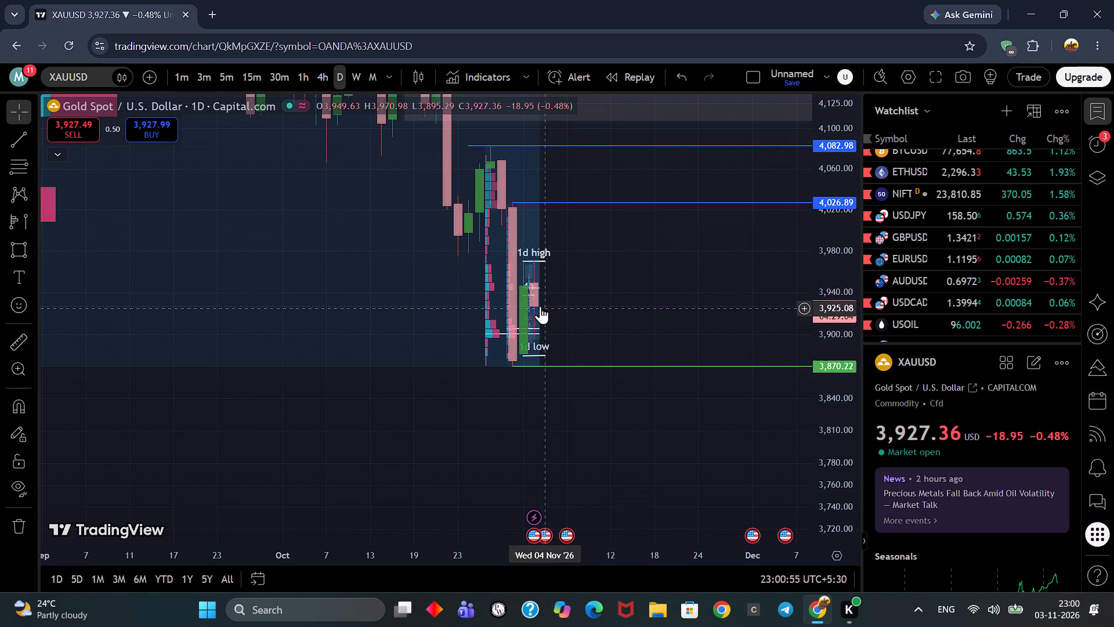
drag(664, 262, 652, 281)
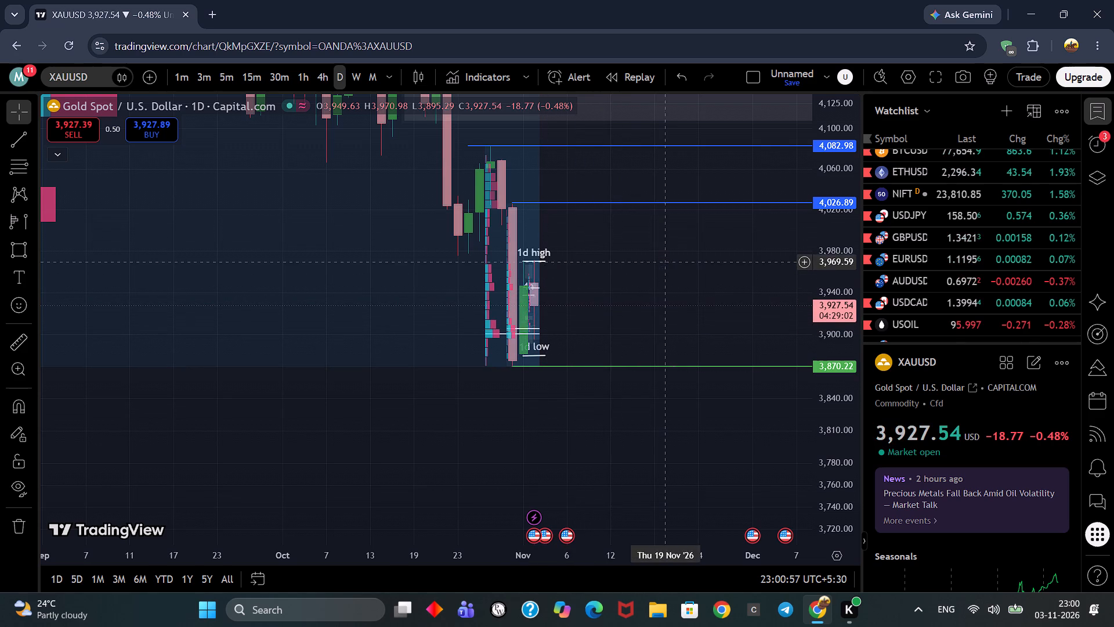
drag(652, 281, 648, 283)
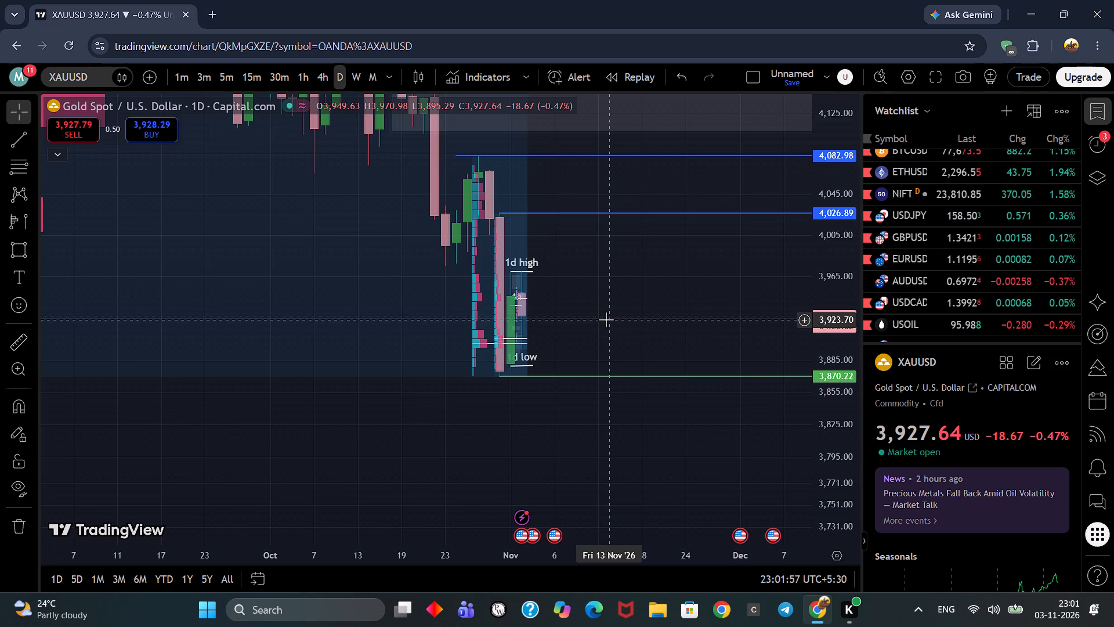
On the daily chart, extend the 1d low line forward to Tue 10 Nov '26, ending it at about 3,880.
scroll(603, 302, up, 2)
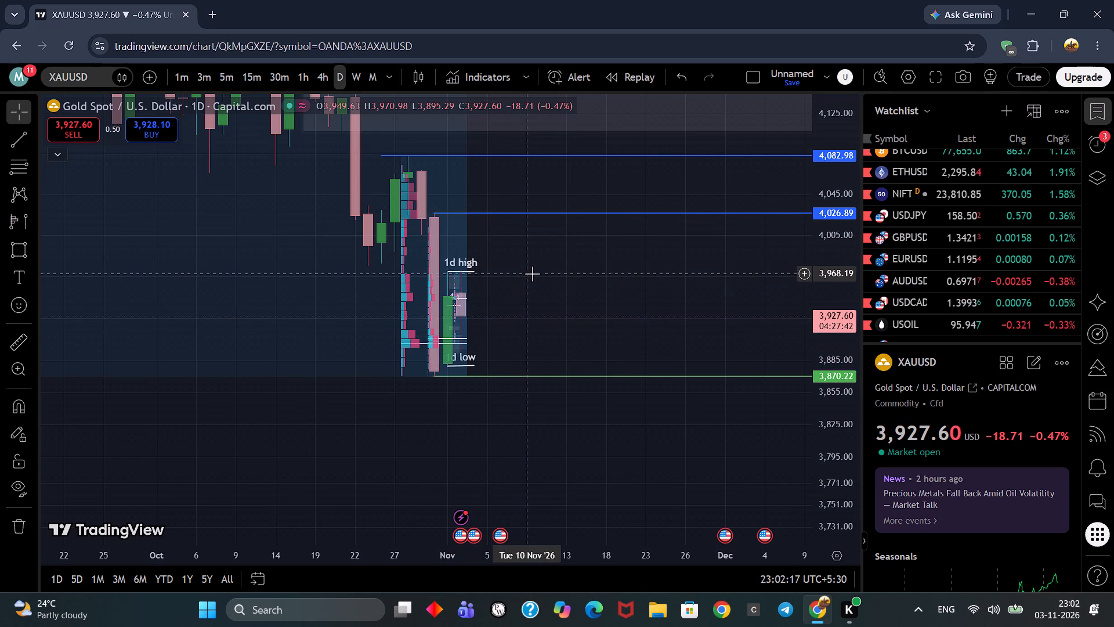
scroll(531, 312, up, 4)
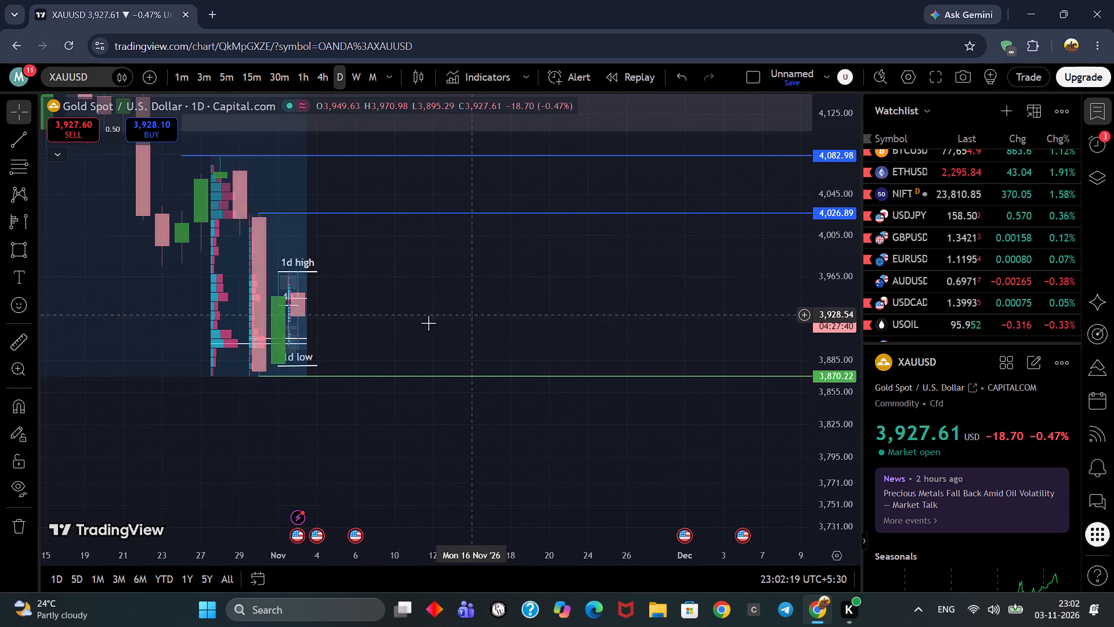
scroll(367, 309, up, 2)
drag(364, 313, 419, 290)
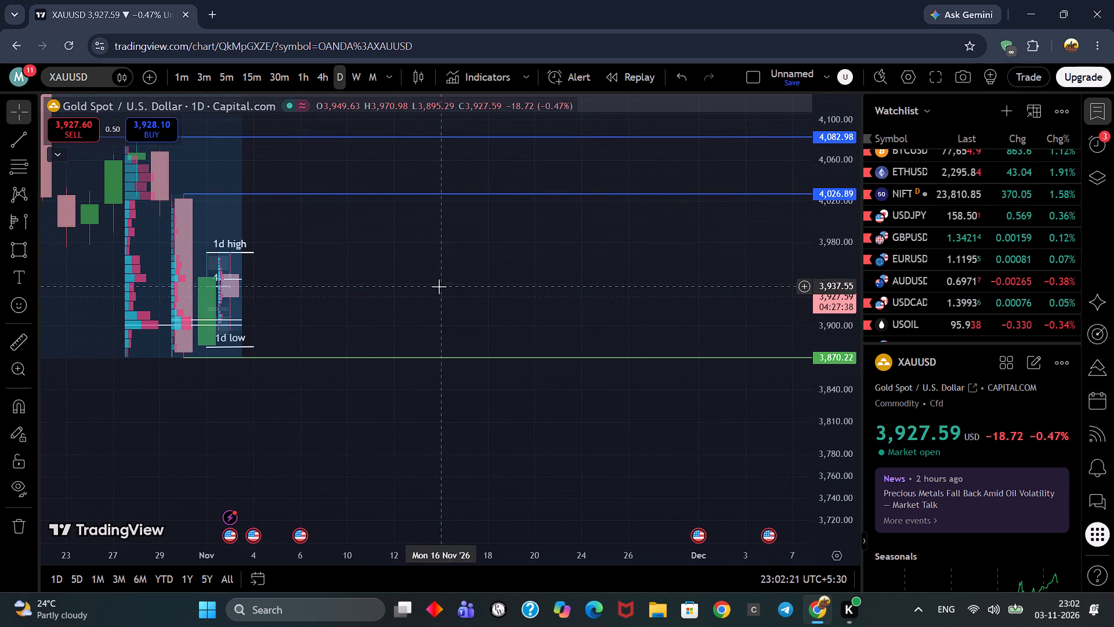
drag(456, 283, 466, 283)
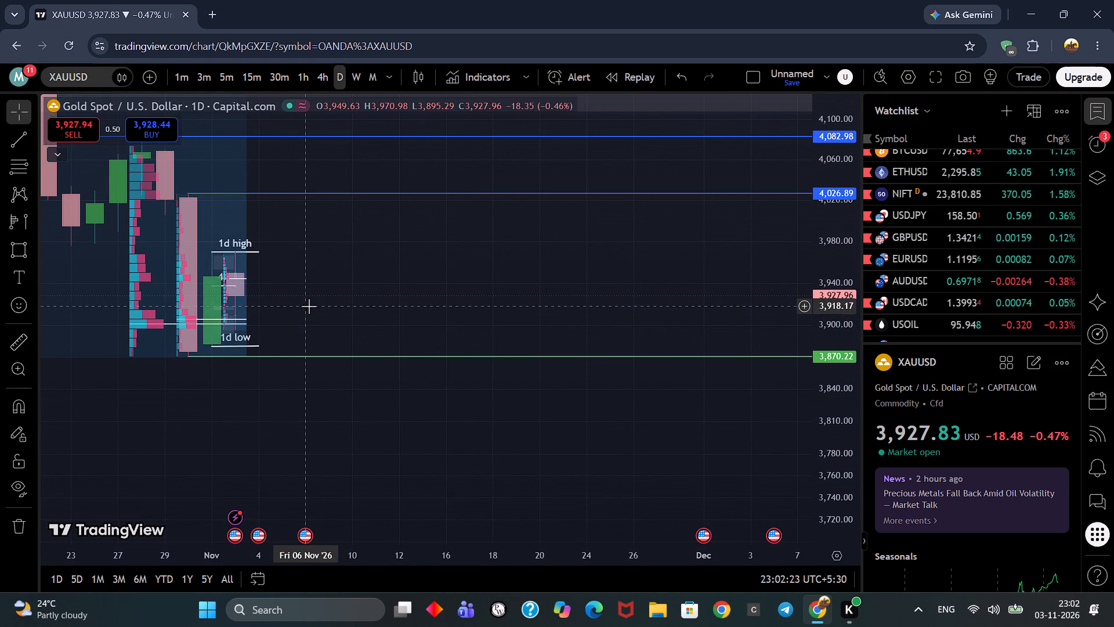
drag(262, 346, 357, 348)
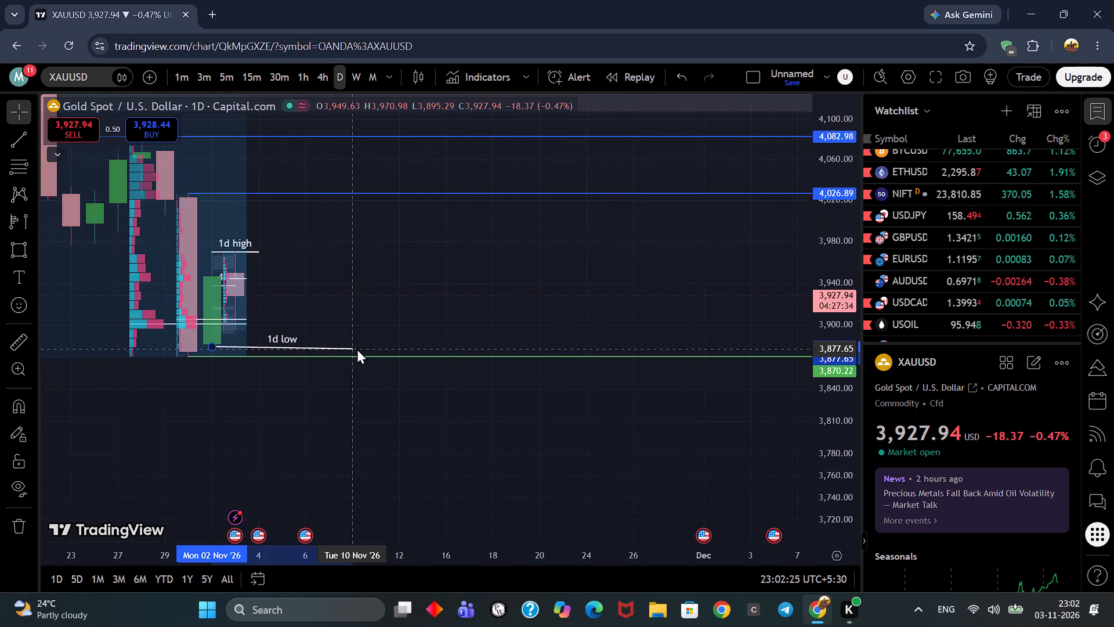
drag(357, 348, 359, 345)
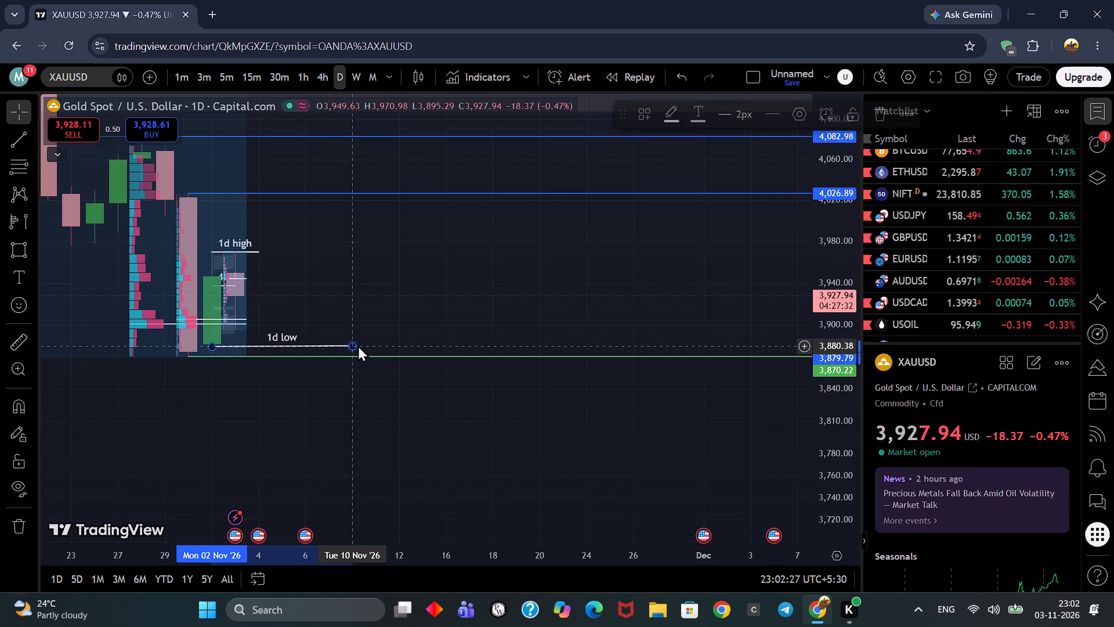
click(381, 293)
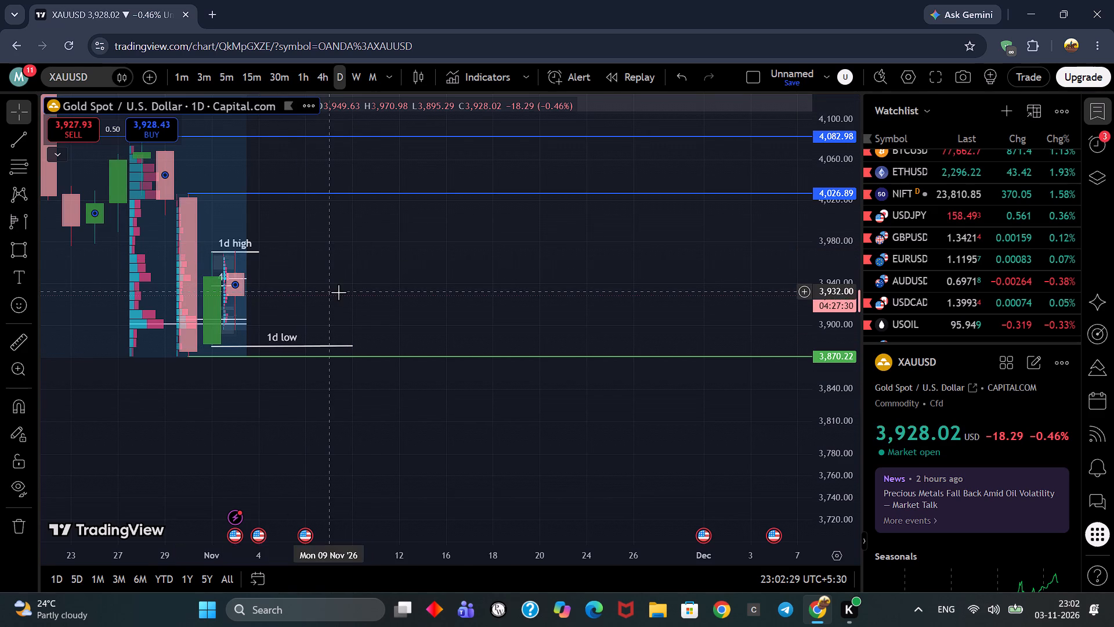
Draw a near-level trend line at about 3,973 from 3 Nov to 9 Nov '26, just above 1d high, labelled "tuday high".
scroll(338, 292, up, 1)
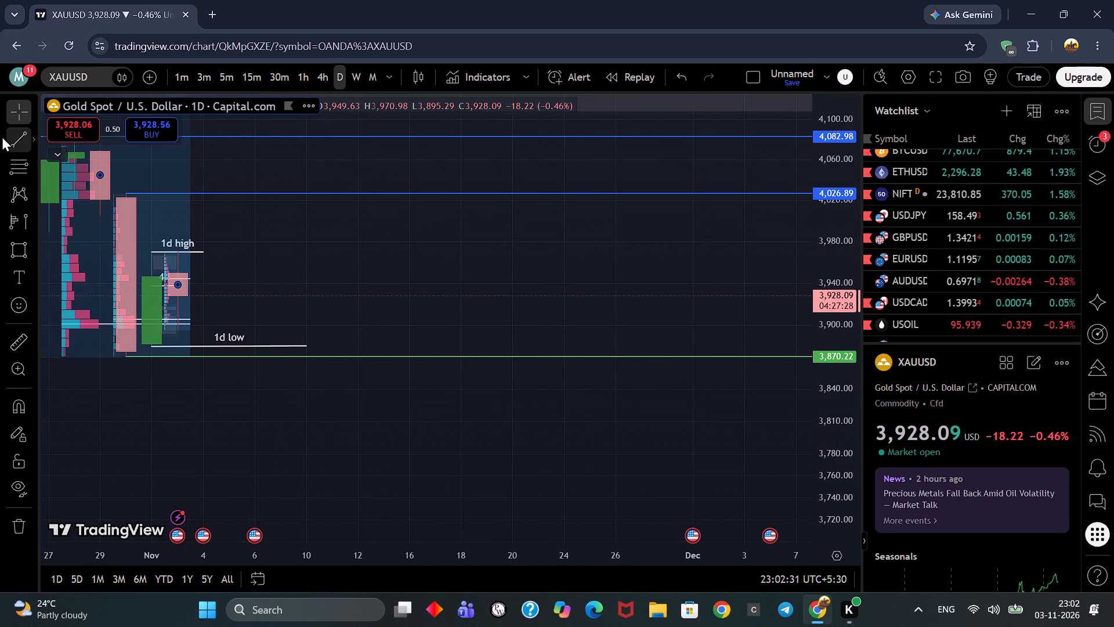
click(3, 147)
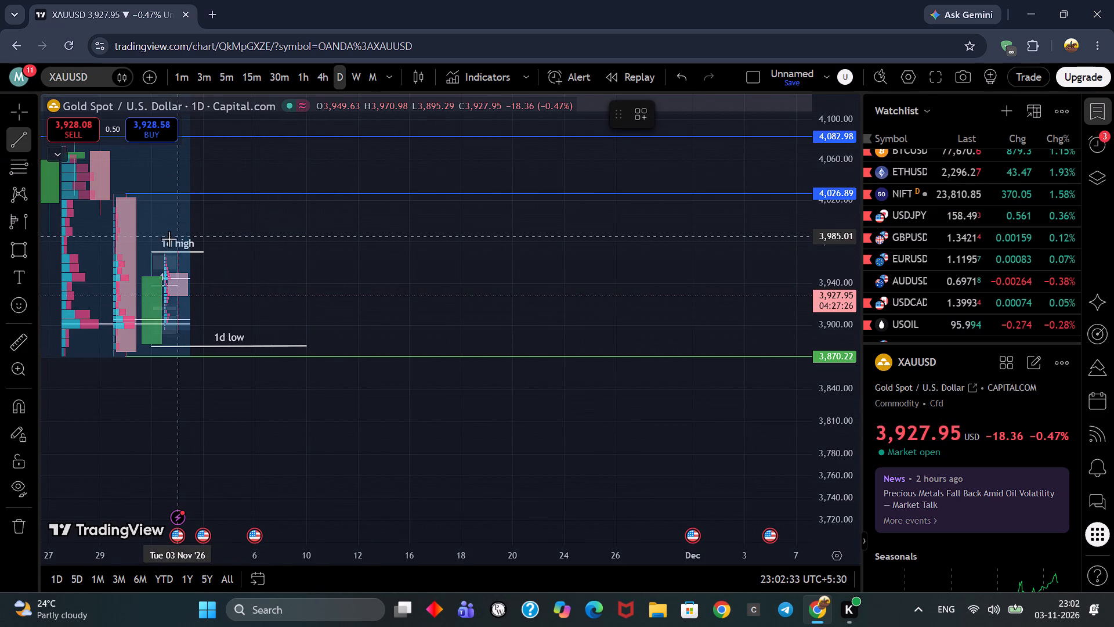
click(173, 248)
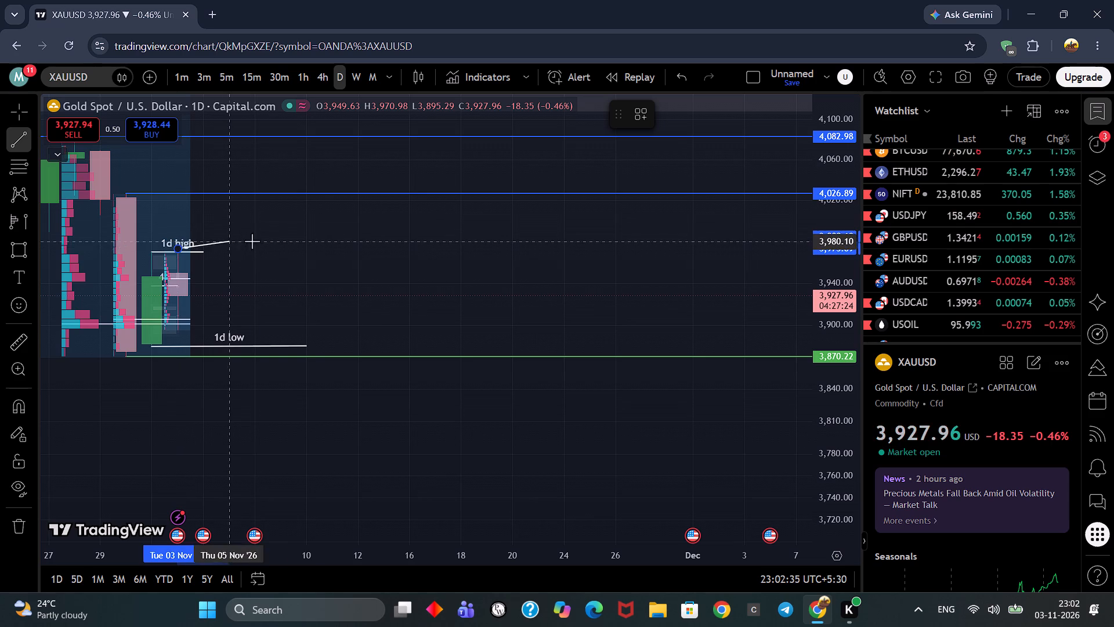
click(290, 248)
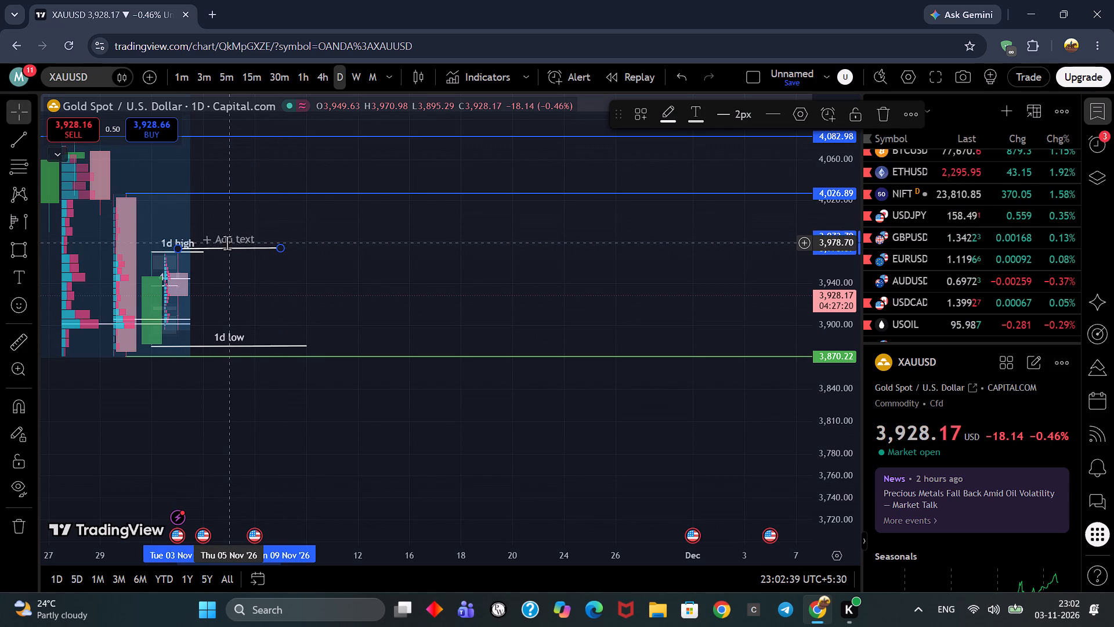
click(227, 241)
text(tuda)
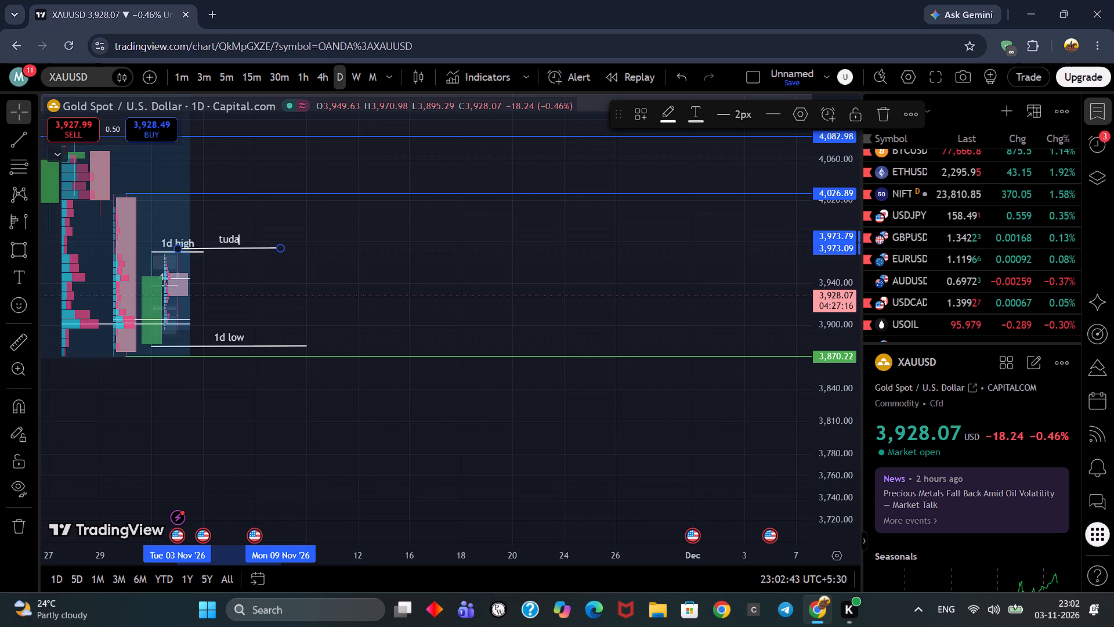
key(y)
key(space)
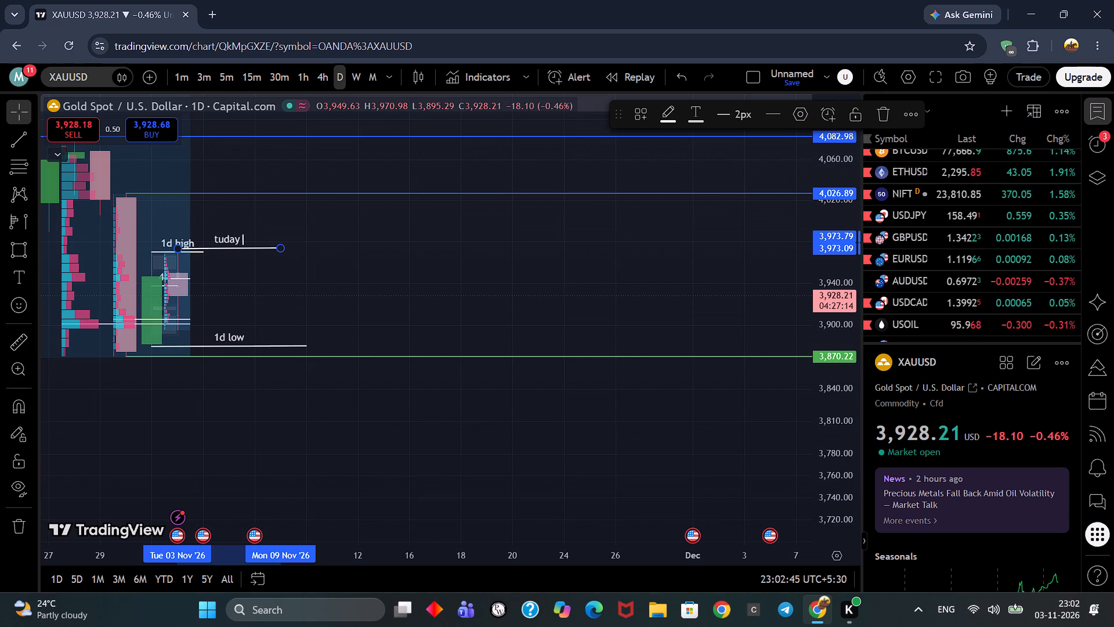
text(high)
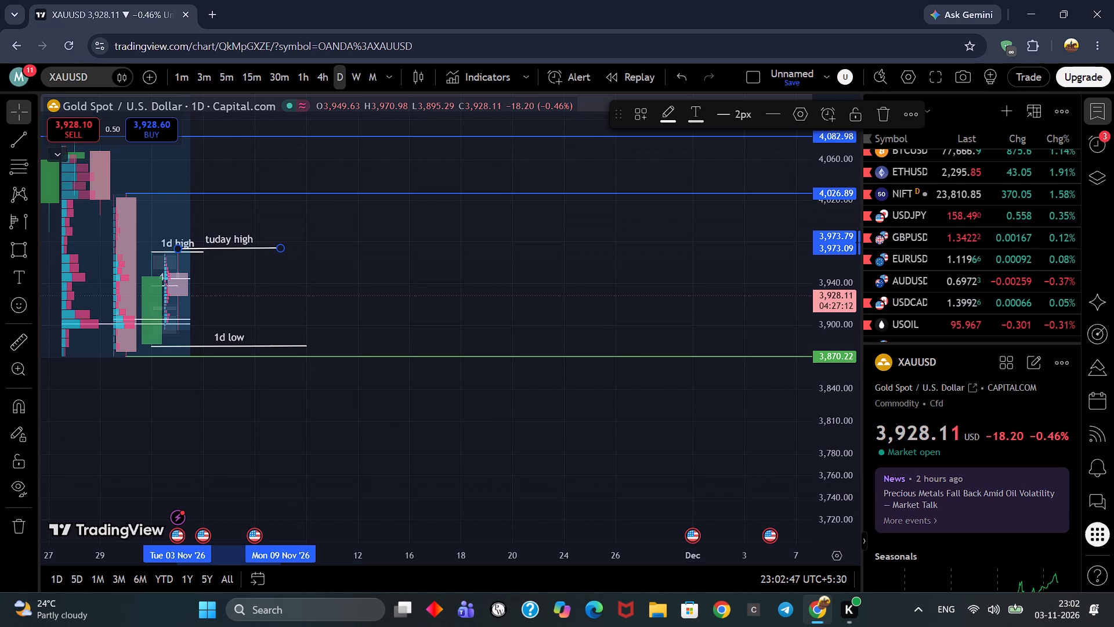
click(417, 280)
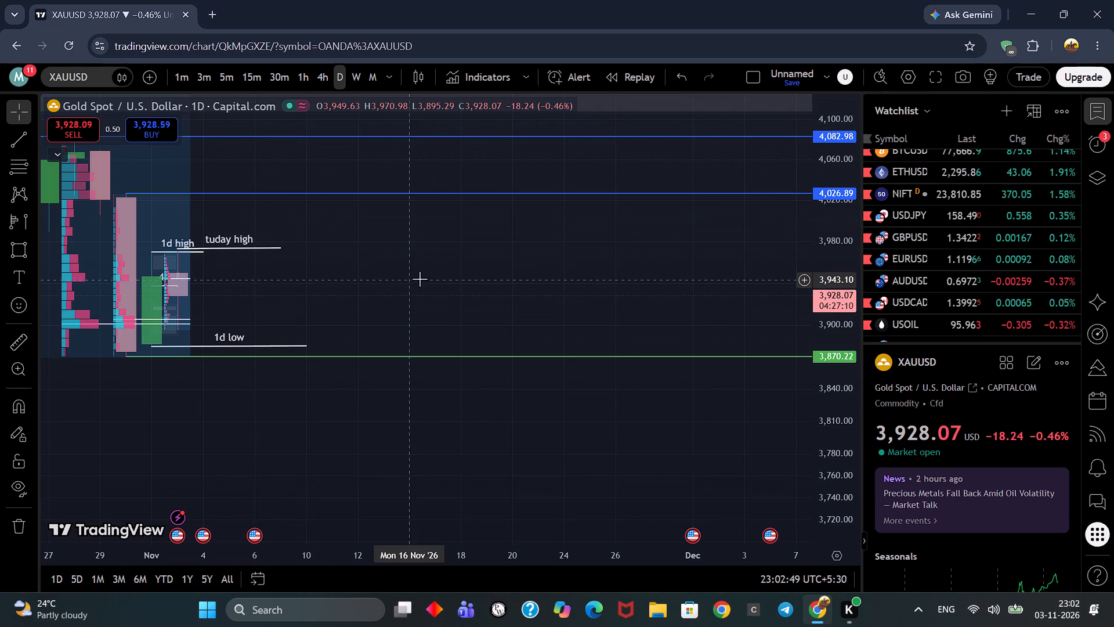
Examine the new tuday high line and the extended 1d low line on the daily and 4-hour charts against the latest candles.
scroll(419, 276, up, 2)
drag(389, 263, 466, 257)
drag(493, 286, 526, 276)
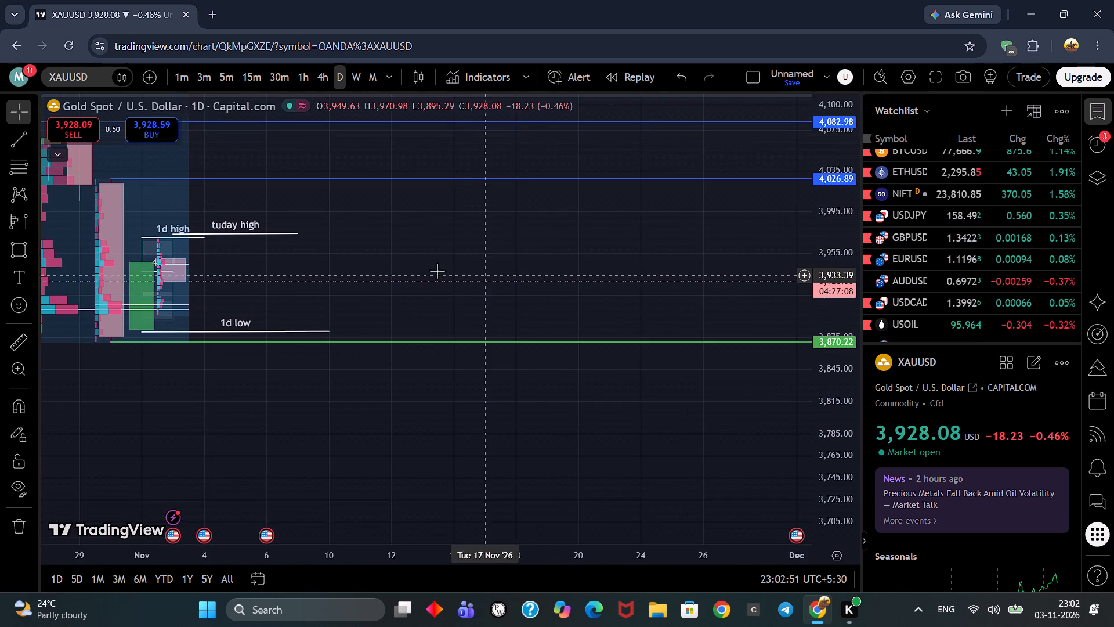
drag(449, 265, 501, 269)
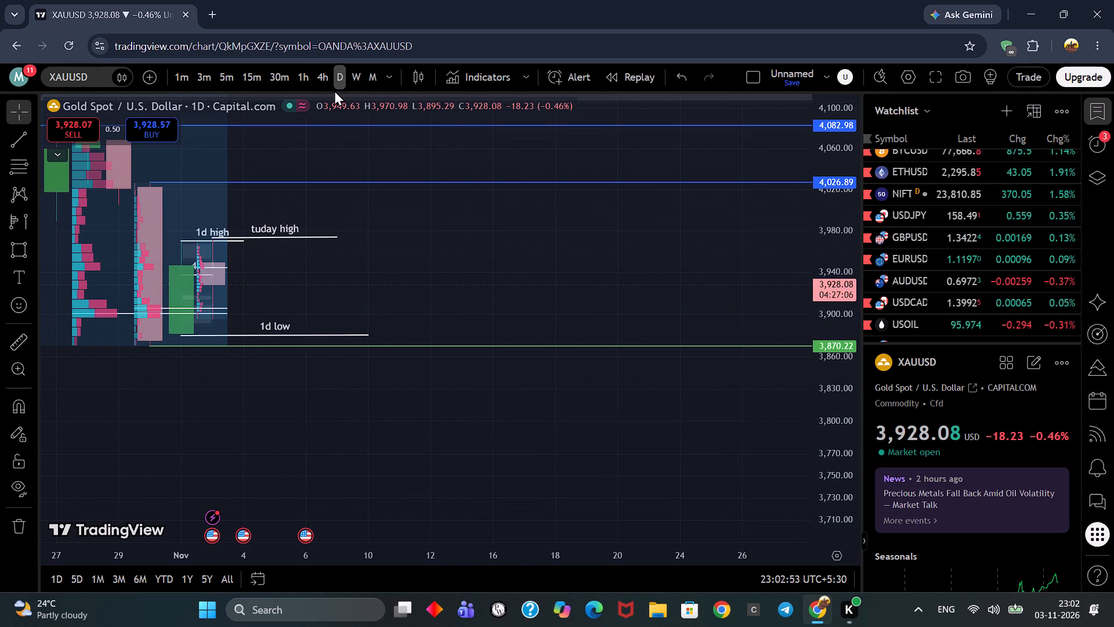
click(321, 75)
scroll(594, 298, down, 3)
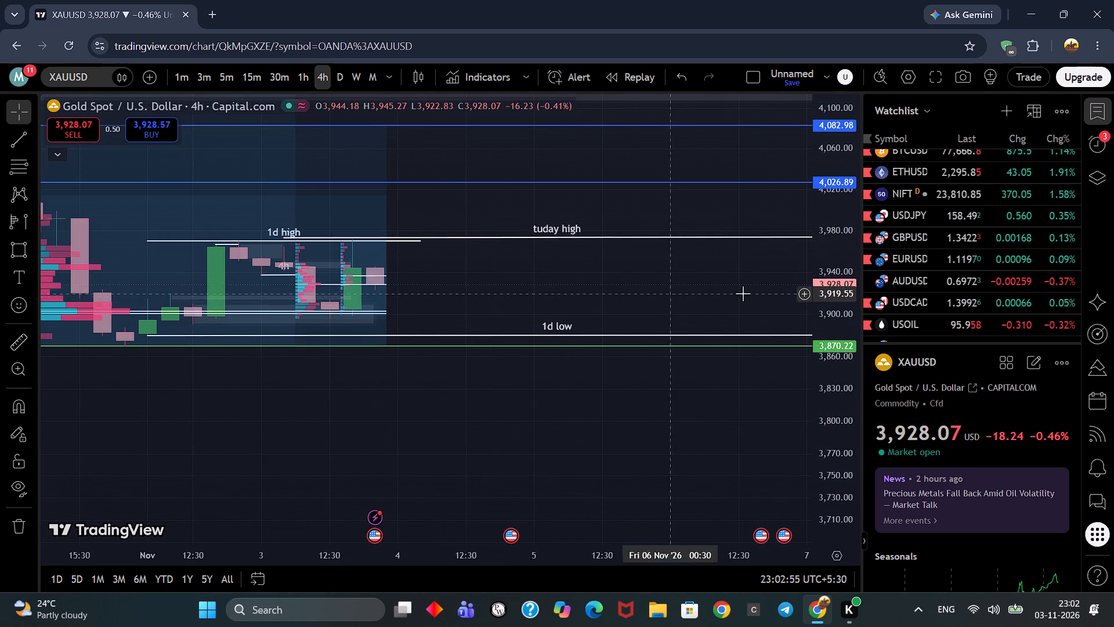
scroll(846, 271, up, 3)
scroll(640, 264, up, 3)
drag(536, 257, 649, 234)
scroll(660, 265, up, 2)
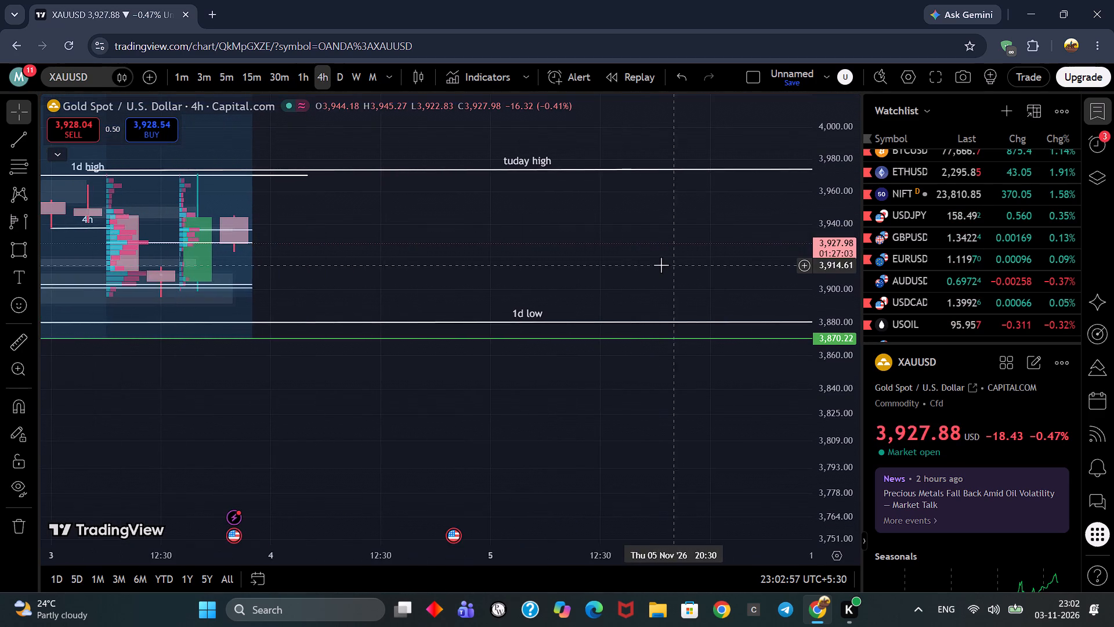
drag(592, 249, 663, 246)
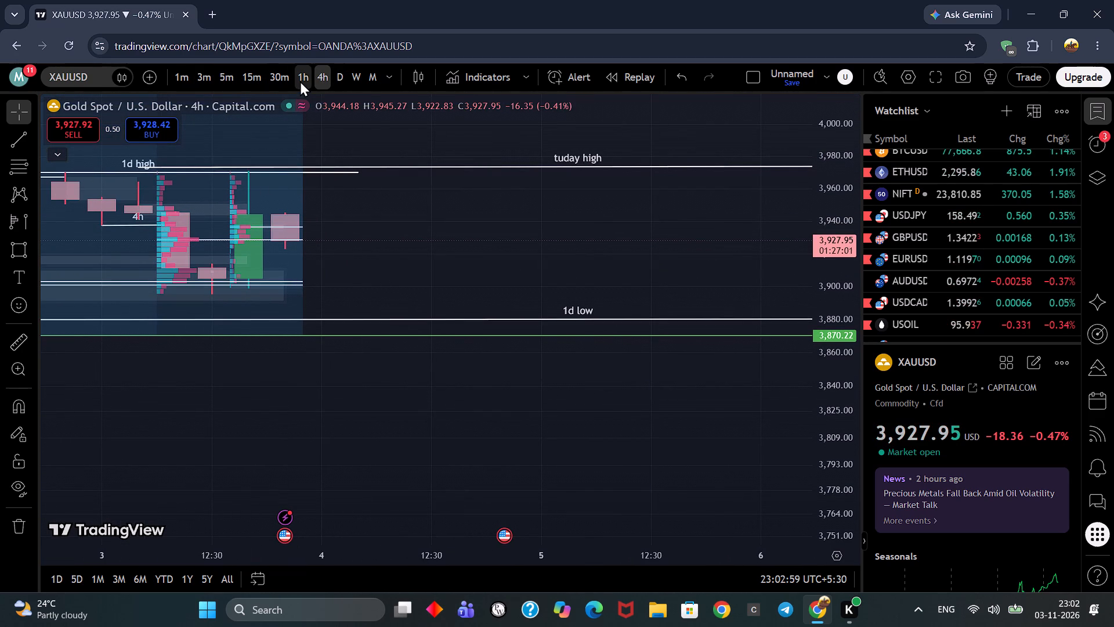
Examine the 1-hour chart between tuday high and 1d low, checking the latest candles against the zones and volume profiles.
click(301, 81)
scroll(388, 266, down, 4)
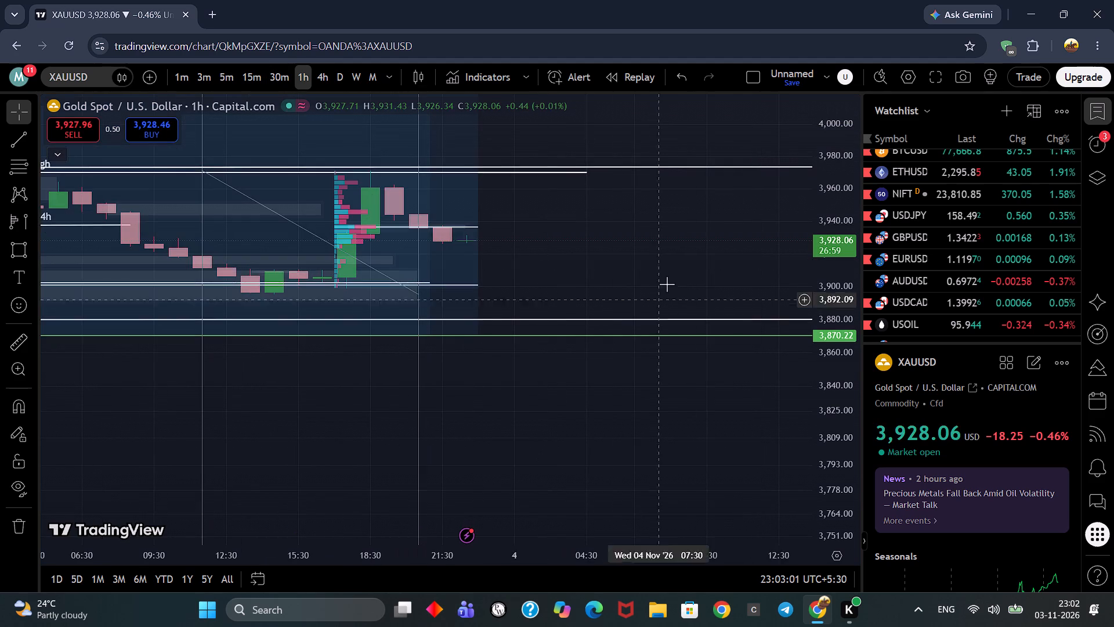
scroll(837, 251, up, 4)
drag(657, 244, 567, 398)
scroll(811, 288, down, 1)
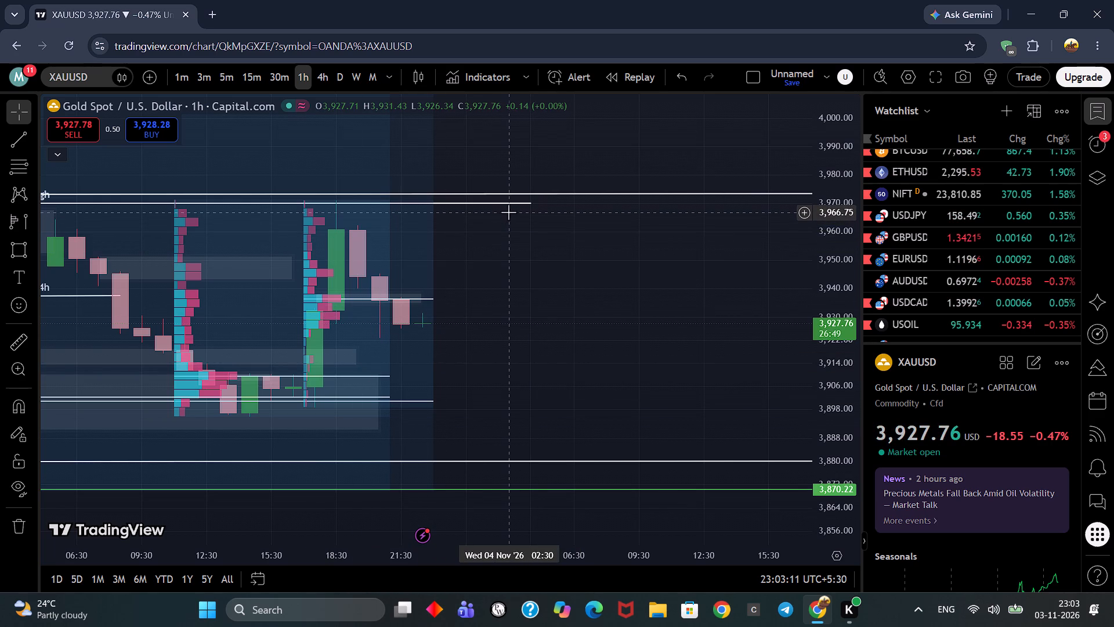
drag(712, 357, 406, 297)
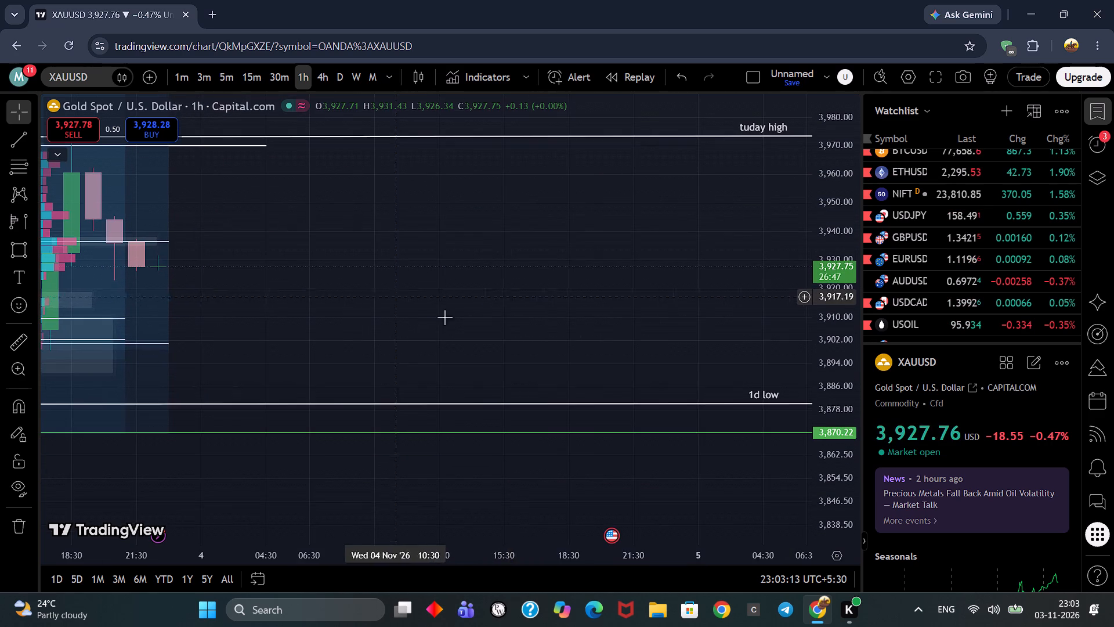
scroll(584, 284, down, 4)
drag(636, 269, 579, 345)
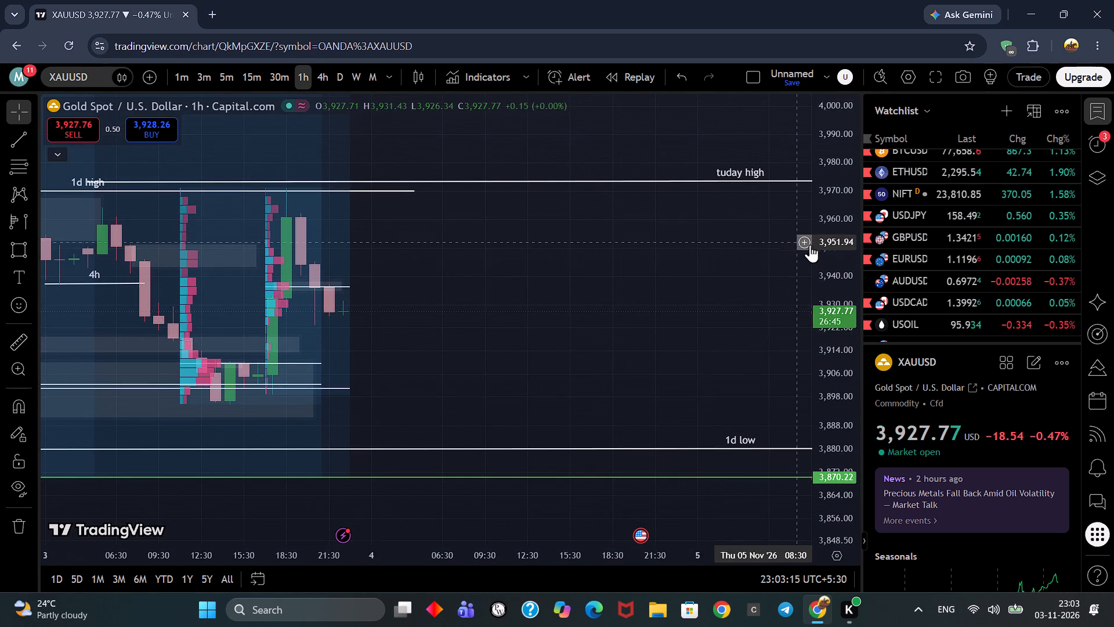
Examine the 1-hour chart from 1d low and tuday high up to the 4,082.98 and 4,226.94 levels and the zone between them.
scroll(853, 274, down, 4)
scroll(696, 311, down, 5)
drag(711, 305, 619, 301)
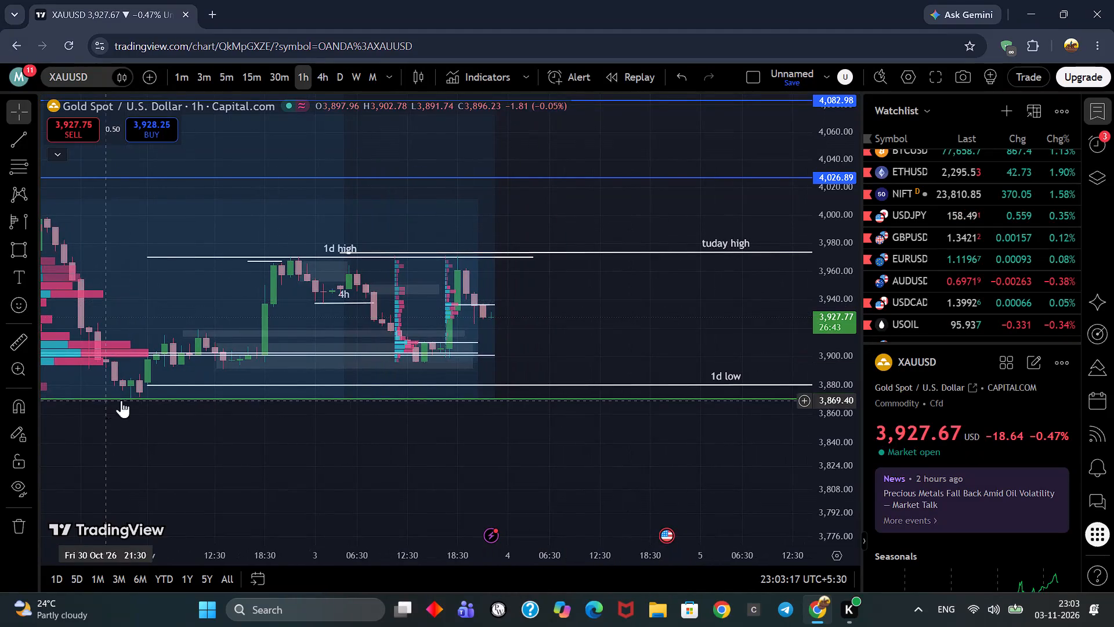
drag(699, 265, 422, 239)
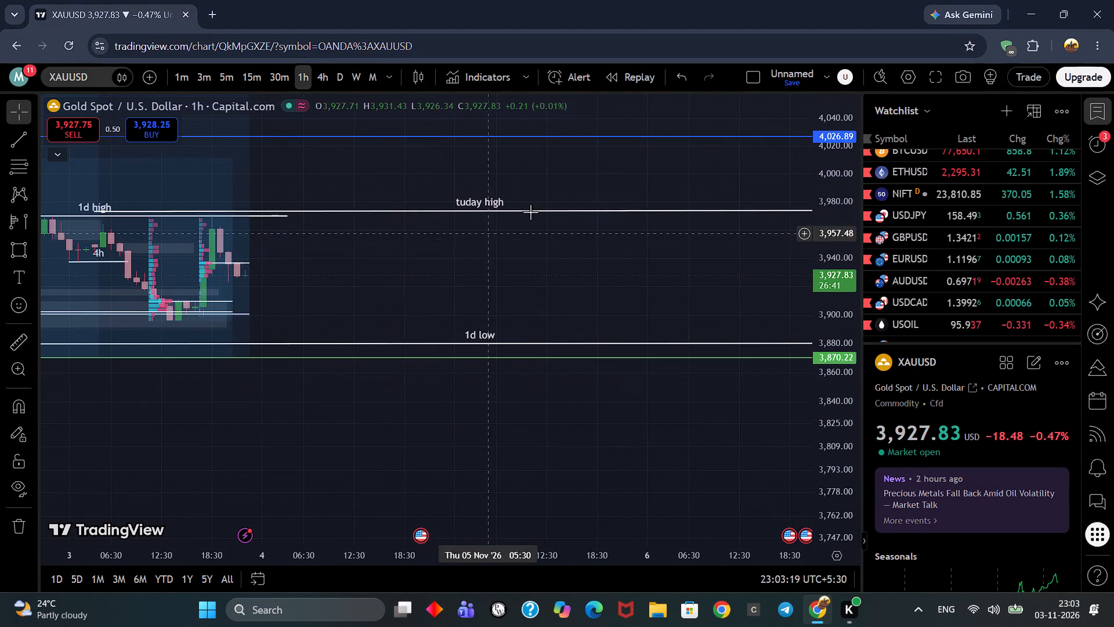
scroll(599, 245, down, 2)
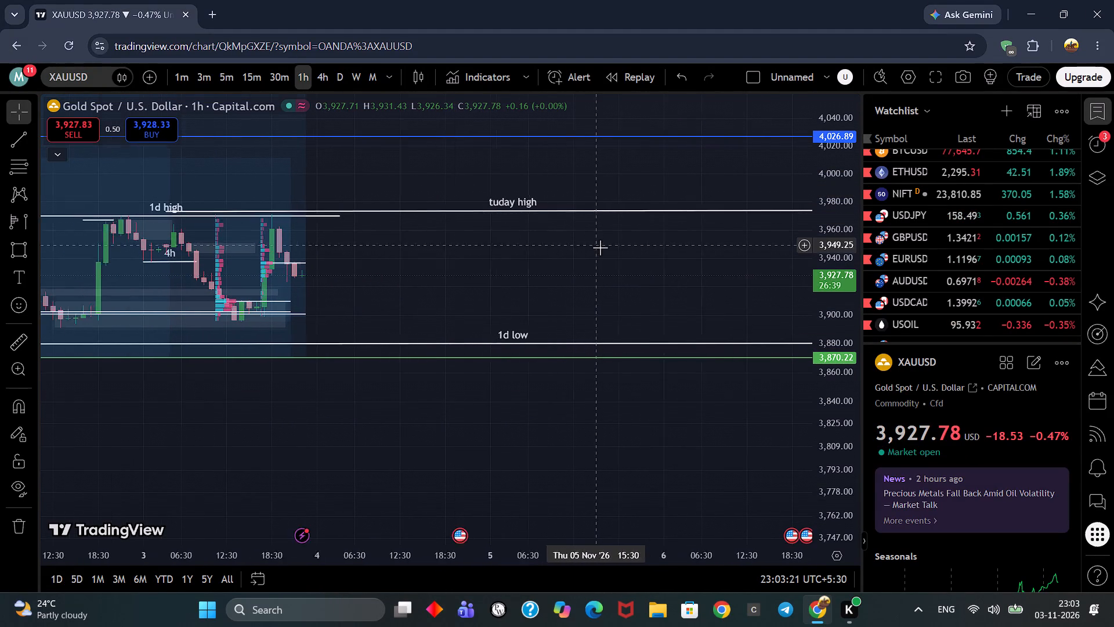
scroll(600, 247, down, 3)
drag(664, 261, 635, 421)
scroll(645, 357, down, 6)
drag(743, 229, 642, 599)
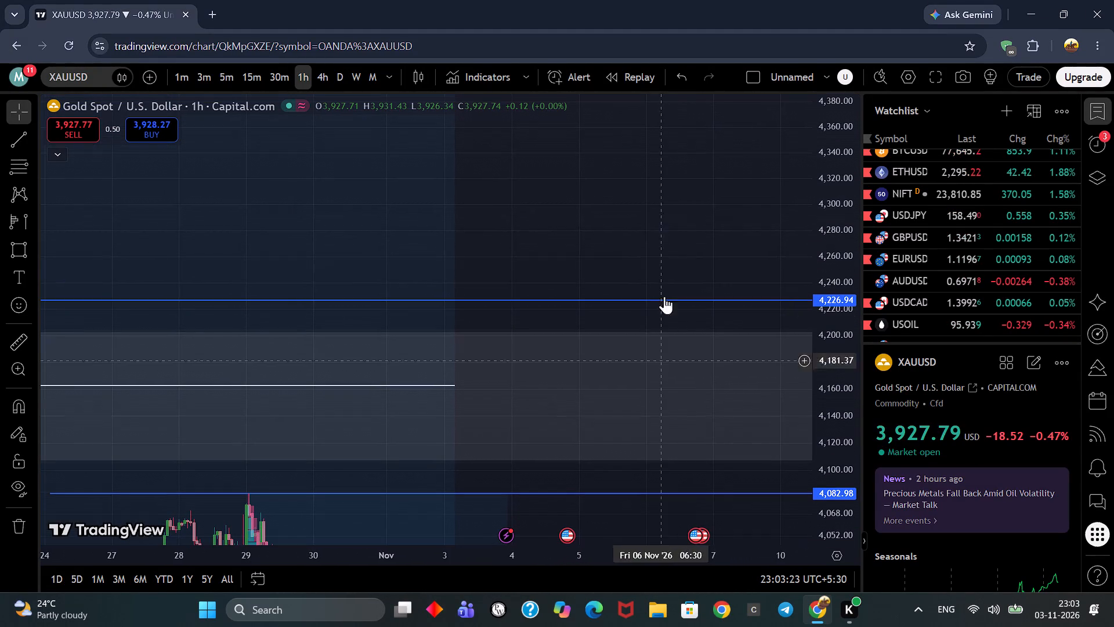
drag(697, 198, 740, 31)
scroll(689, 408, up, 4)
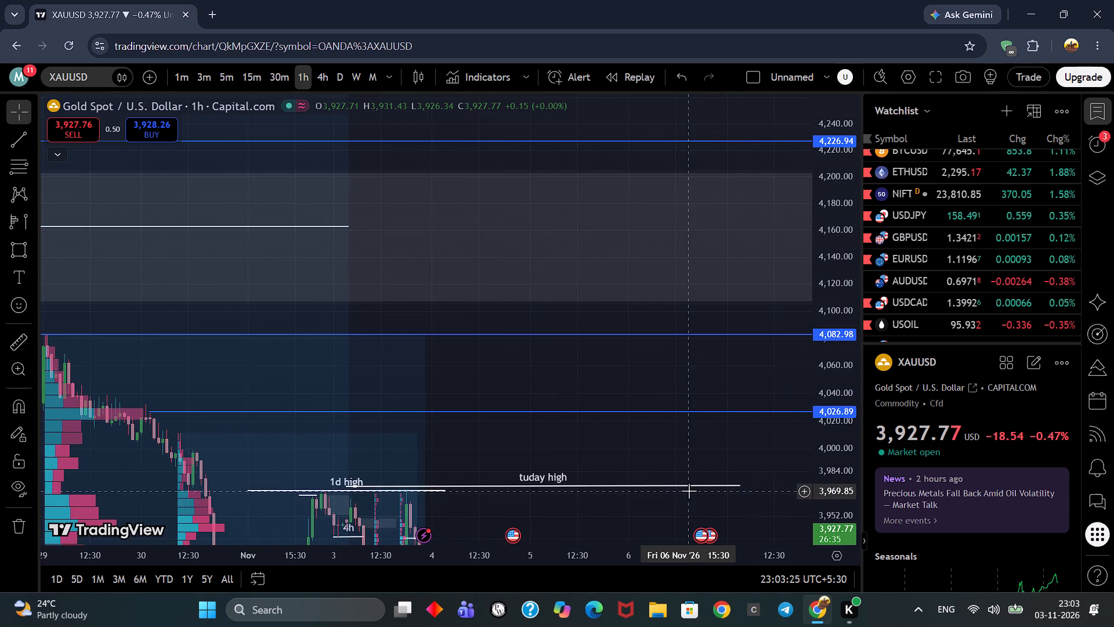
drag(695, 491, 703, 229)
scroll(696, 289, up, 4)
scroll(841, 281, up, 3)
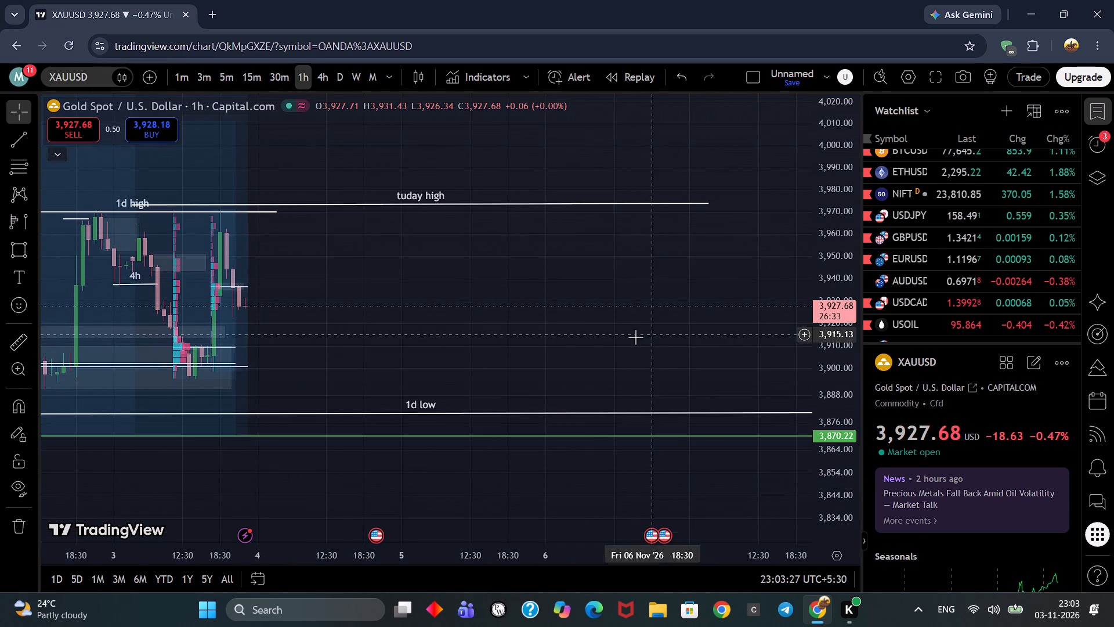
drag(518, 304, 578, 250)
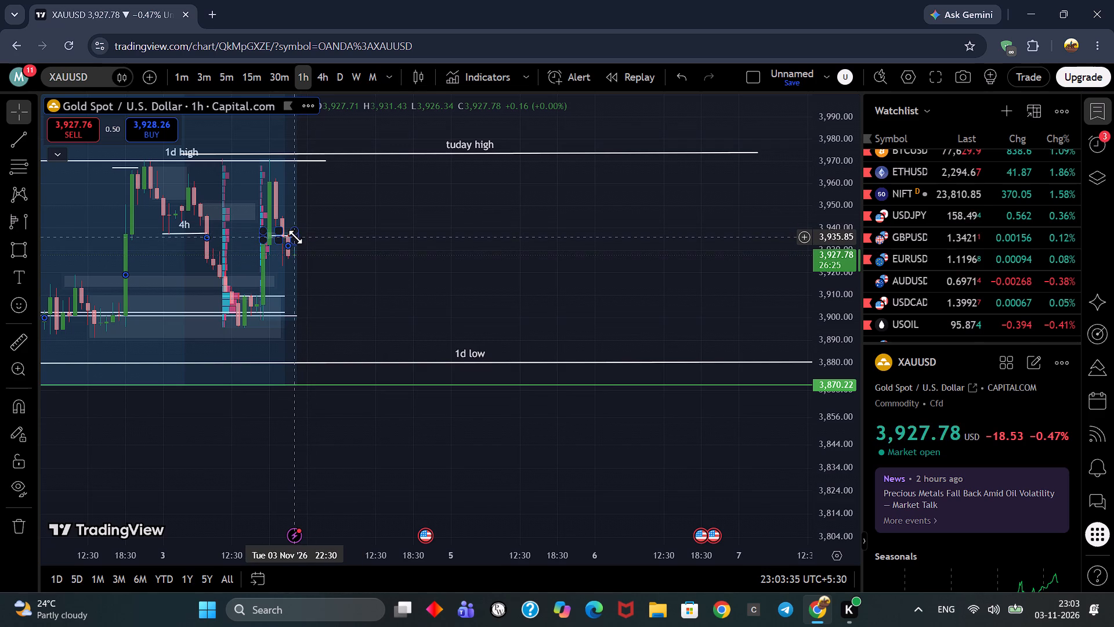
On the 30-minute chart, draw a thin rectangle zone from about 3,938.4 to 3,940.3, spanning 3 Nov 18:30 to 4 Nov '26 06:30.
click(276, 85)
scroll(479, 304, down, 4)
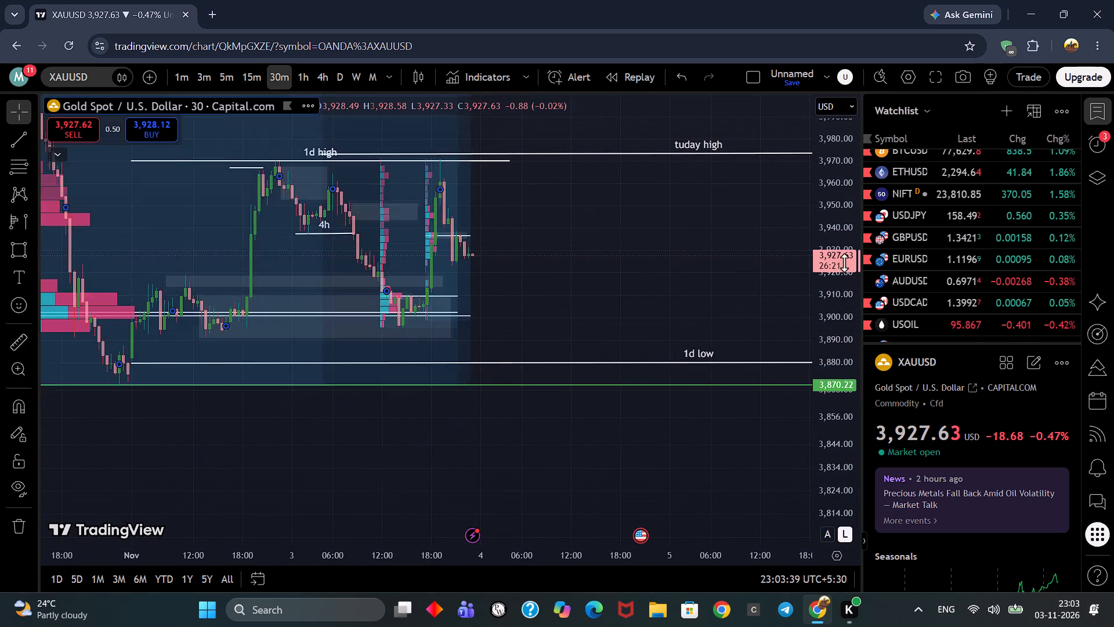
scroll(841, 266, up, 13)
drag(454, 226, 663, 351)
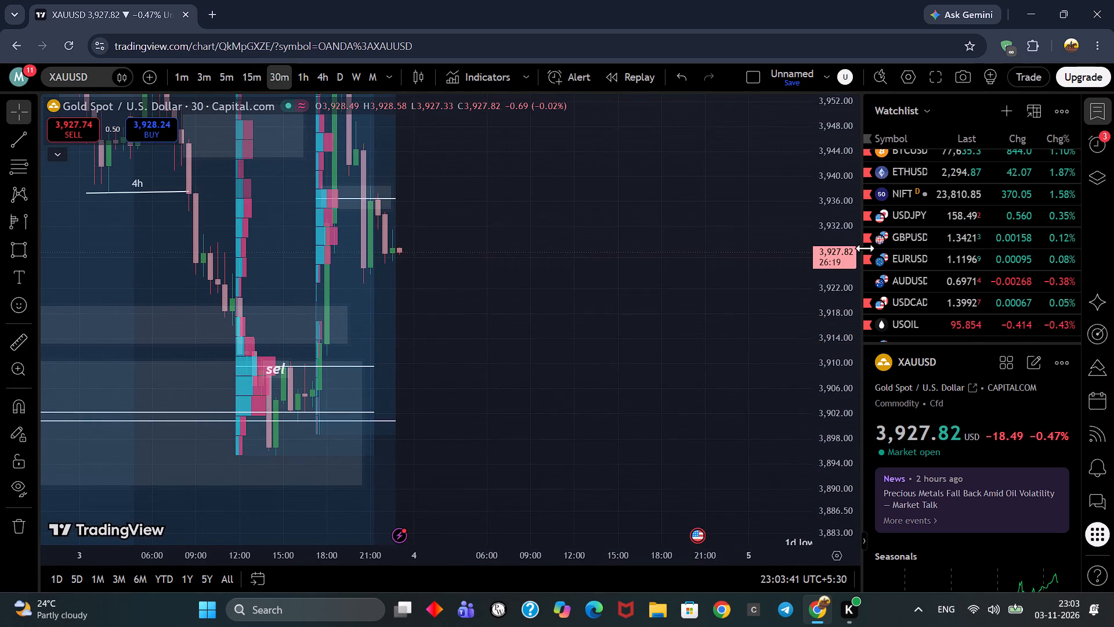
scroll(828, 289, down, 2)
drag(653, 351, 555, 370)
drag(426, 355, 562, 351)
drag(601, 331, 601, 349)
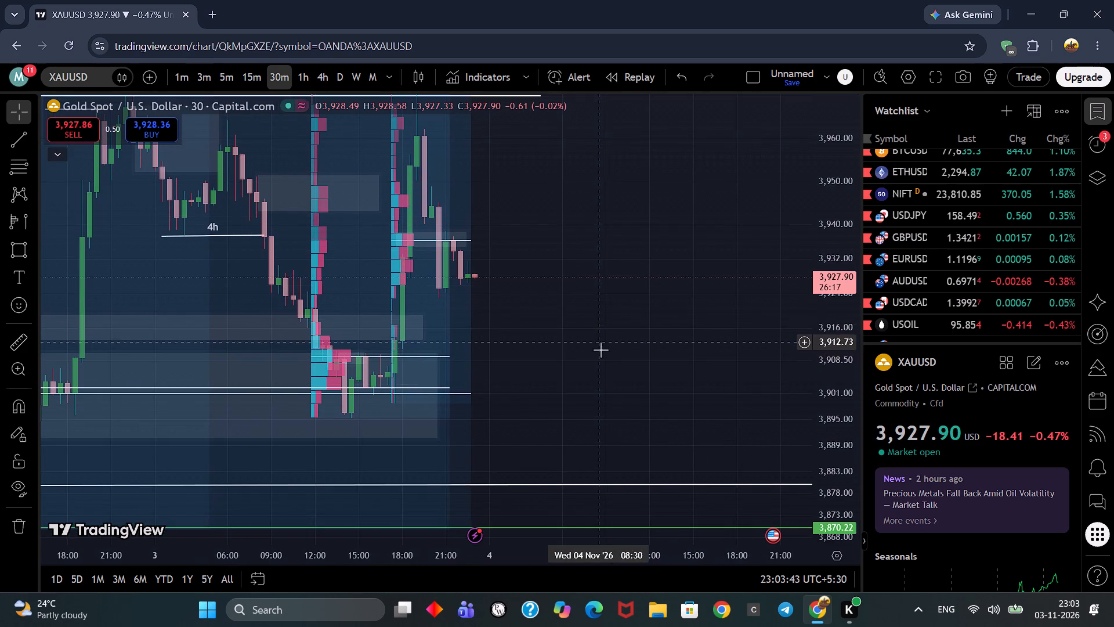
drag(601, 349, 600, 354)
drag(610, 344, 582, 361)
click(1, 248)
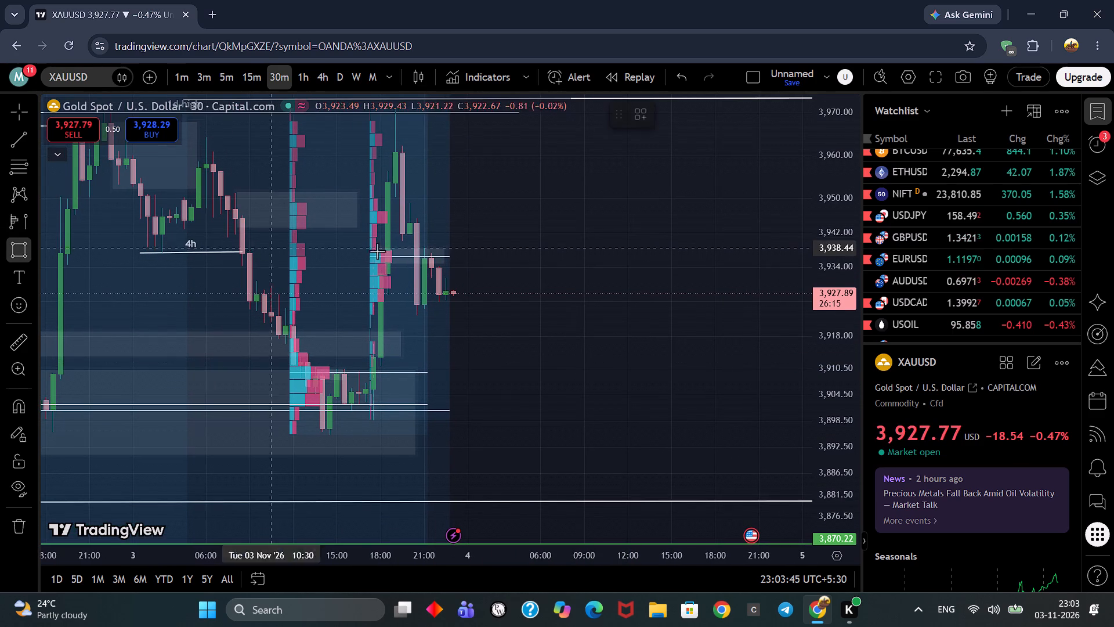
click(391, 248)
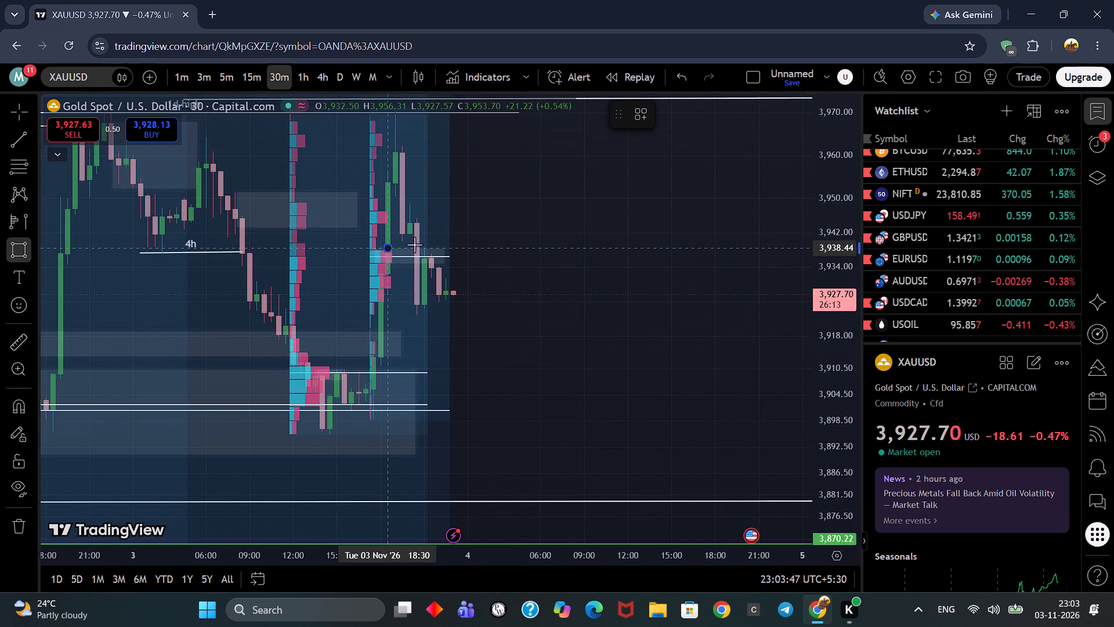
click(551, 240)
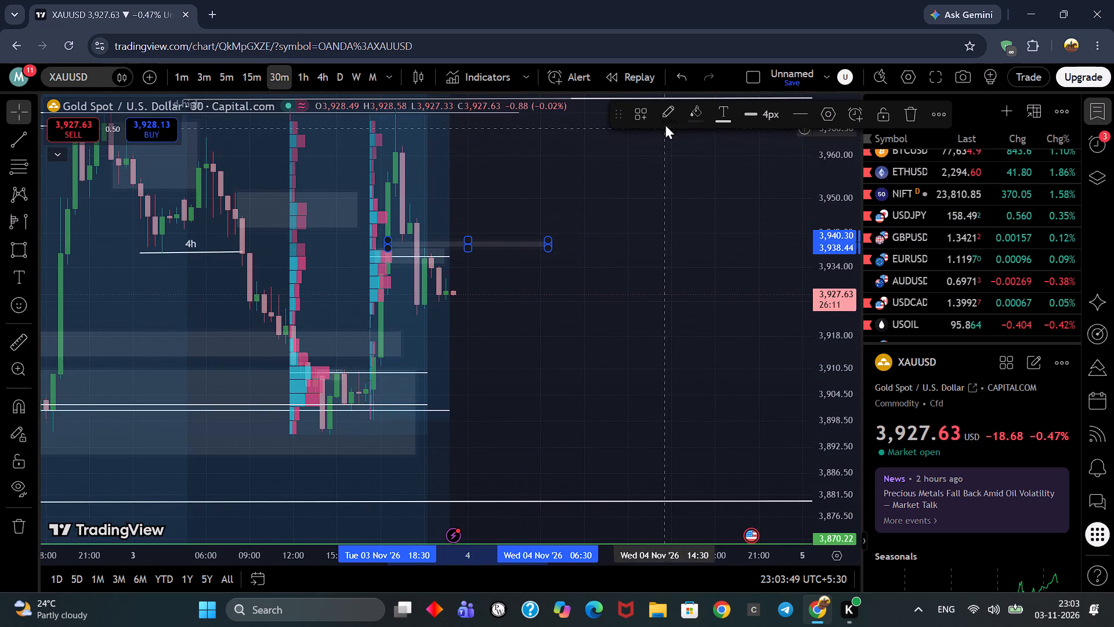
Change the thin rectangle's fill to red and make it slightly more opaque than 10%.
click(695, 123)
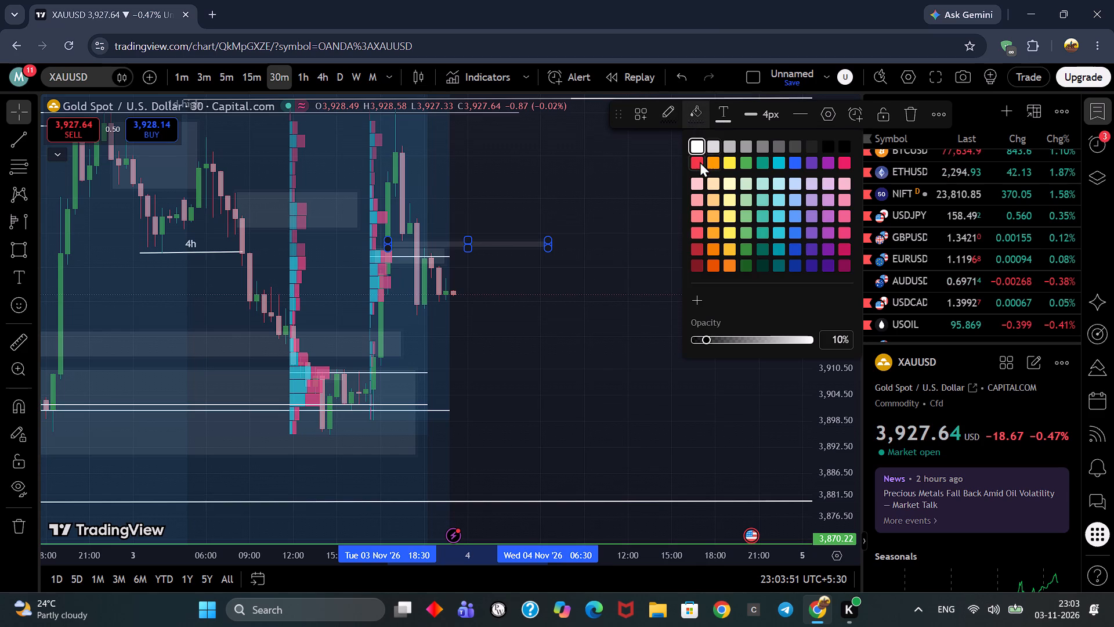
click(699, 163)
click(623, 192)
drag(623, 192, 637, 237)
scroll(583, 251, up, 1)
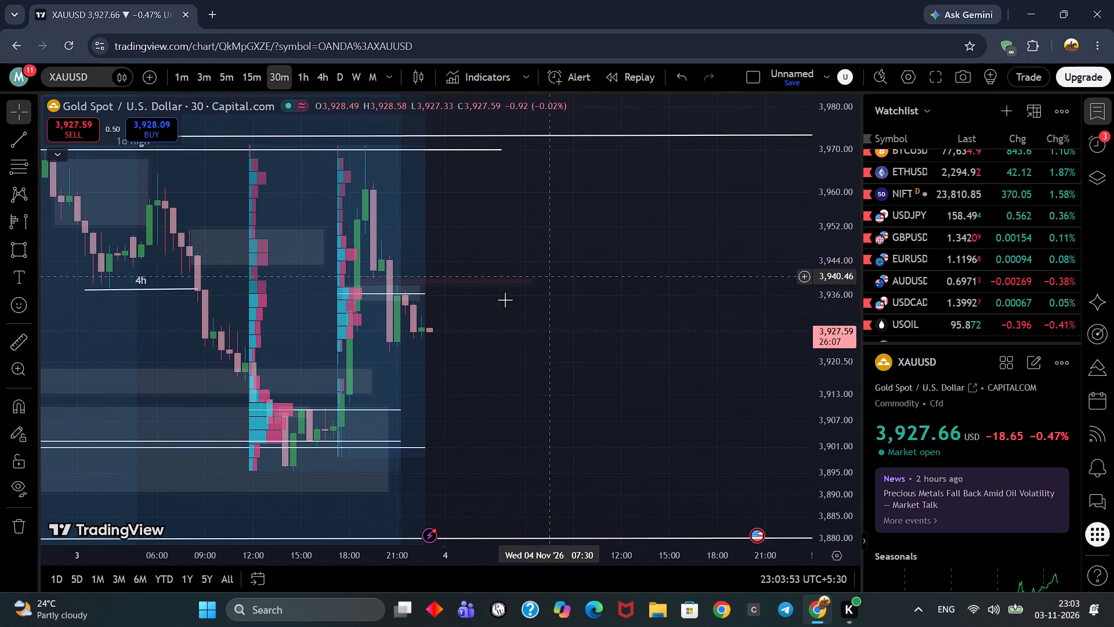
click(486, 287)
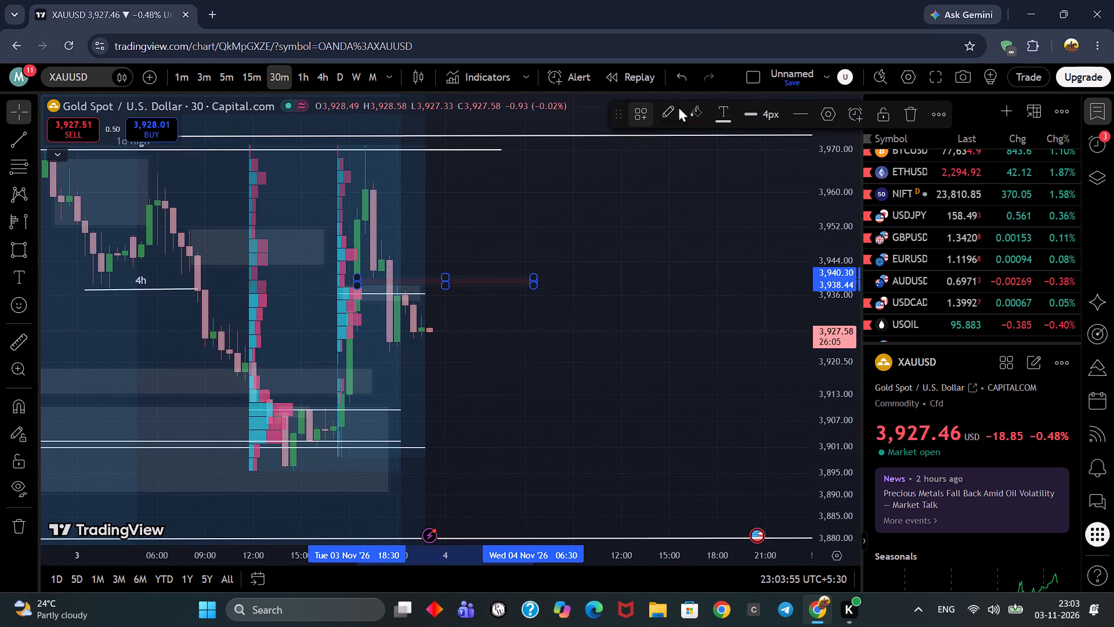
click(692, 109)
click(732, 344)
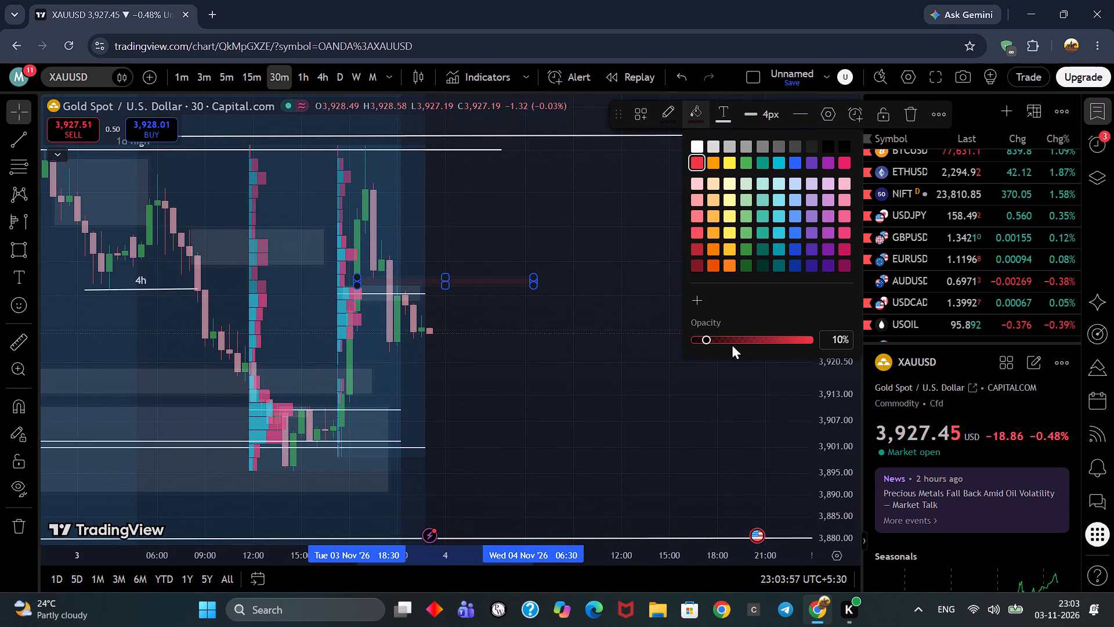
click(732, 340)
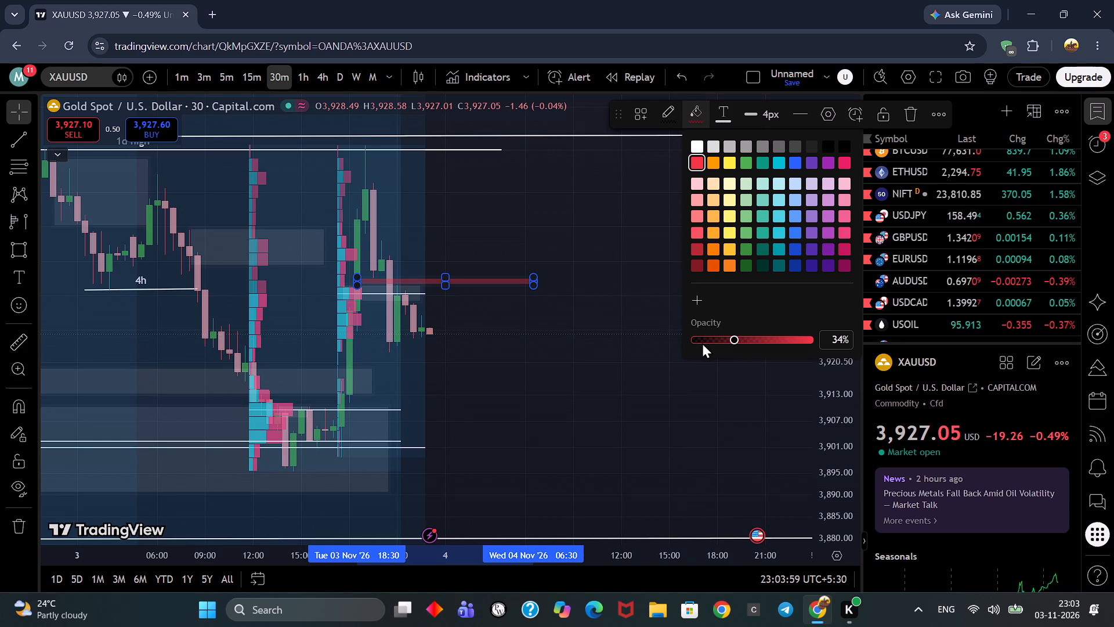
click(716, 340)
click(598, 248)
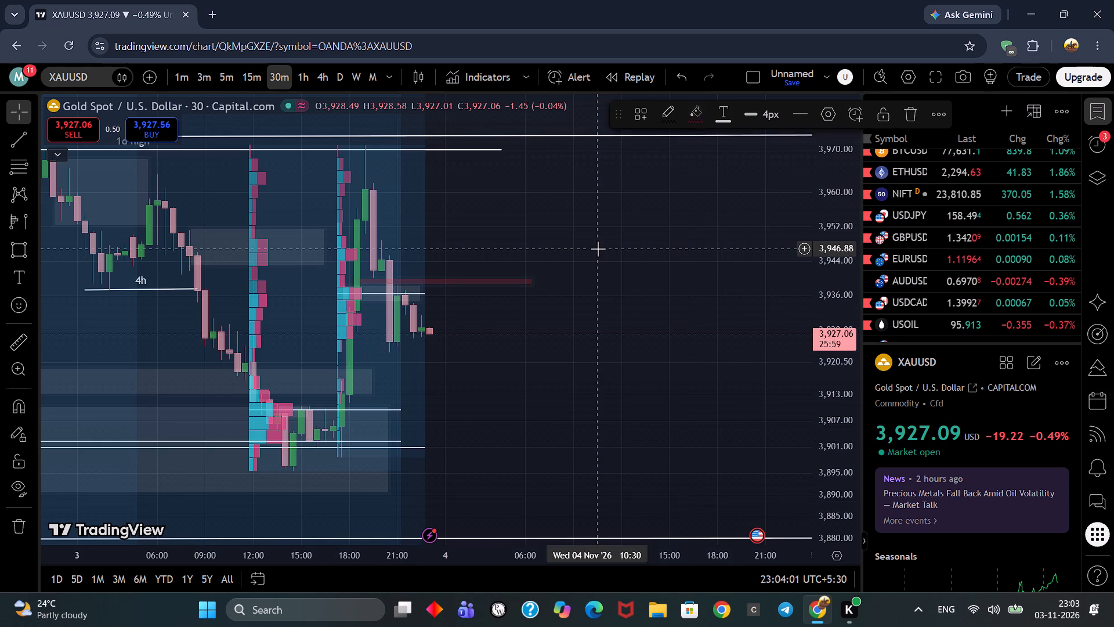
Draw a second red rectangle zone from about 3,948.7 to 3,951.4, spanning 3 Nov 19:00 to 4 Nov '26 11:30.
scroll(598, 248, up, 2)
drag(615, 243, 621, 244)
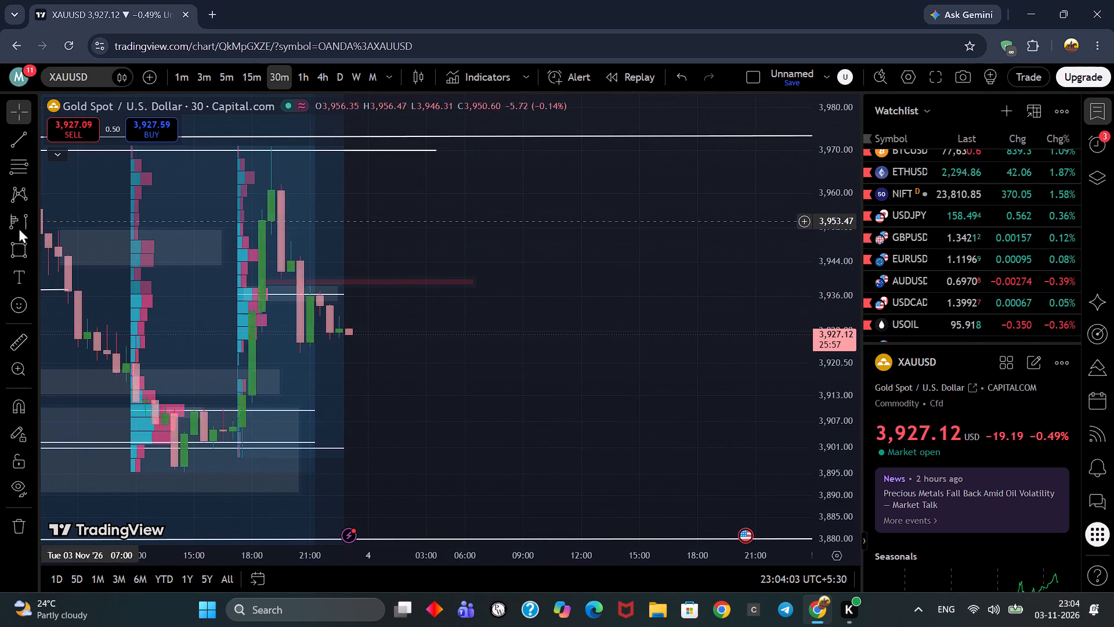
click(0, 251)
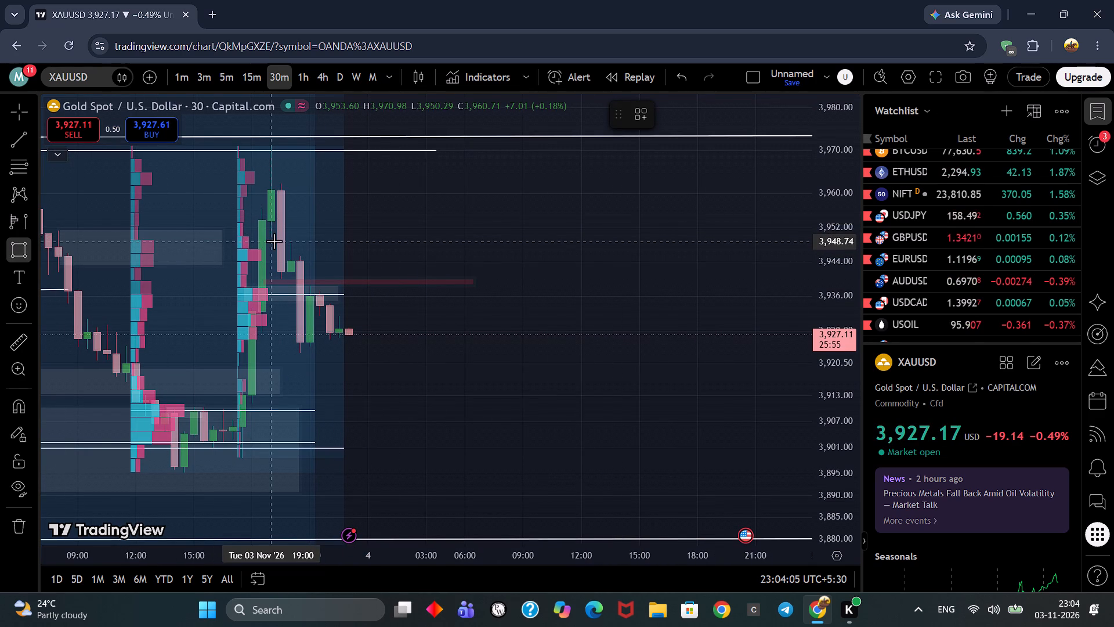
click(274, 242)
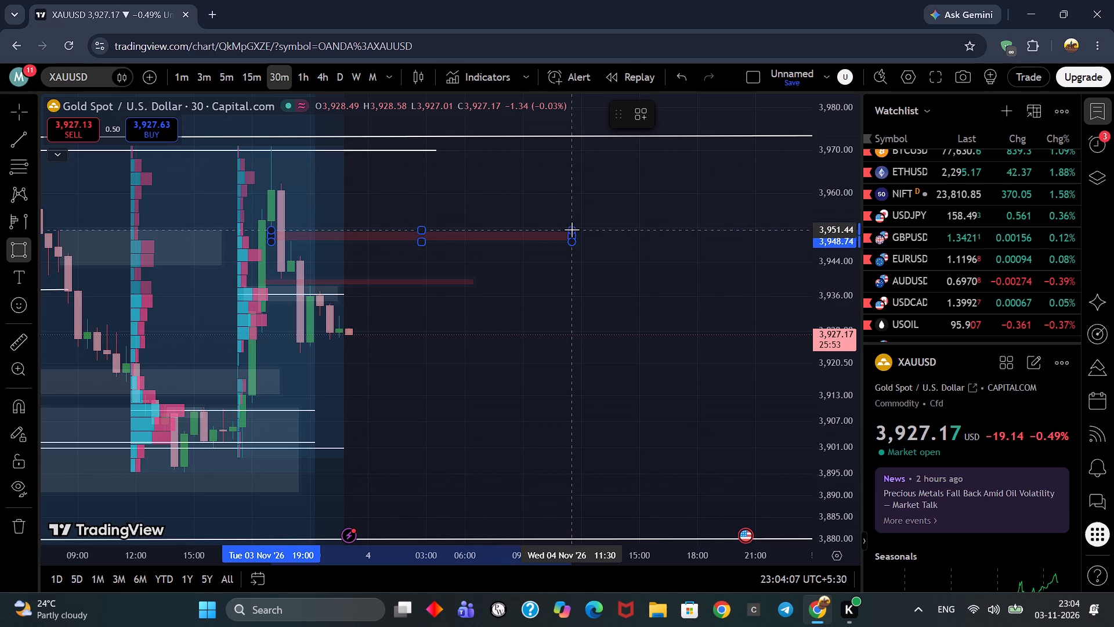
click(572, 229)
click(627, 301)
drag(629, 302, 678, 311)
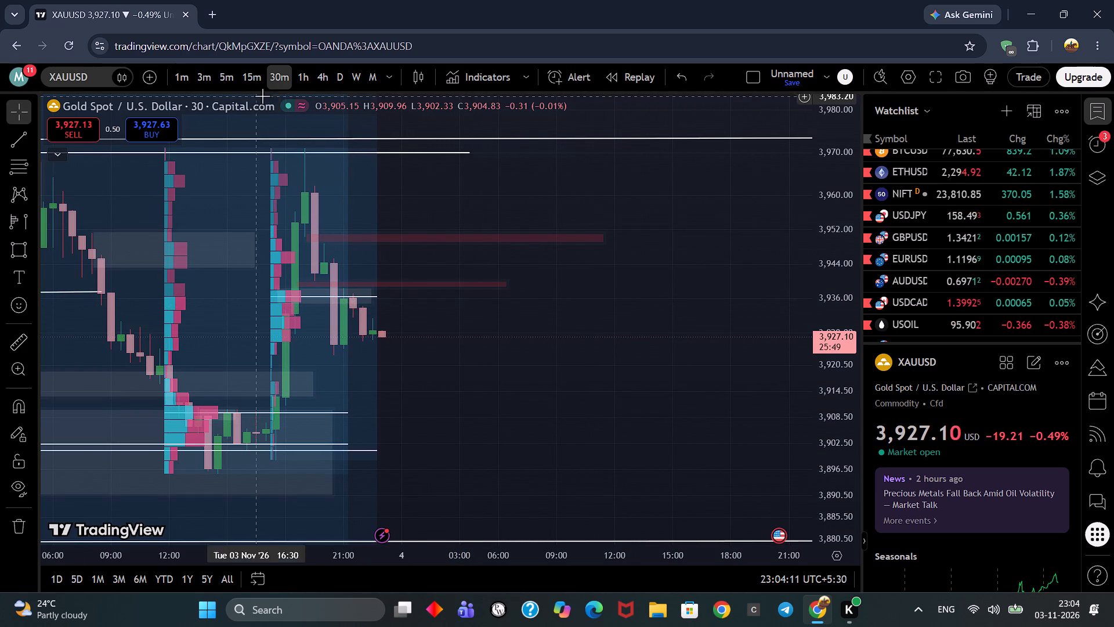
On the 1-hour chart, draw a near-level trend line at about 3,937.7 from 3 Nov 21:30 to 4 Nov '26 00:30.
click(319, 77)
click(306, 77)
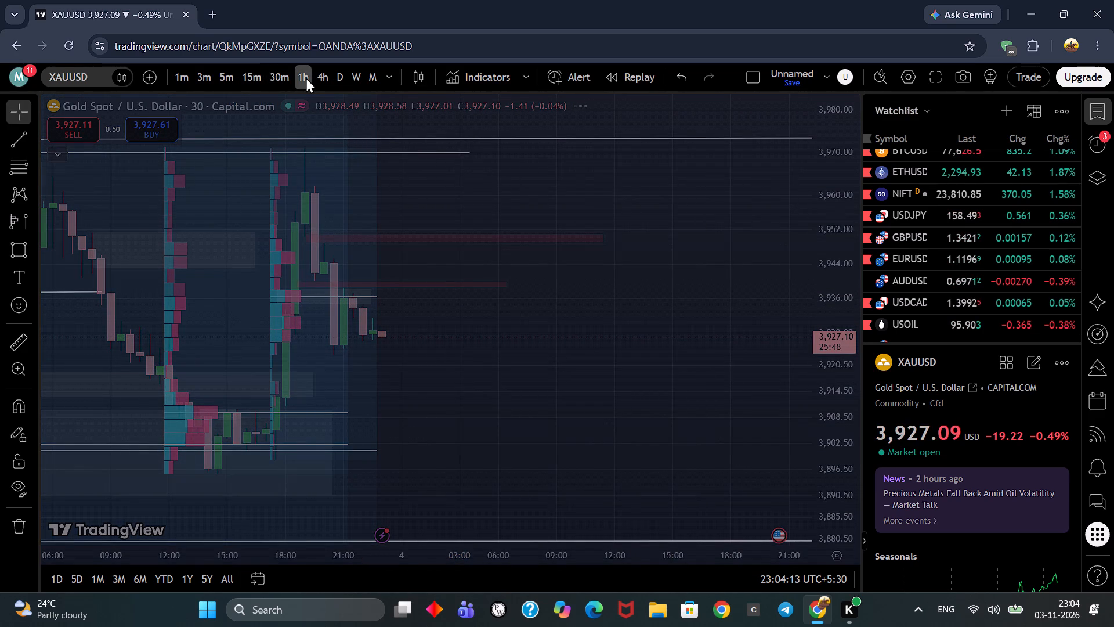
scroll(314, 134, up, 2)
scroll(359, 251, up, 8)
drag(451, 313, 542, 313)
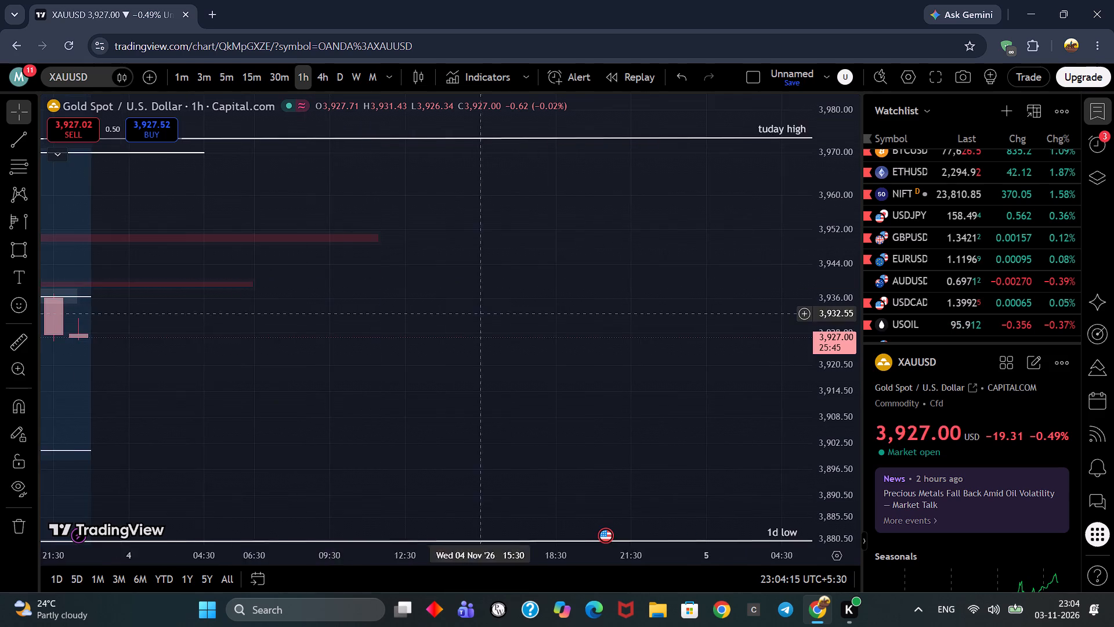
drag(542, 313, 688, 312)
drag(641, 351, 677, 391)
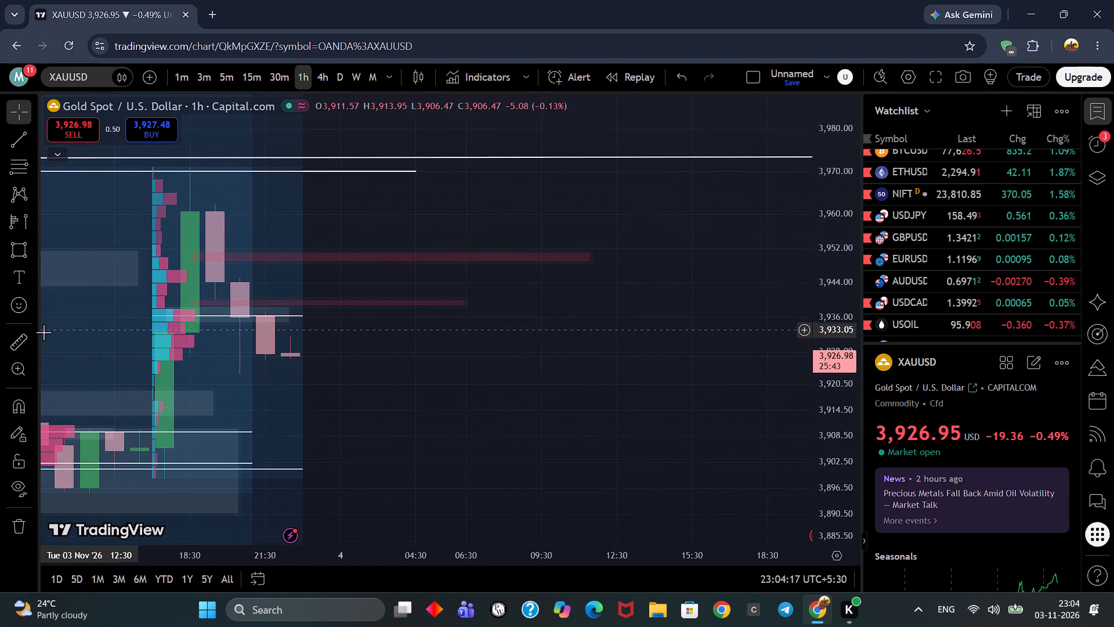
click(9, 147)
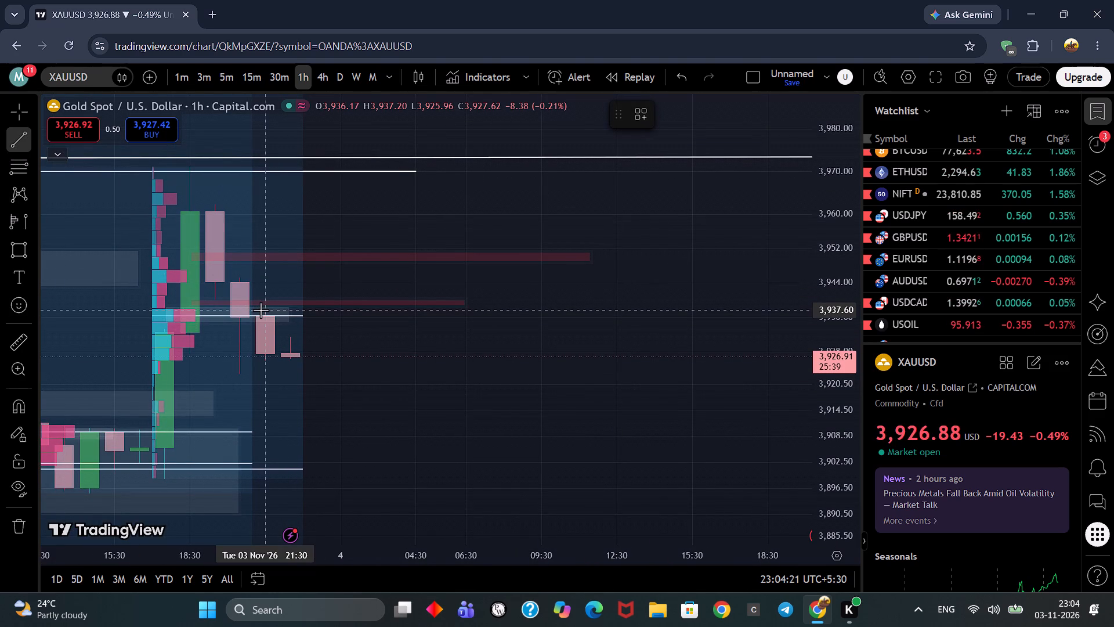
click(261, 311)
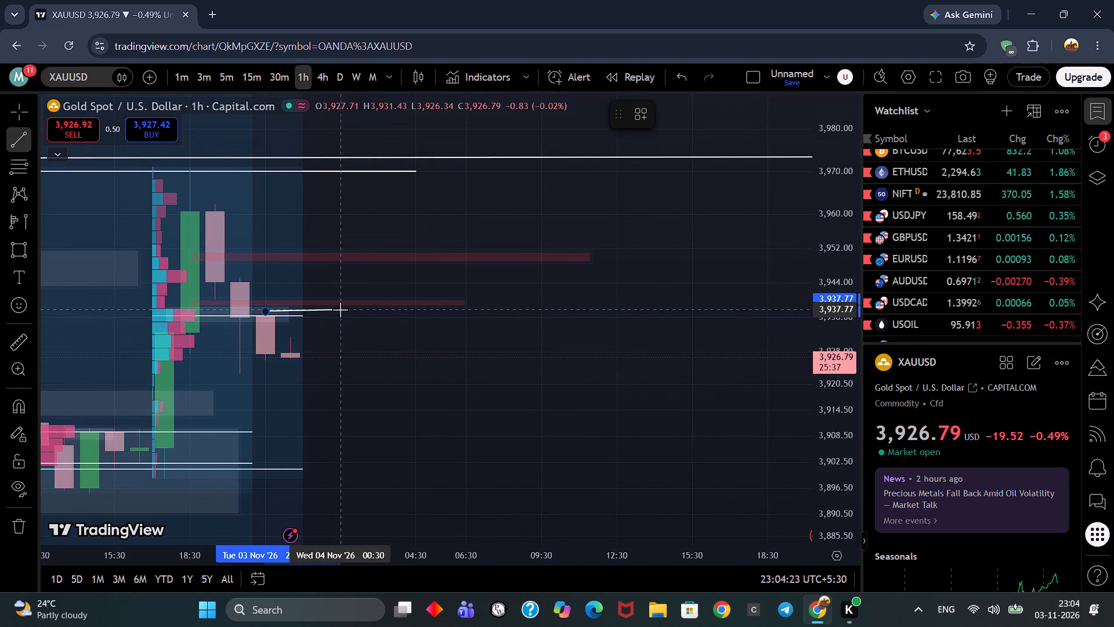
click(340, 309)
click(343, 355)
Draw a level trend line at about 3,945.5, above the 20:30 candle, from 3 Nov 20:30 to 4 Nov '26 02:30.
click(7, 132)
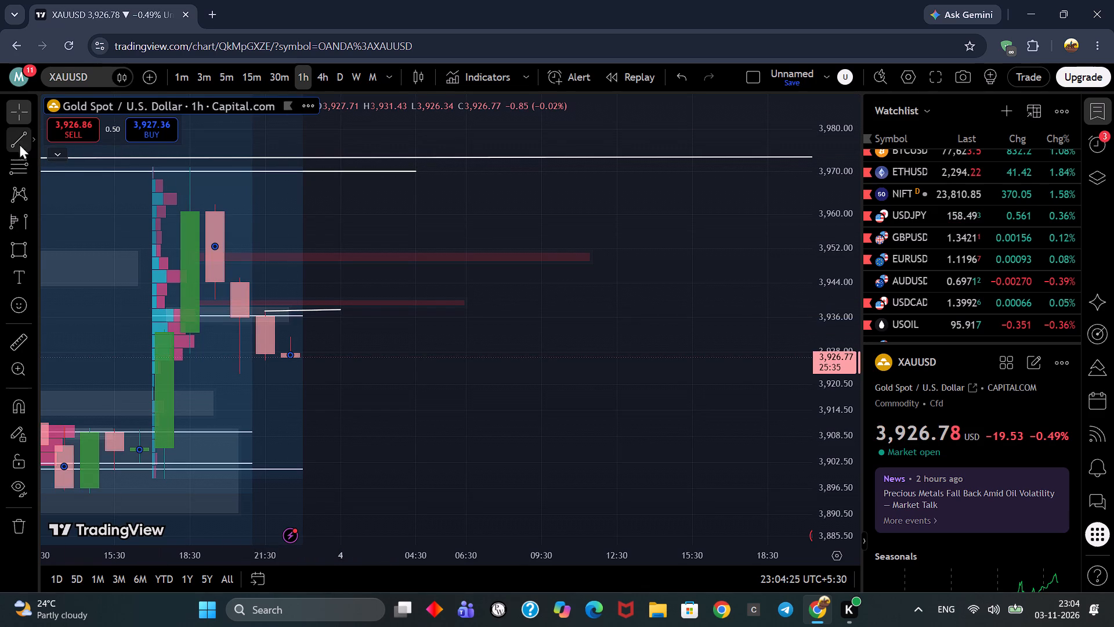
click(234, 276)
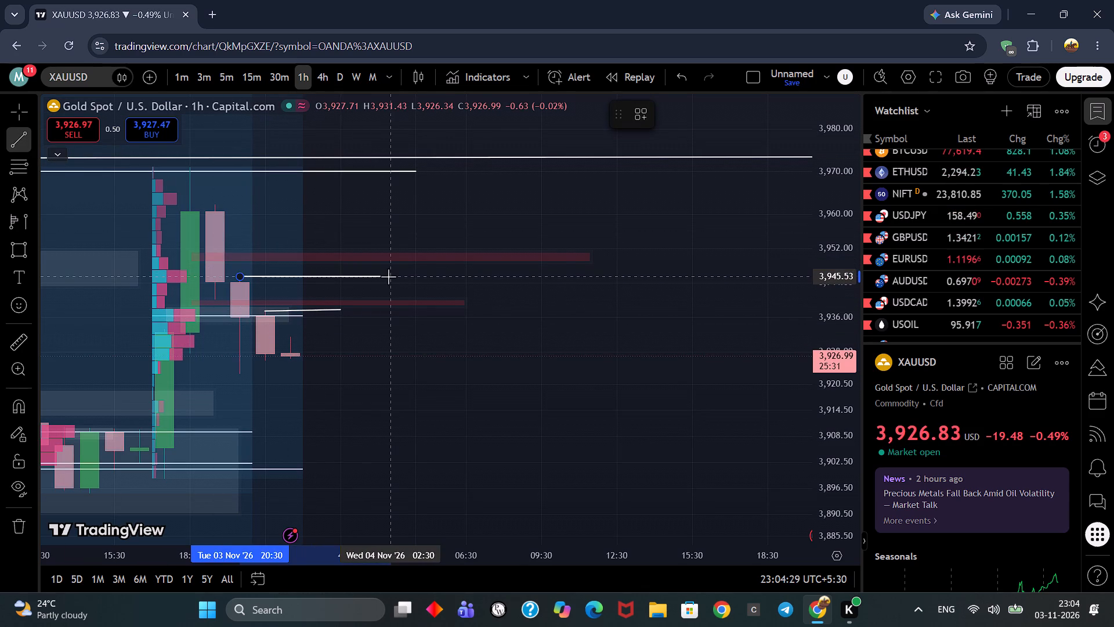
click(388, 276)
click(444, 296)
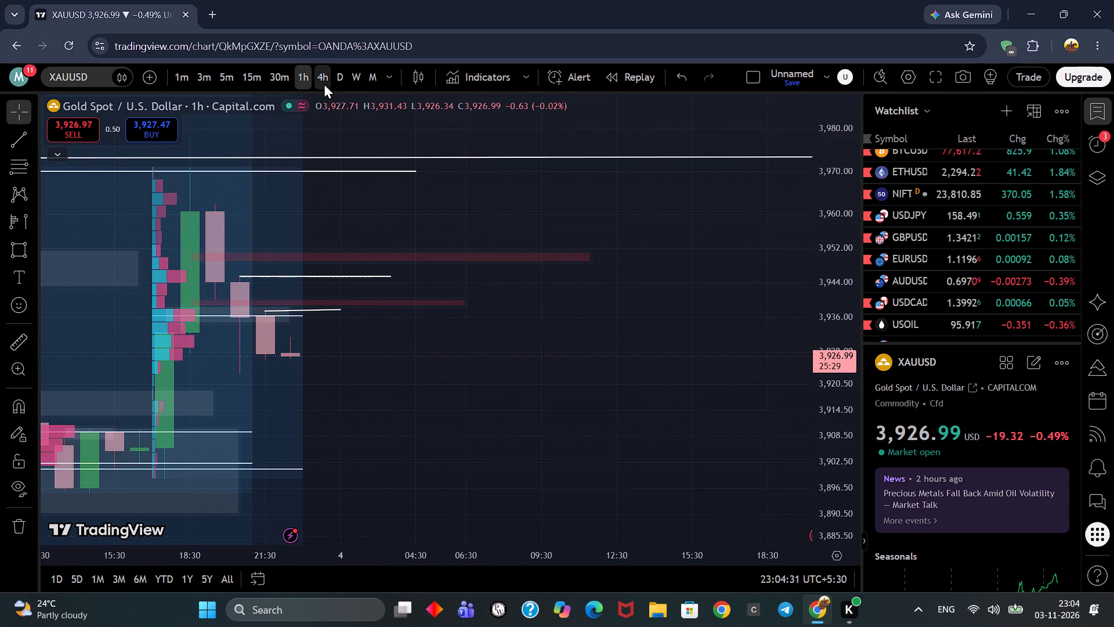
On the 15-minute chart, level the trend line below the lower red zone at about 3,937.4 and extend its end to 4 Nov '26 00:45.
click(323, 82)
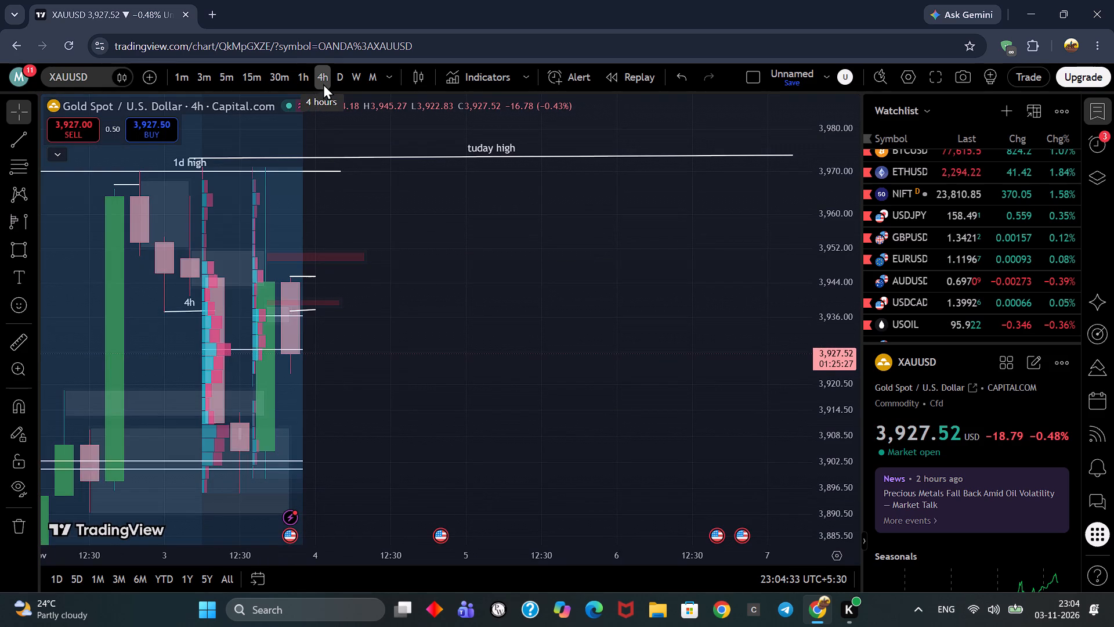
click(295, 88)
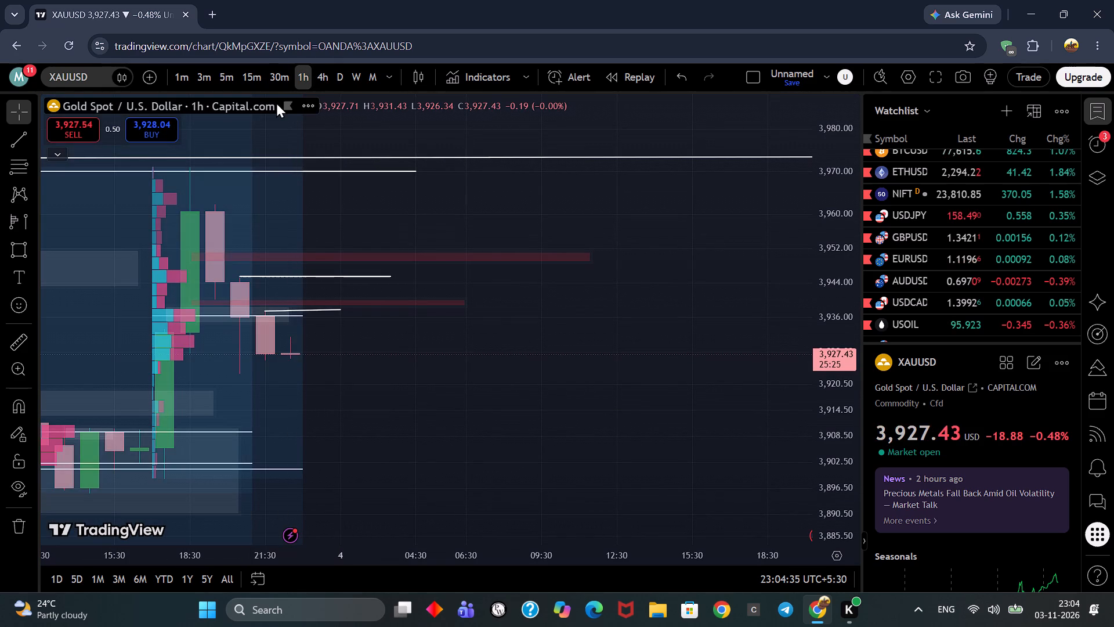
click(273, 82)
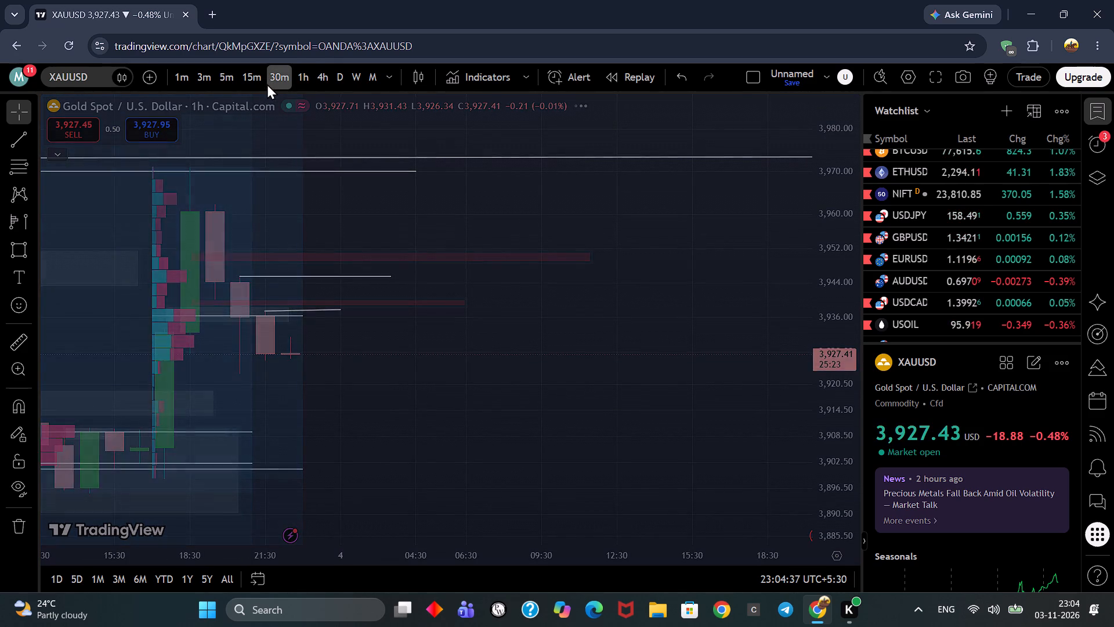
click(247, 80)
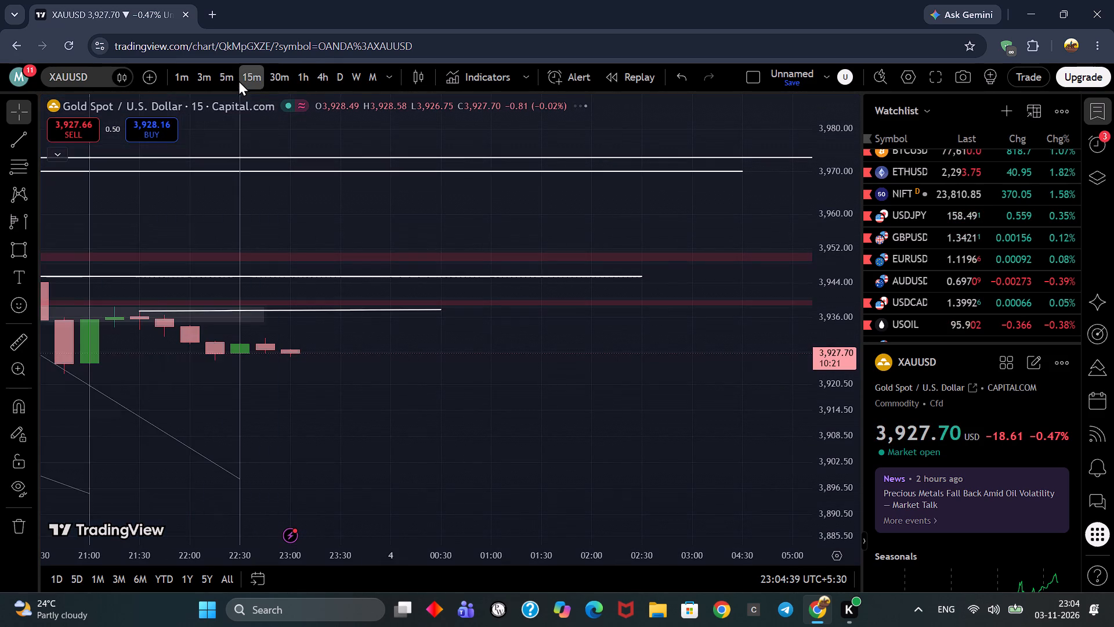
scroll(332, 248, down, 9)
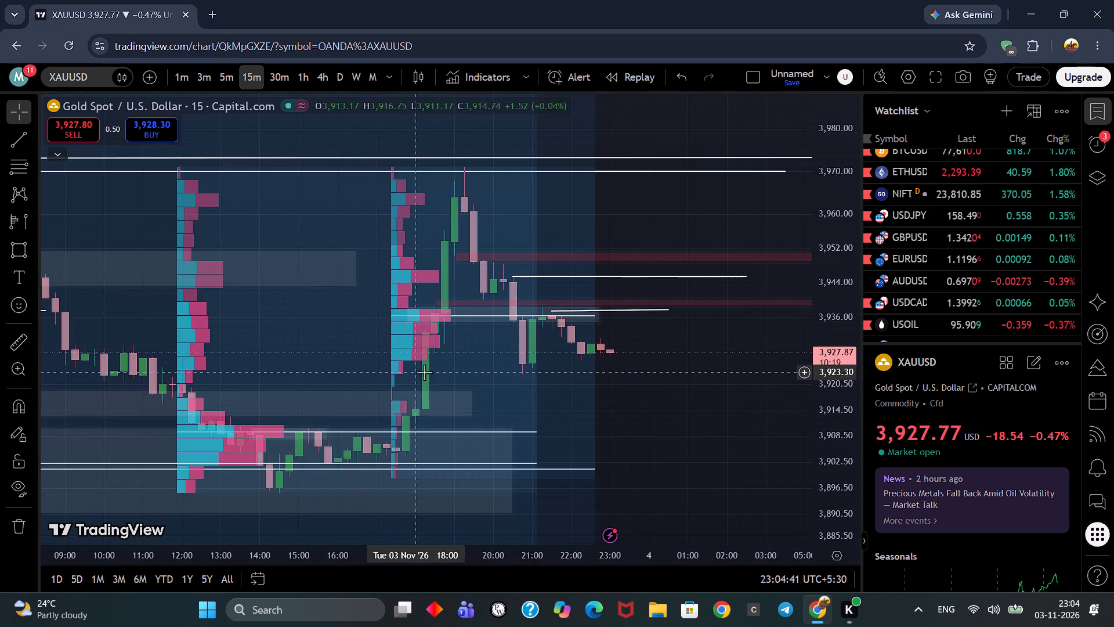
scroll(835, 352, up, 3)
scroll(621, 399, up, 3)
drag(633, 375, 518, 335)
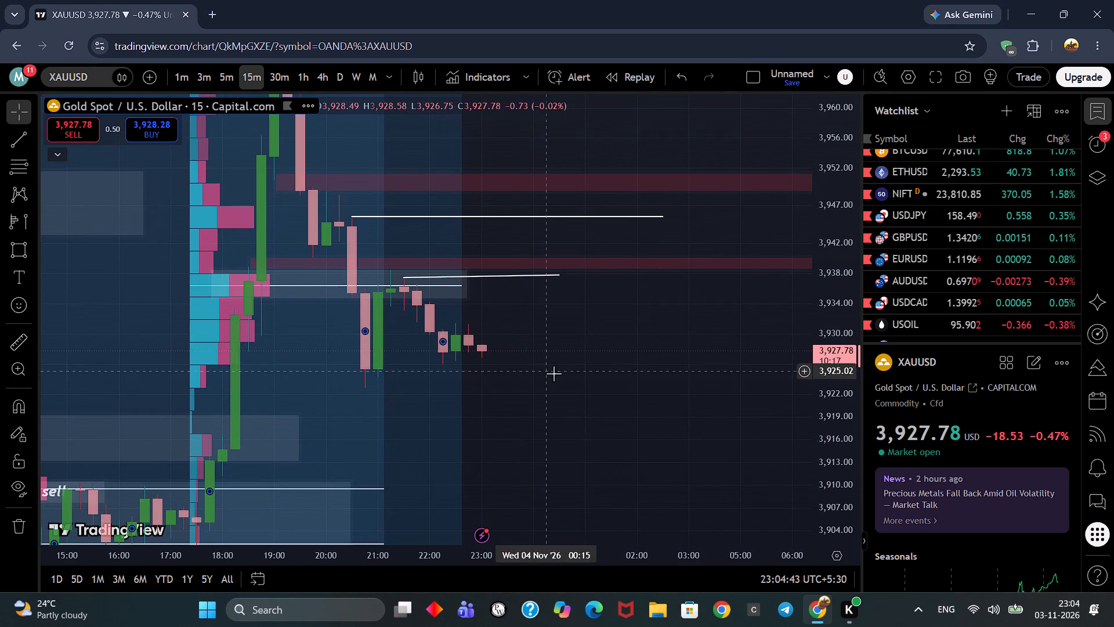
drag(551, 381, 543, 363)
drag(607, 395, 534, 408)
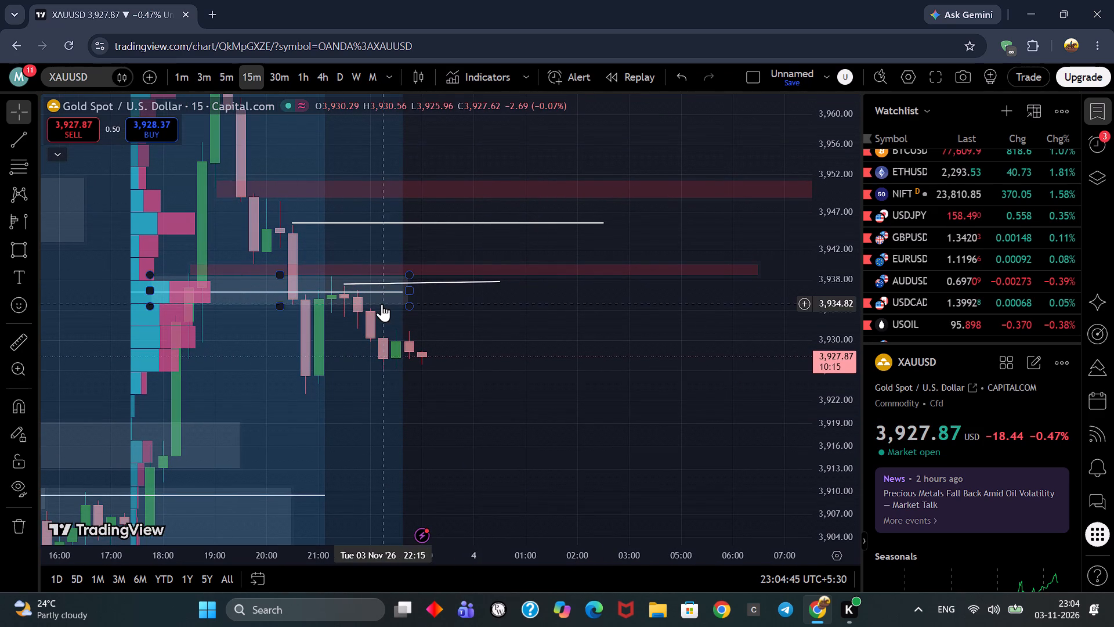
drag(504, 282, 508, 282)
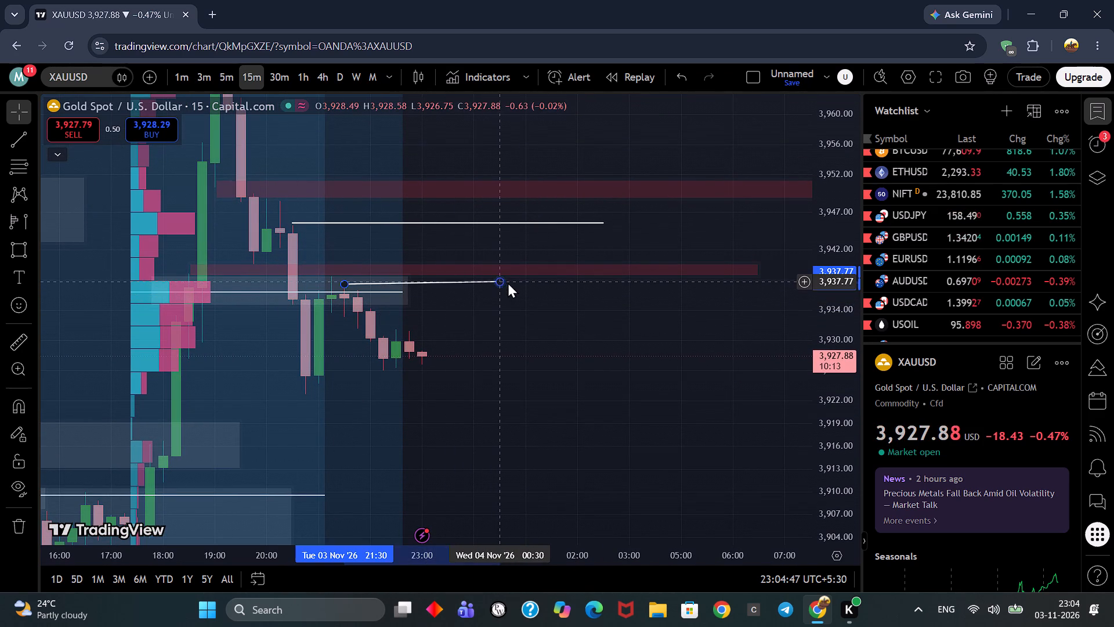
drag(508, 282, 516, 284)
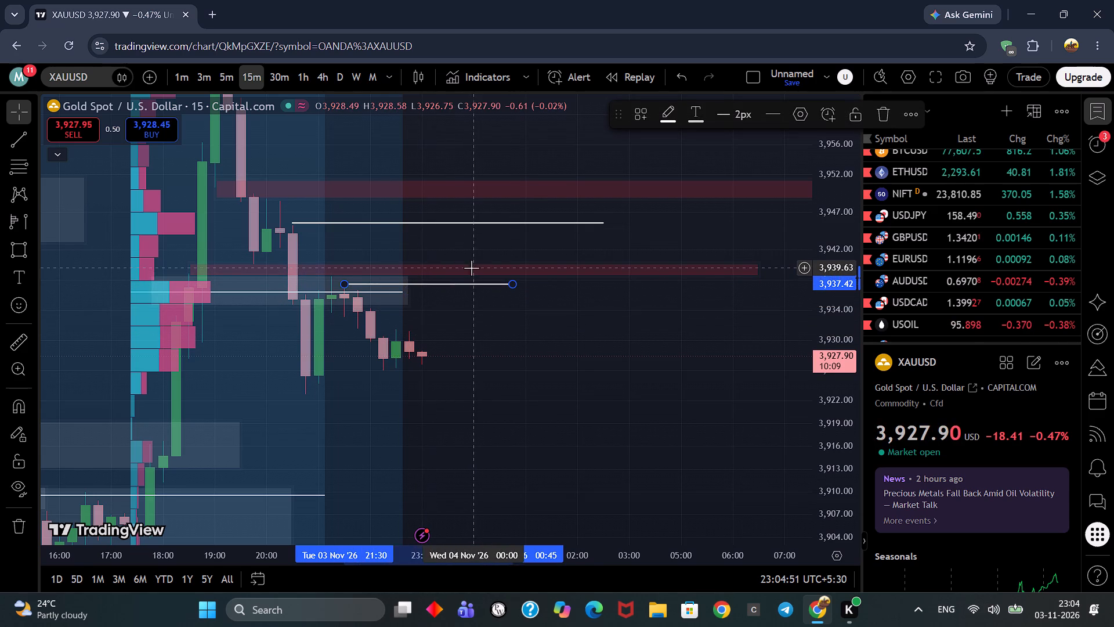
On the 1-hour chart, draw a level trend line at about 3,925.9 under the 21:30 candle's low, from 3 Nov 21:30 to 23:30.
drag(541, 403, 585, 405)
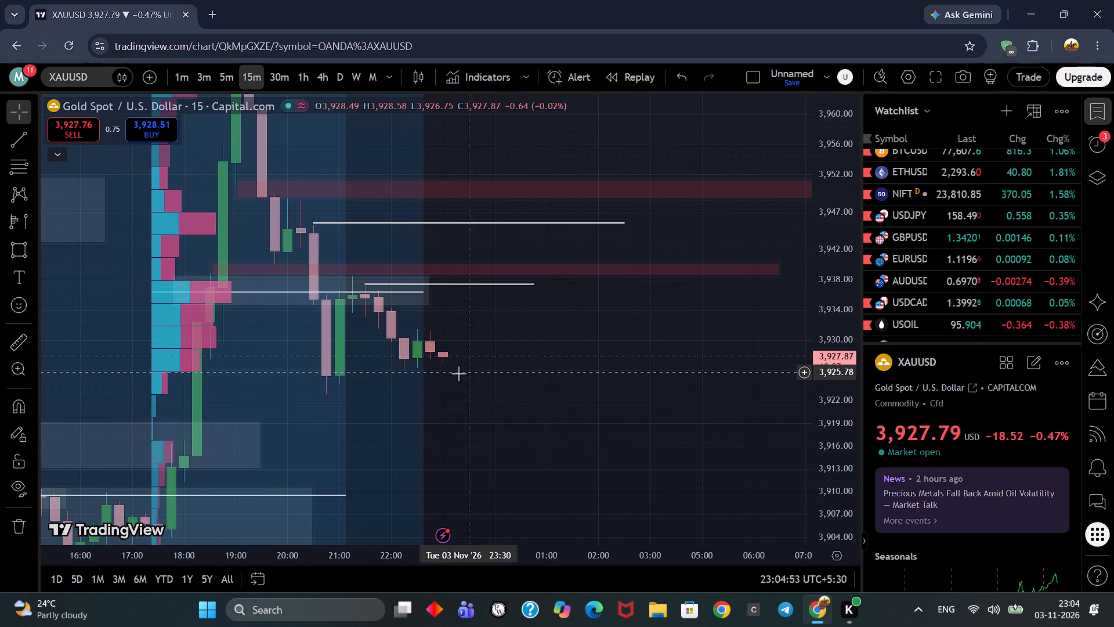
click(306, 75)
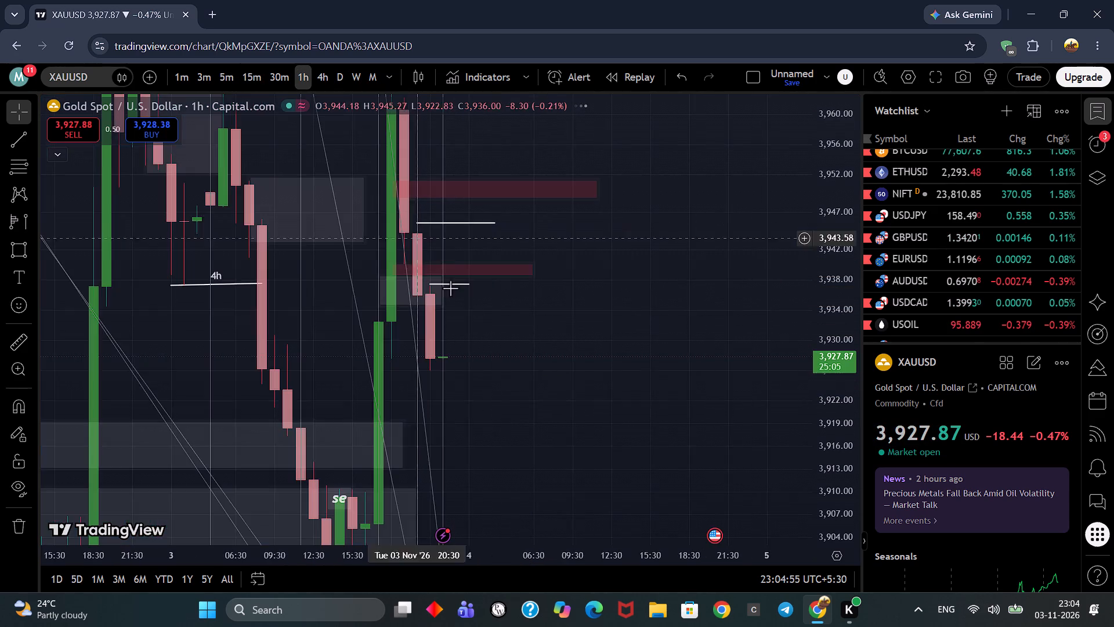
scroll(474, 326, up, 7)
drag(450, 351, 504, 332)
click(0, 148)
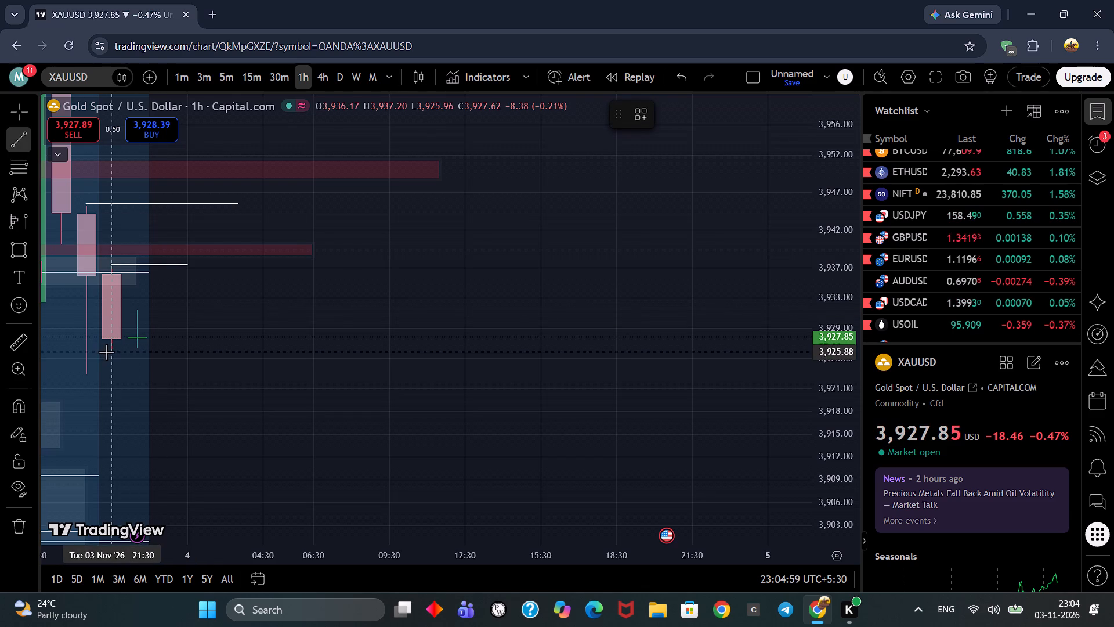
click(107, 352)
click(155, 352)
click(224, 354)
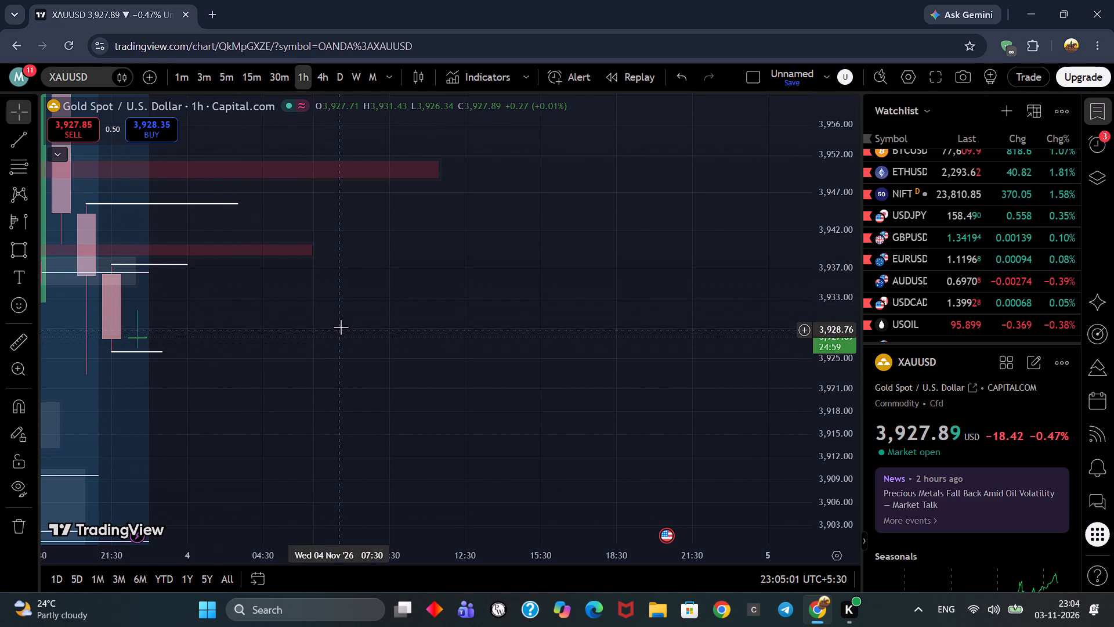
Examine recent price action against the marked highs, low and red zones on the 30-minute, 15-minute and 5-minute charts.
click(284, 87)
click(253, 80)
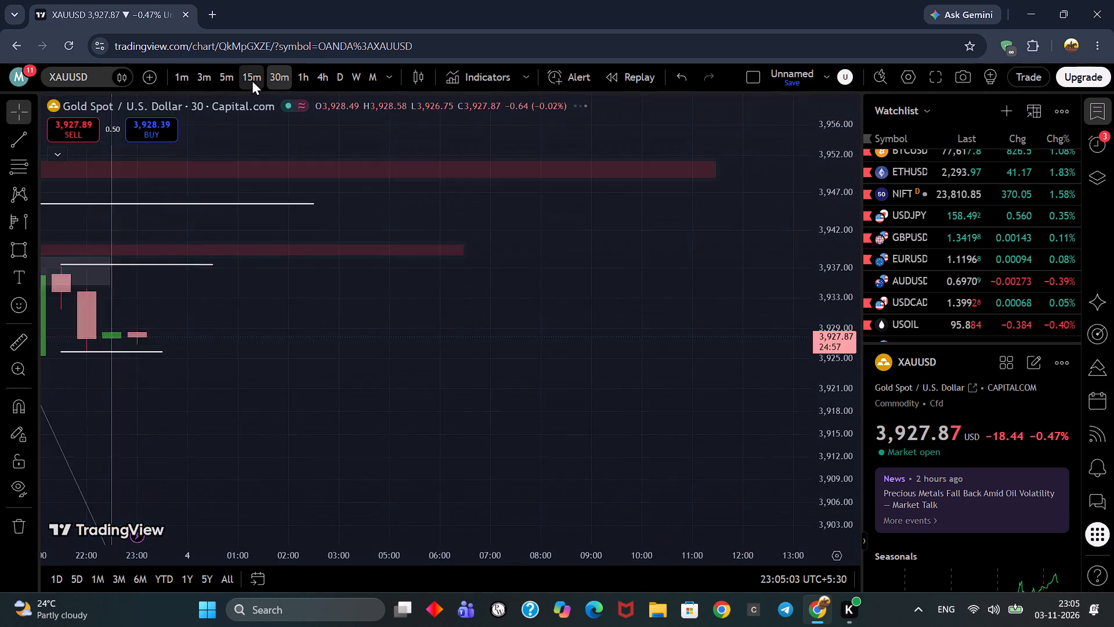
scroll(638, 380, down, 5)
scroll(843, 344, up, 8)
drag(594, 374, 728, 279)
click(236, 73)
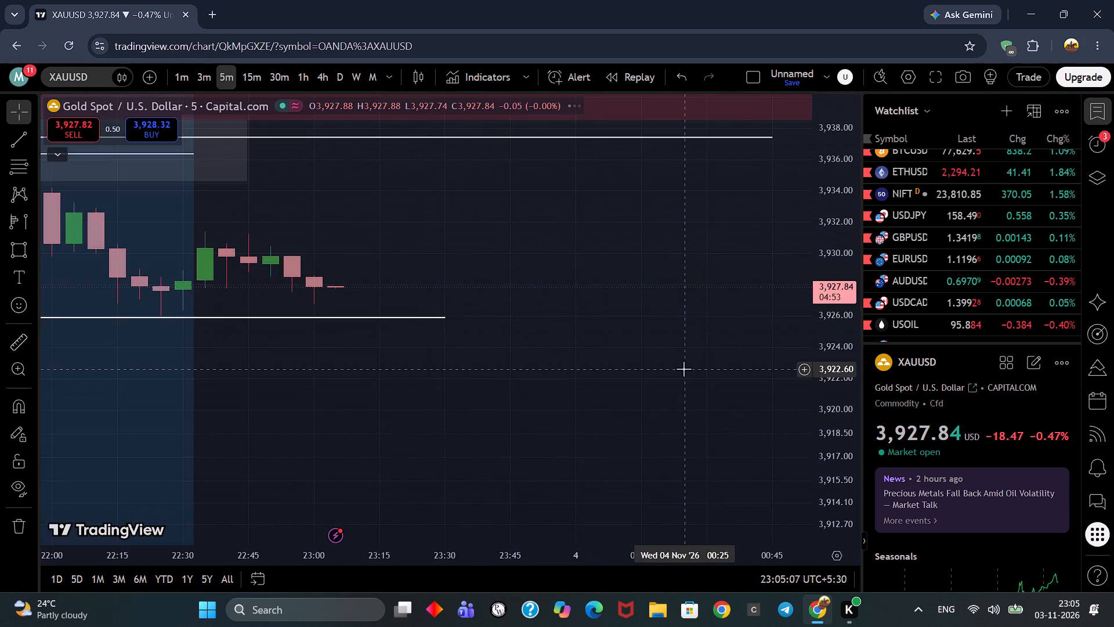
drag(685, 366, 700, 292)
scroll(517, 351, down, 5)
scroll(798, 363, down, 4)
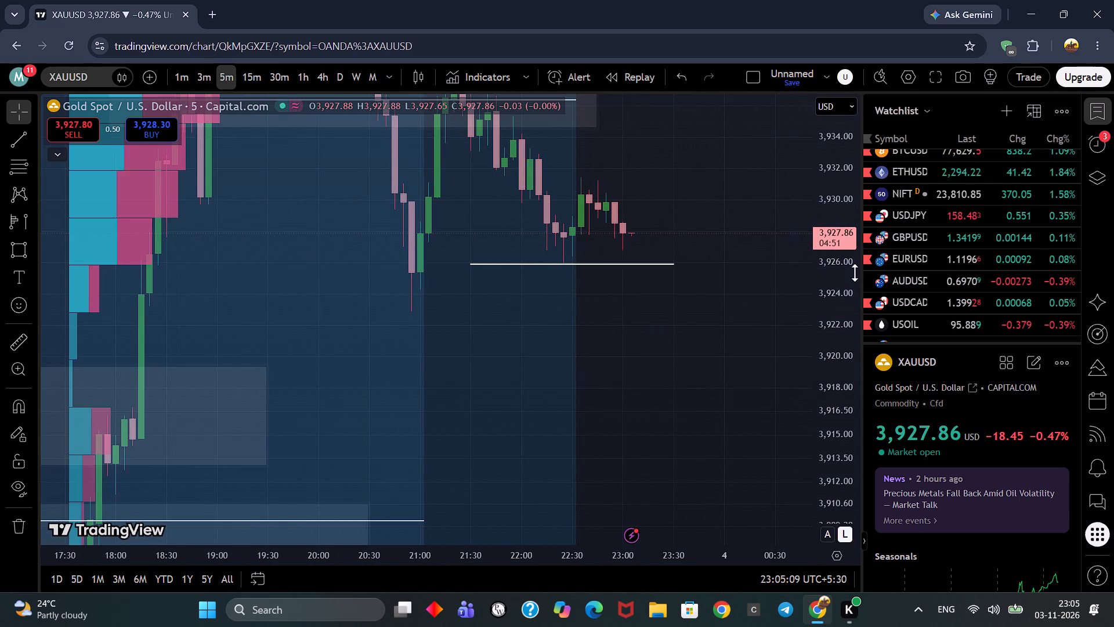
scroll(856, 278, down, 3)
drag(758, 305, 677, 305)
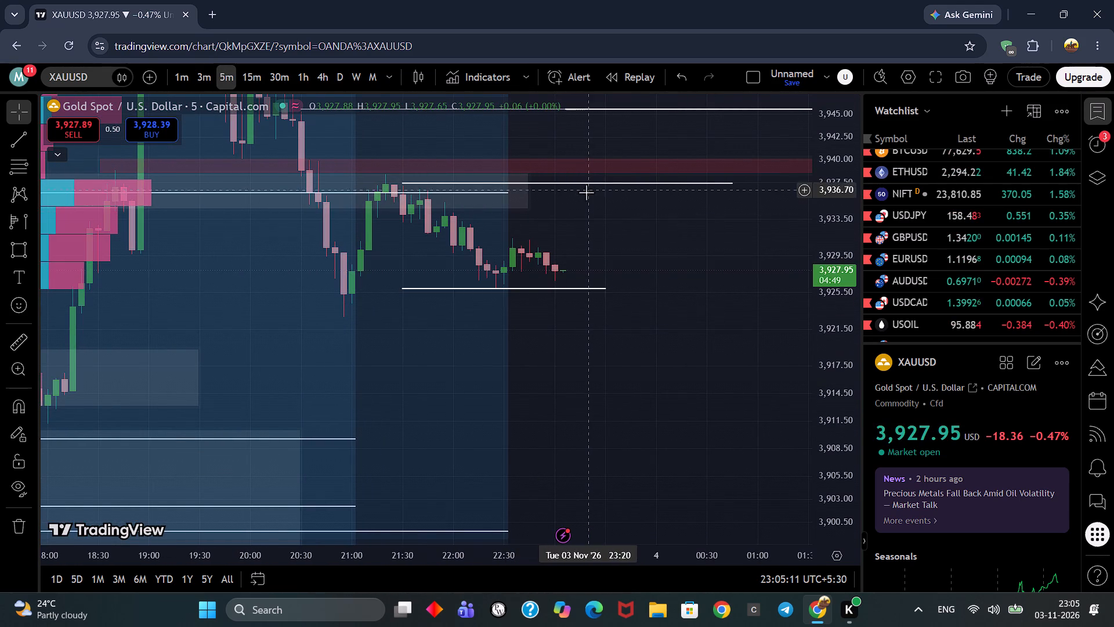
scroll(599, 265, up, 1)
scroll(636, 249, down, 3)
drag(729, 226, 504, 318)
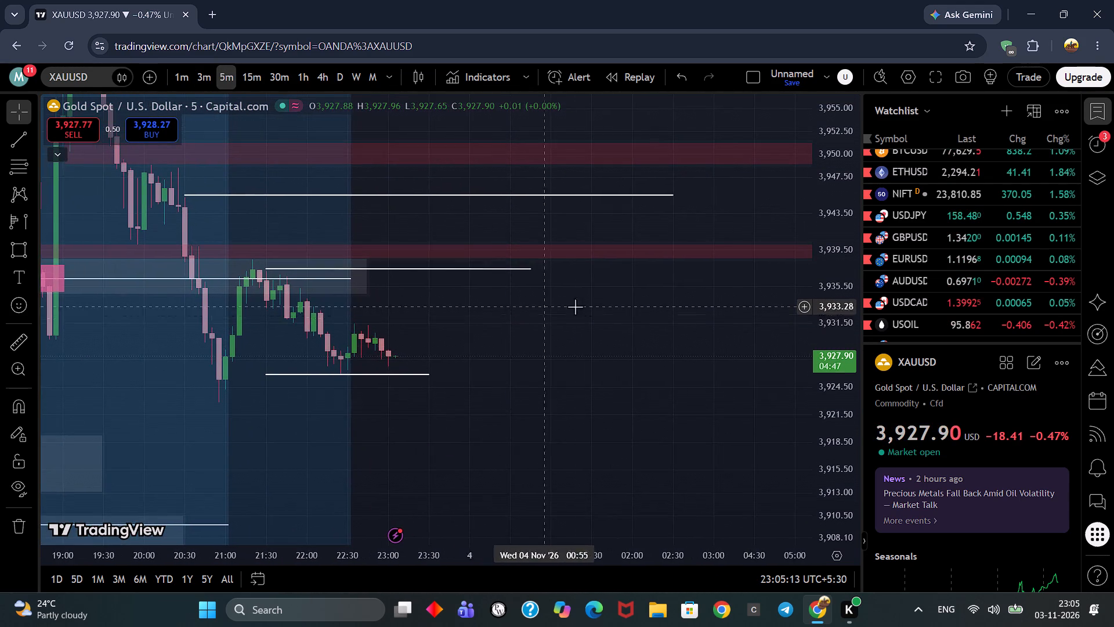
scroll(577, 307, down, 2)
drag(602, 321, 558, 318)
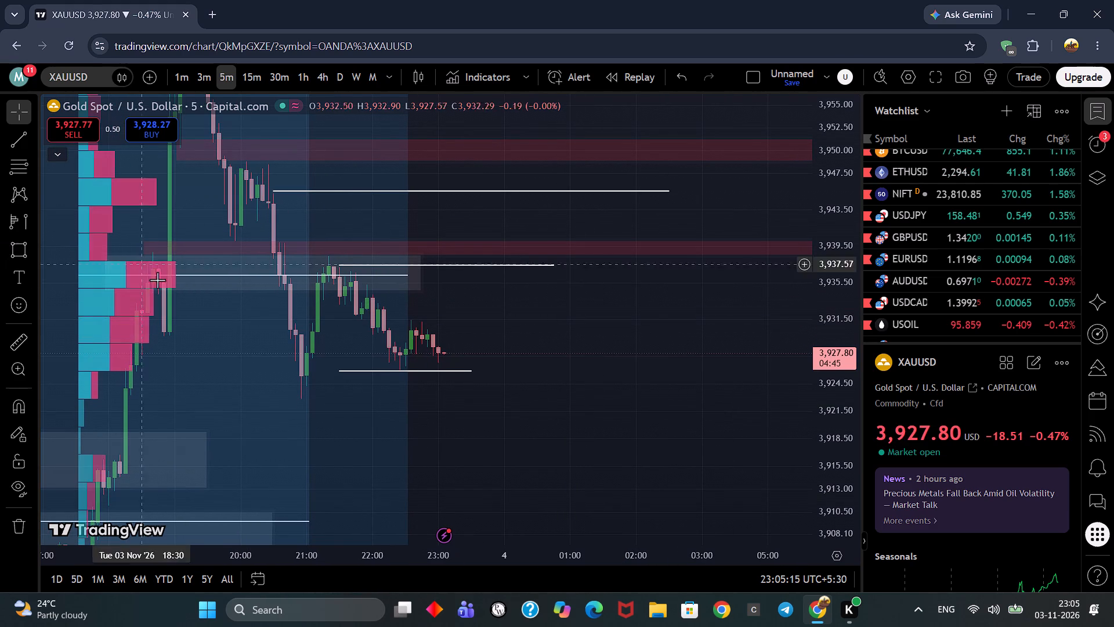
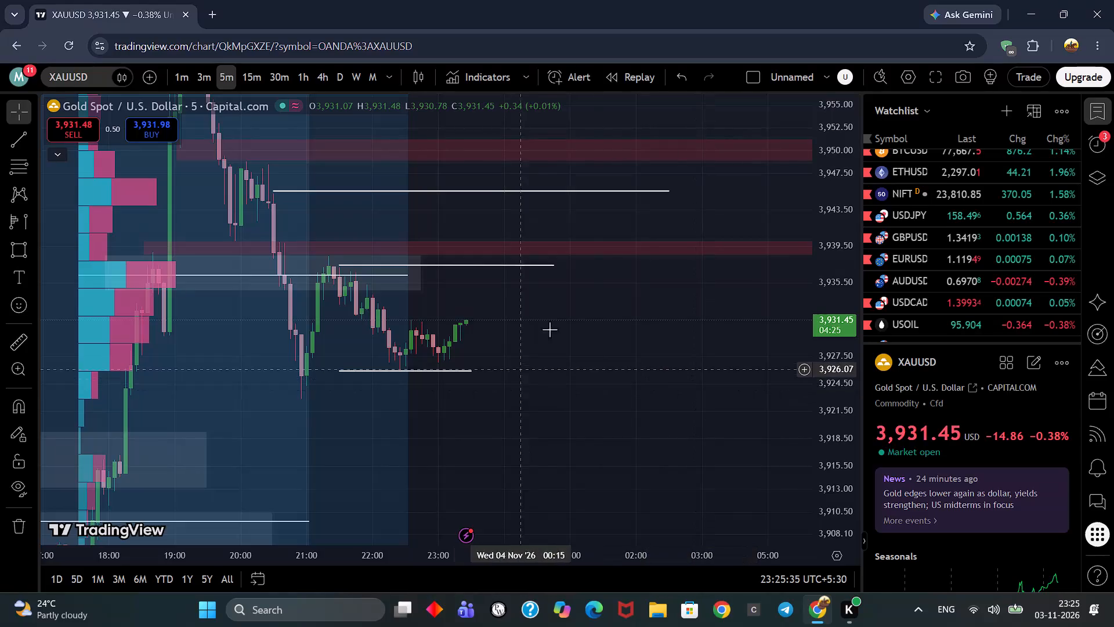
Reshape the lower red zone so its top edge sits at about 3,941.6 and it starts at about 19:35 on 3 Nov.
drag(585, 305, 588, 326)
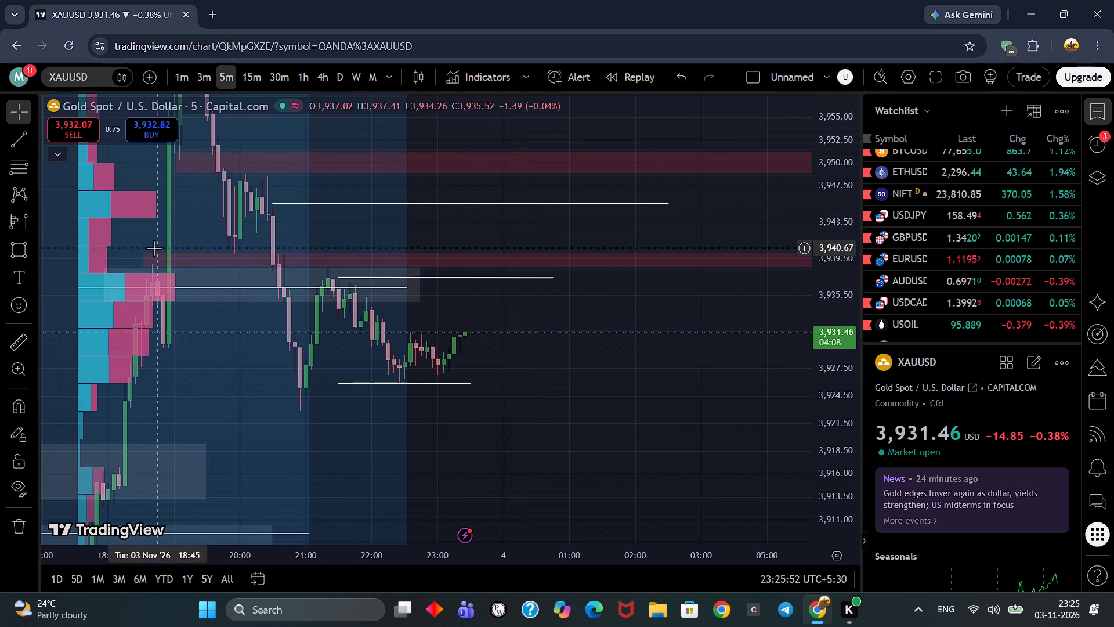
drag(145, 249, 190, 238)
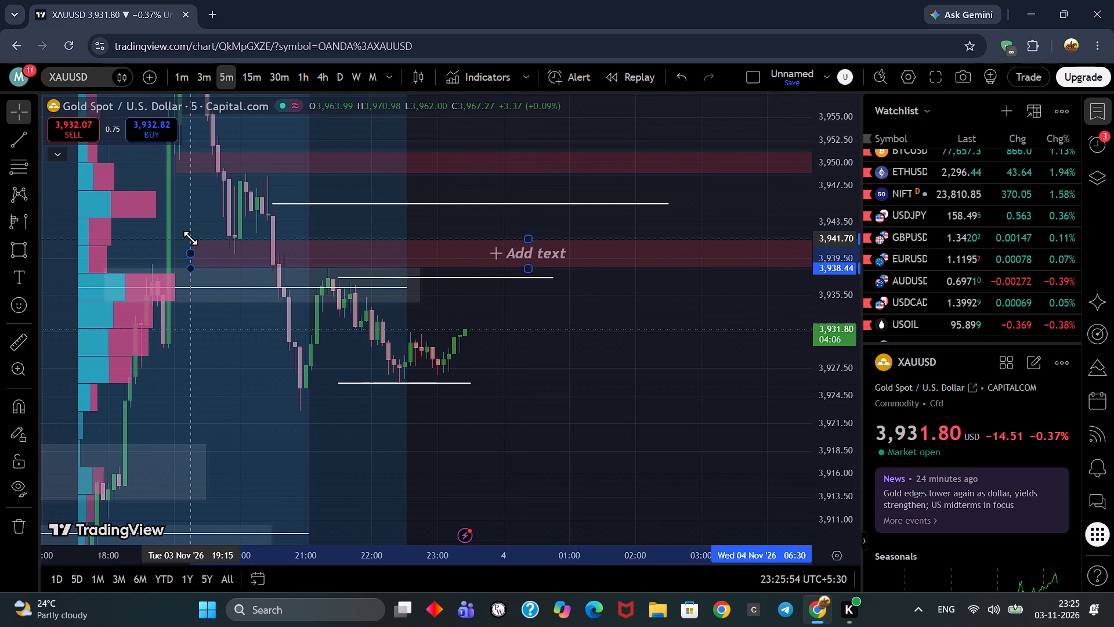
drag(190, 238, 197, 240)
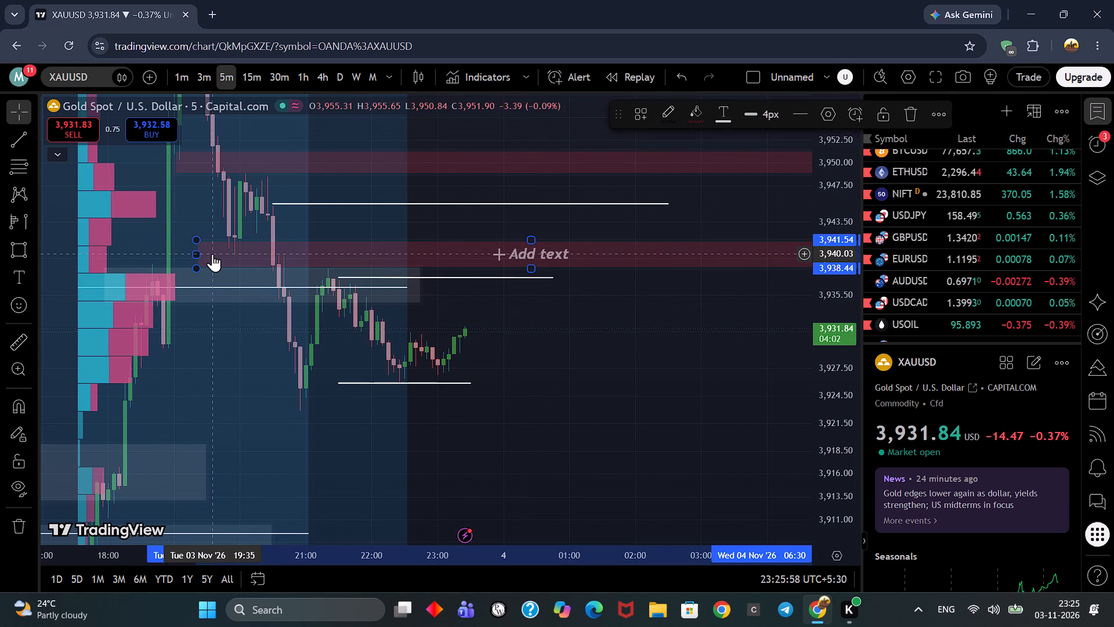
drag(403, 233, 382, 246)
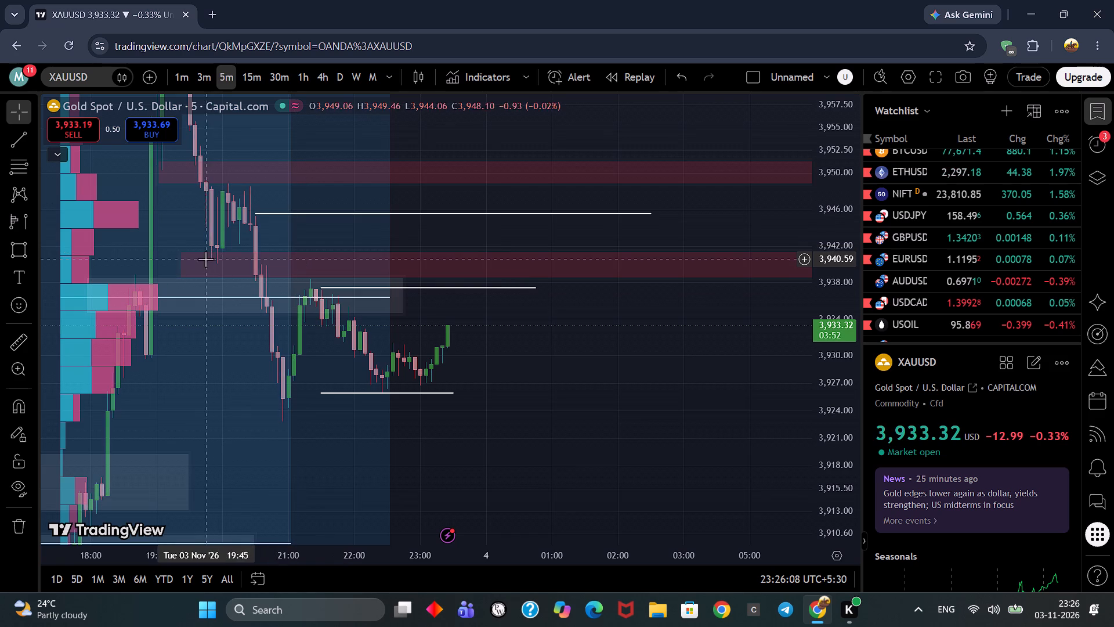
drag(179, 253, 197, 248)
click(363, 236)
click(366, 235)
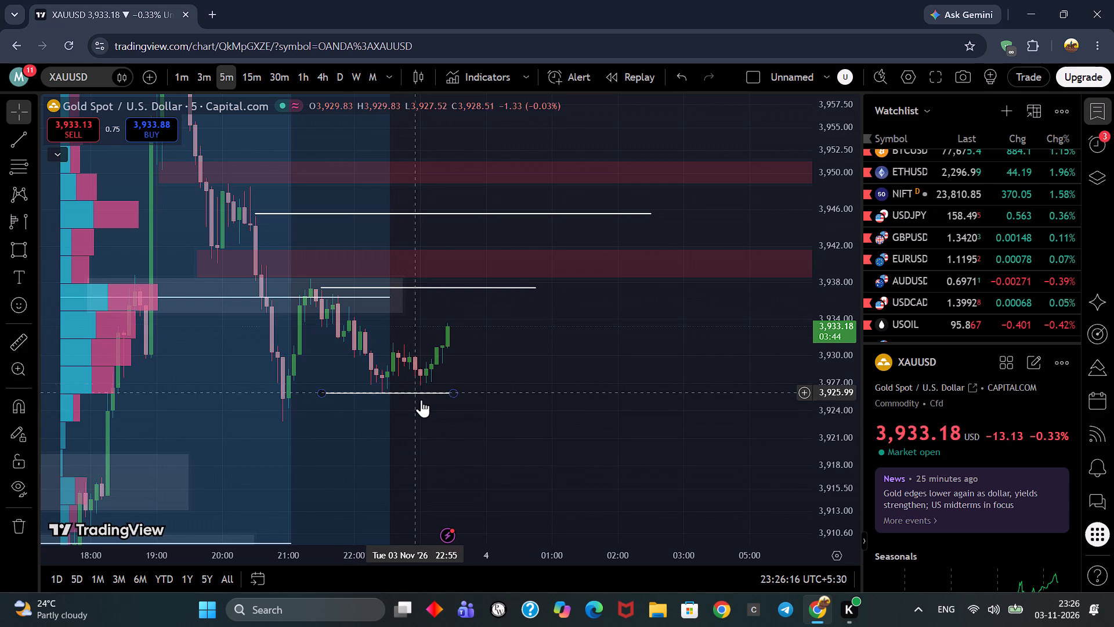
Examine the current 5-minute price action against the red zones, marked highs and lows, and the wider levels below.
scroll(547, 484, down, 1)
scroll(823, 394, down, 3)
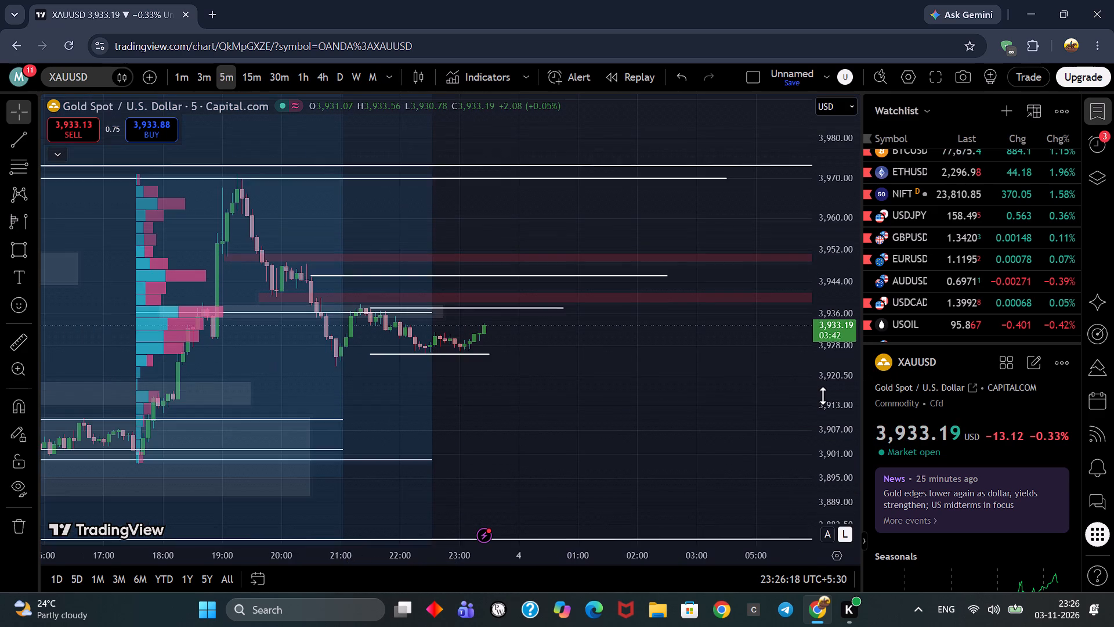
scroll(823, 395, down, 3)
scroll(823, 395, up, 3)
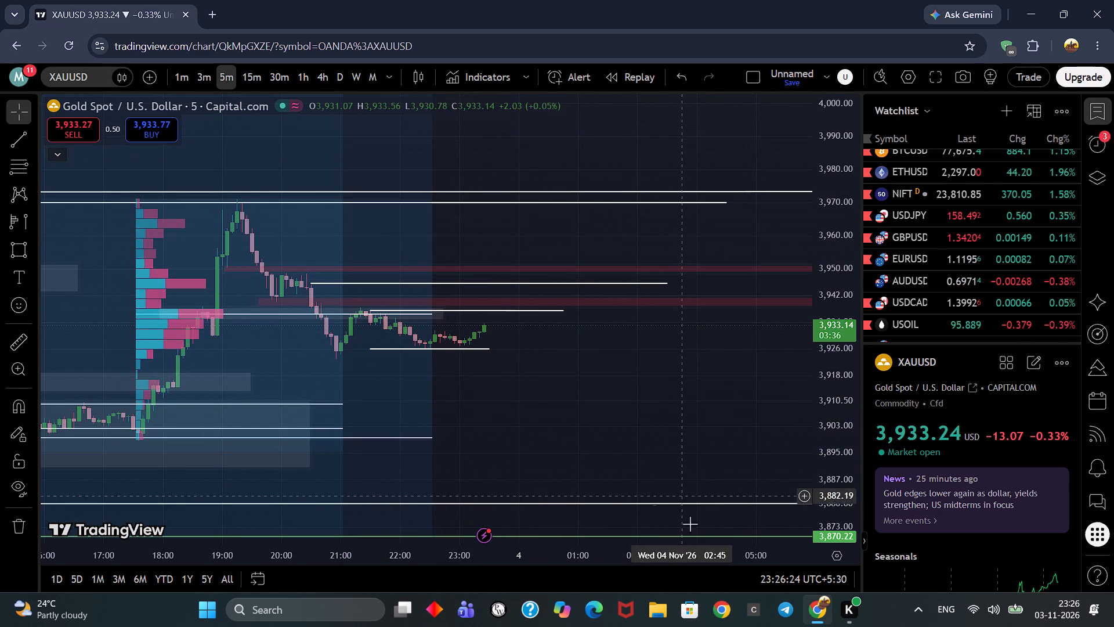
drag(674, 351, 594, 275)
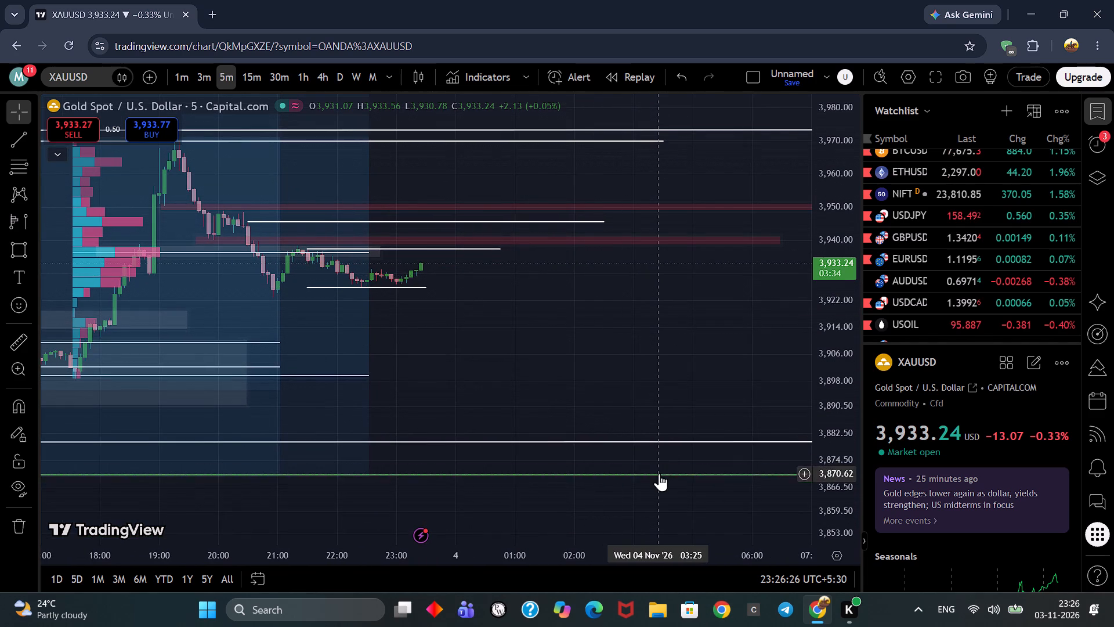
drag(663, 335, 636, 407)
scroll(830, 344, up, 4)
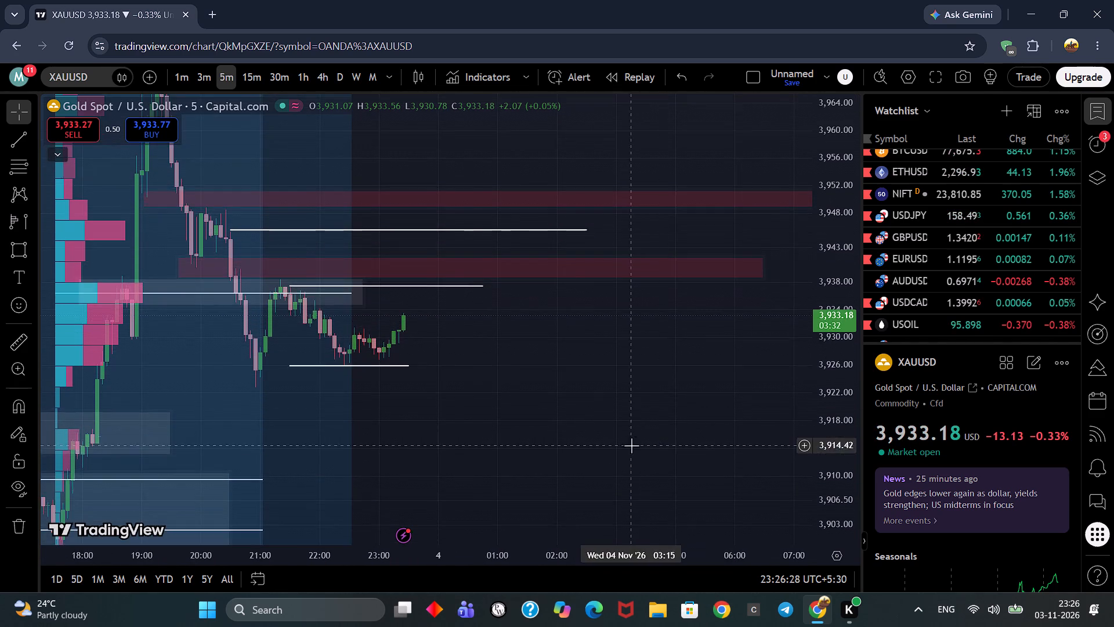
scroll(630, 445, up, 3)
drag(588, 423, 665, 499)
scroll(665, 487, down, 4)
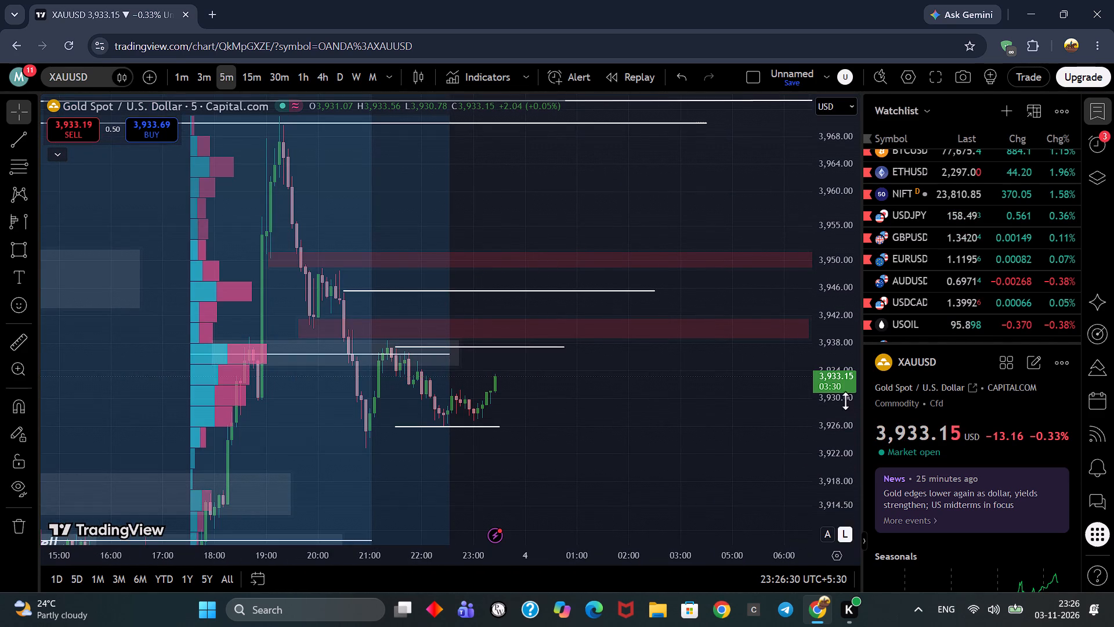
scroll(845, 401, up, 2)
scroll(652, 420, up, 2)
drag(625, 461, 636, 330)
scroll(838, 365, down, 1)
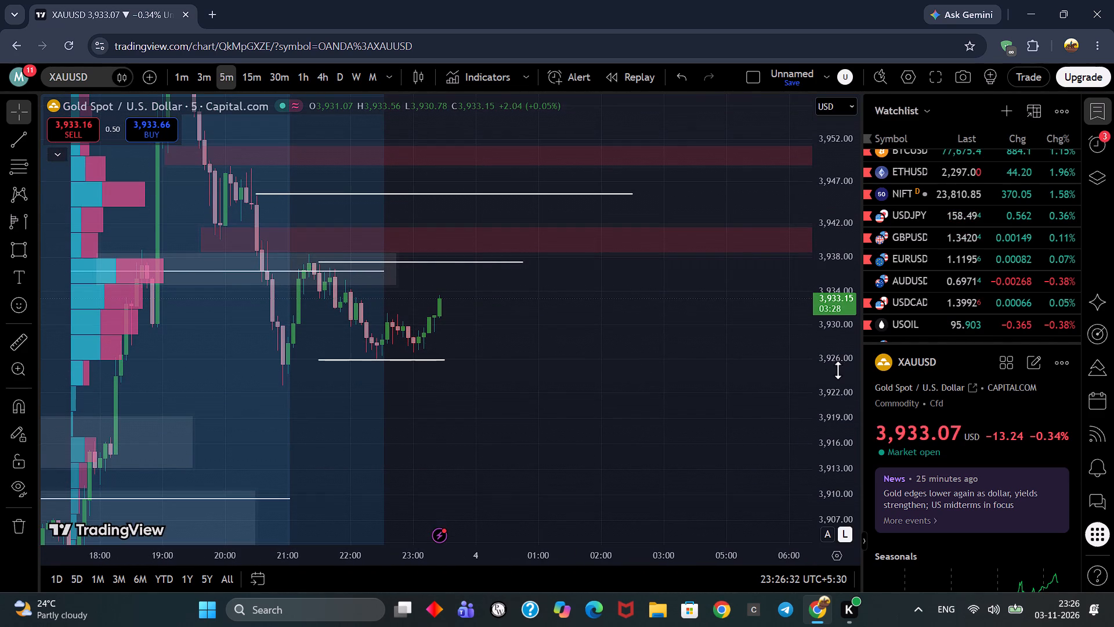
scroll(838, 360, down, 1)
scroll(668, 359, up, 1)
drag(663, 381, 679, 353)
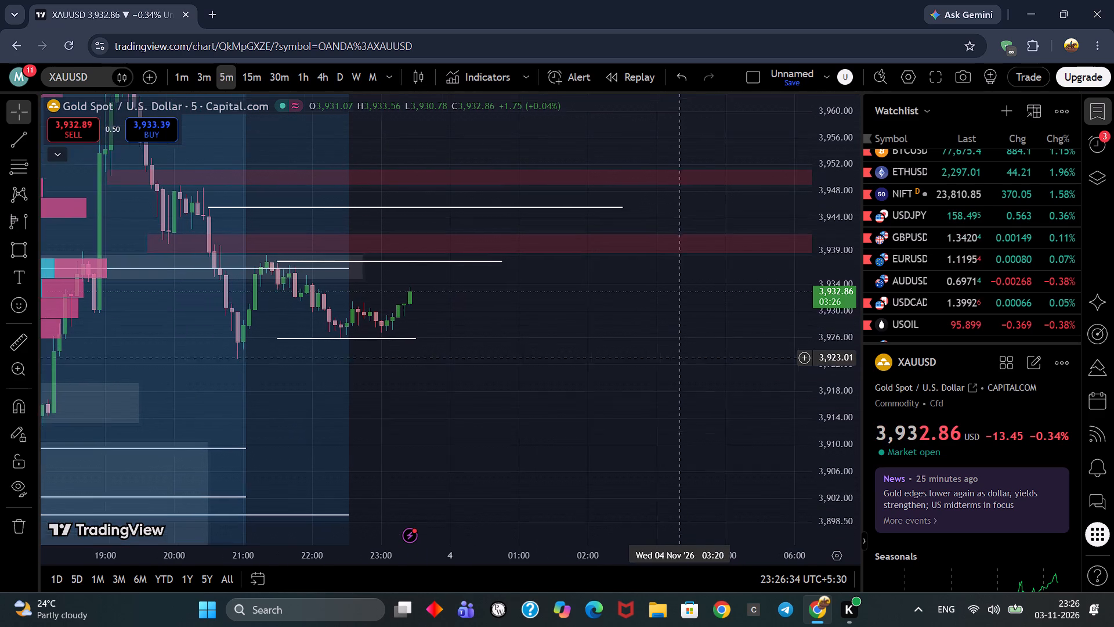
drag(679, 353, 684, 342)
drag(655, 358, 654, 372)
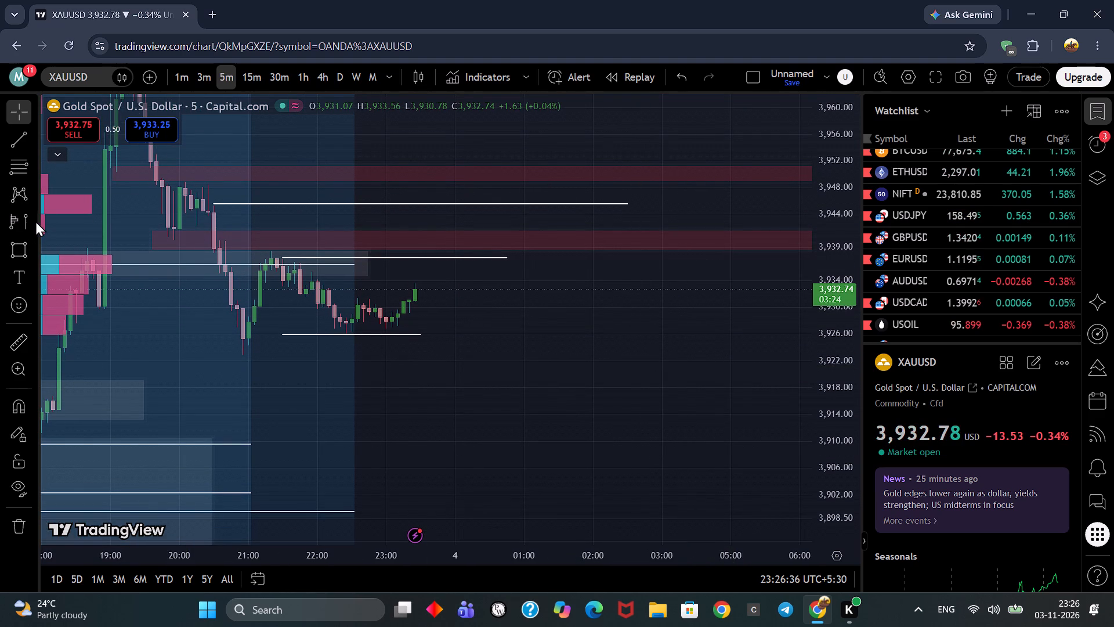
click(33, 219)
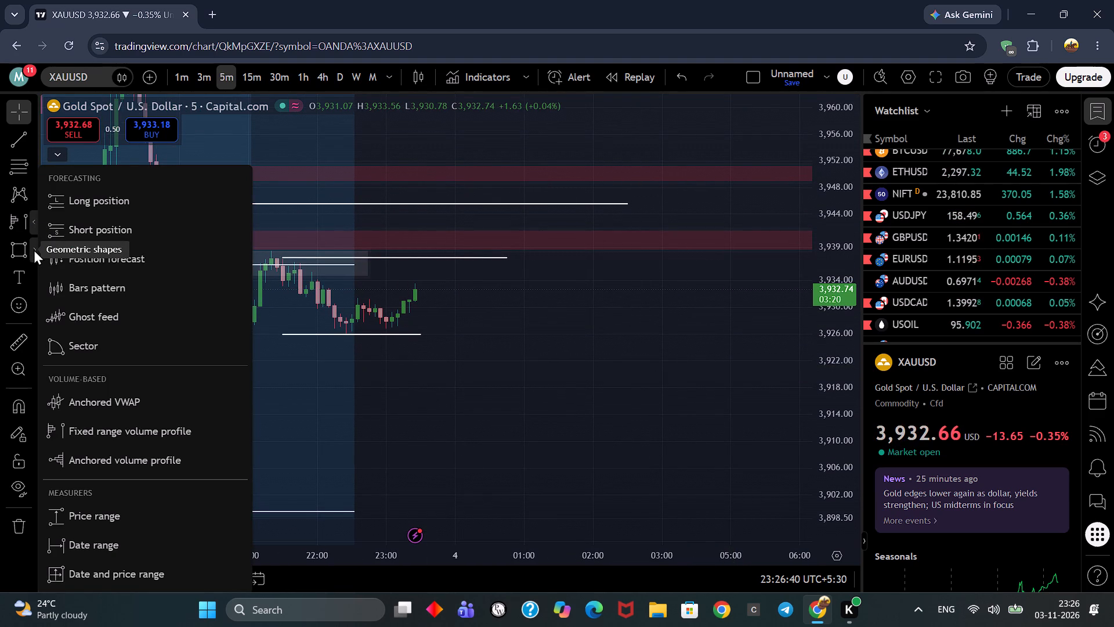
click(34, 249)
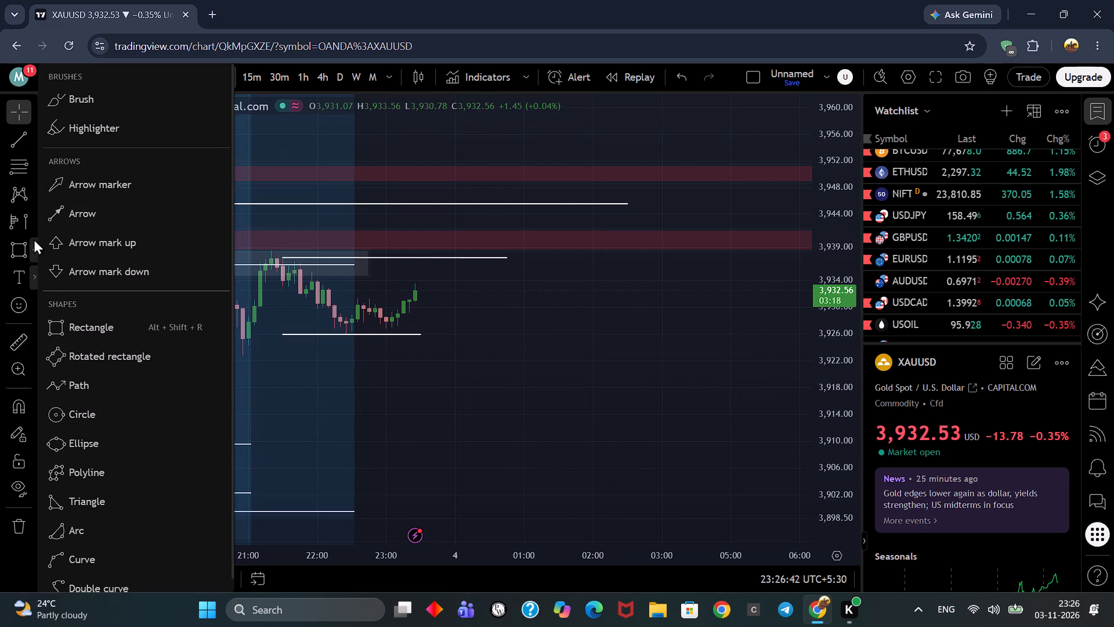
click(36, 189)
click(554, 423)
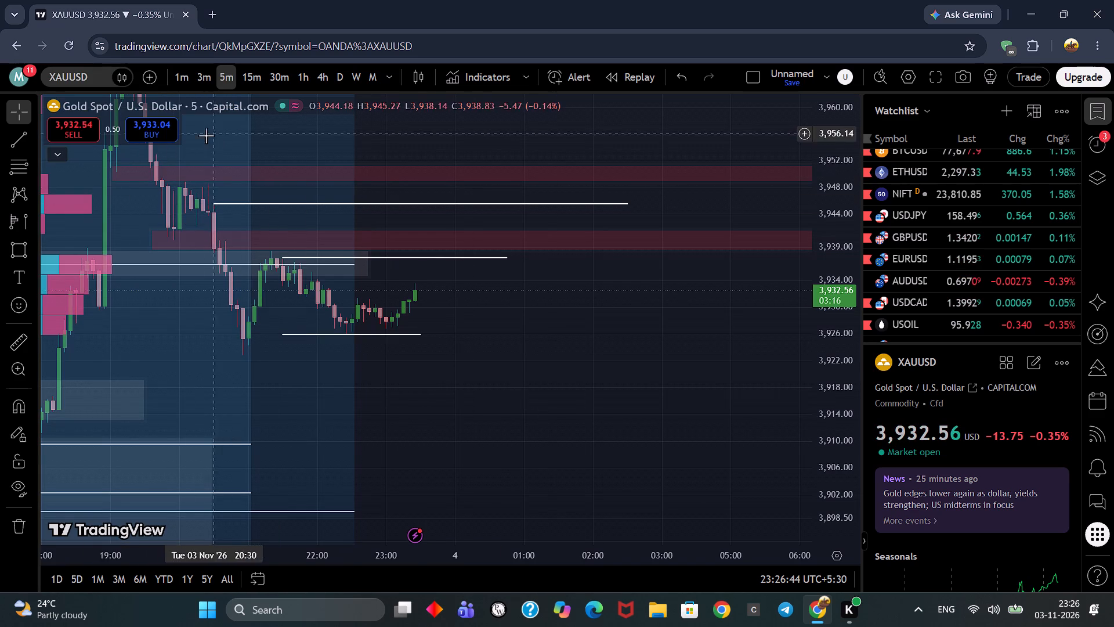
Measure the potential drop from the lower red zone's bottom edge at 3,938.89 down to 3,910.40.
click(20, 336)
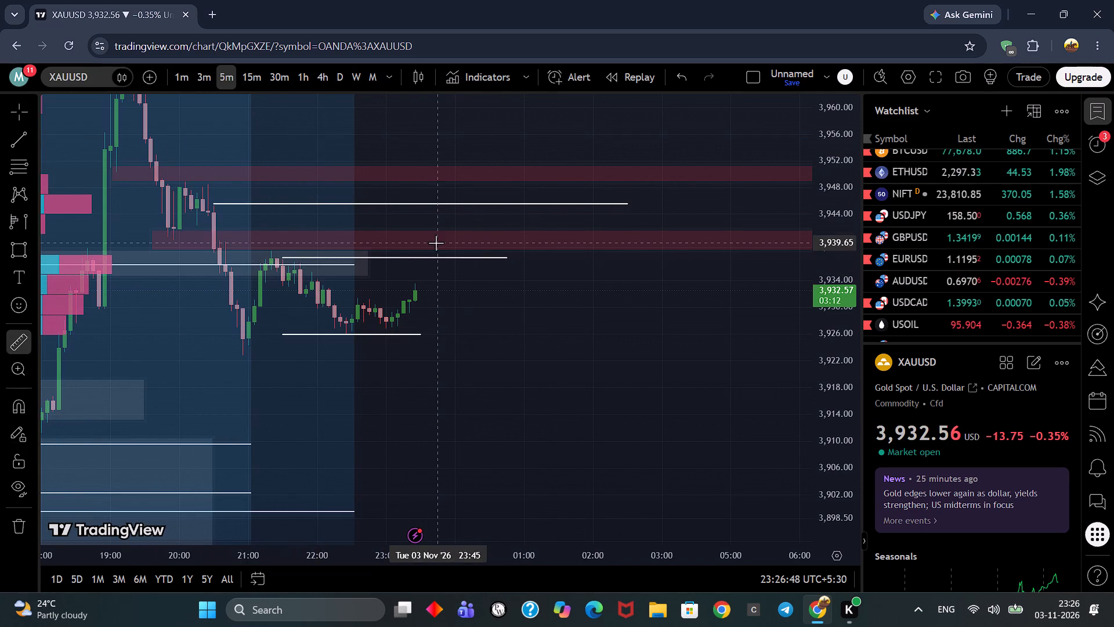
click(461, 248)
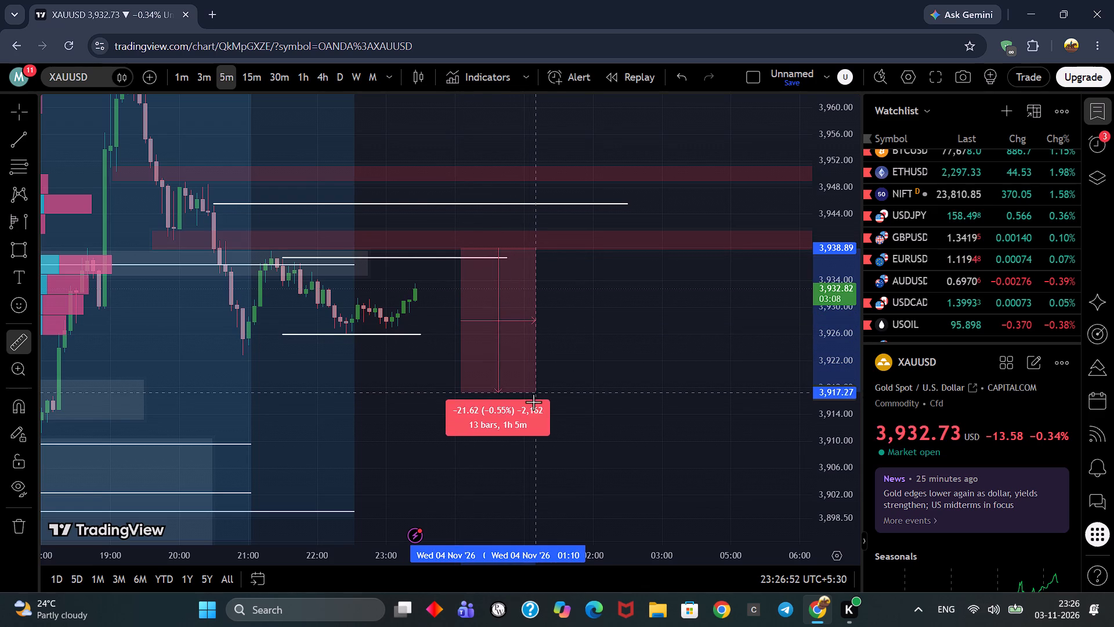
scroll(537, 423, down, 2)
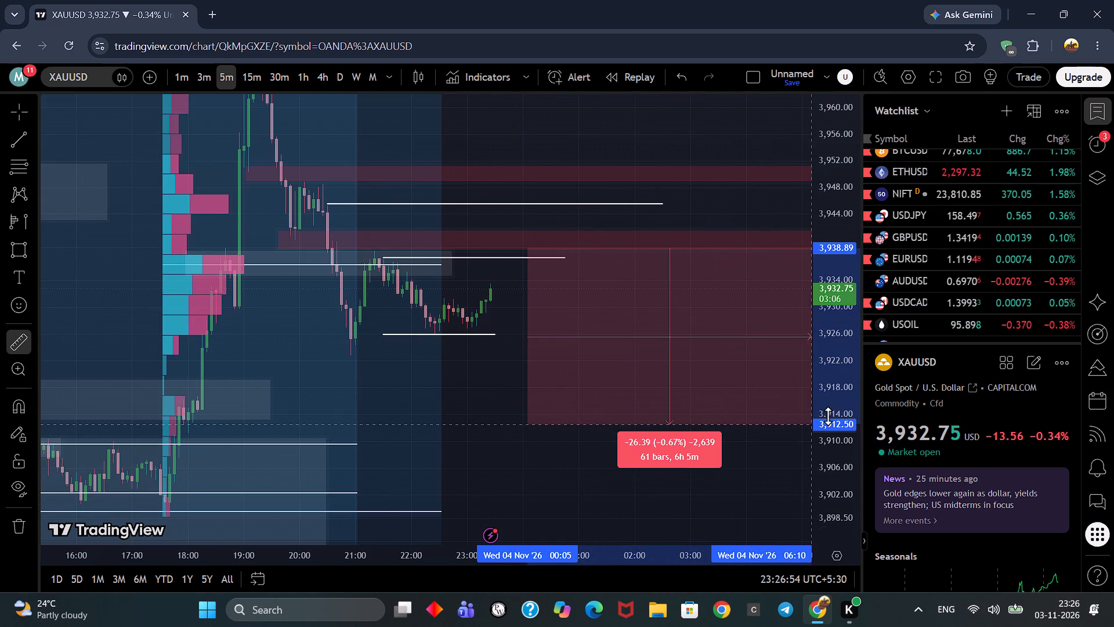
scroll(845, 404, down, 2)
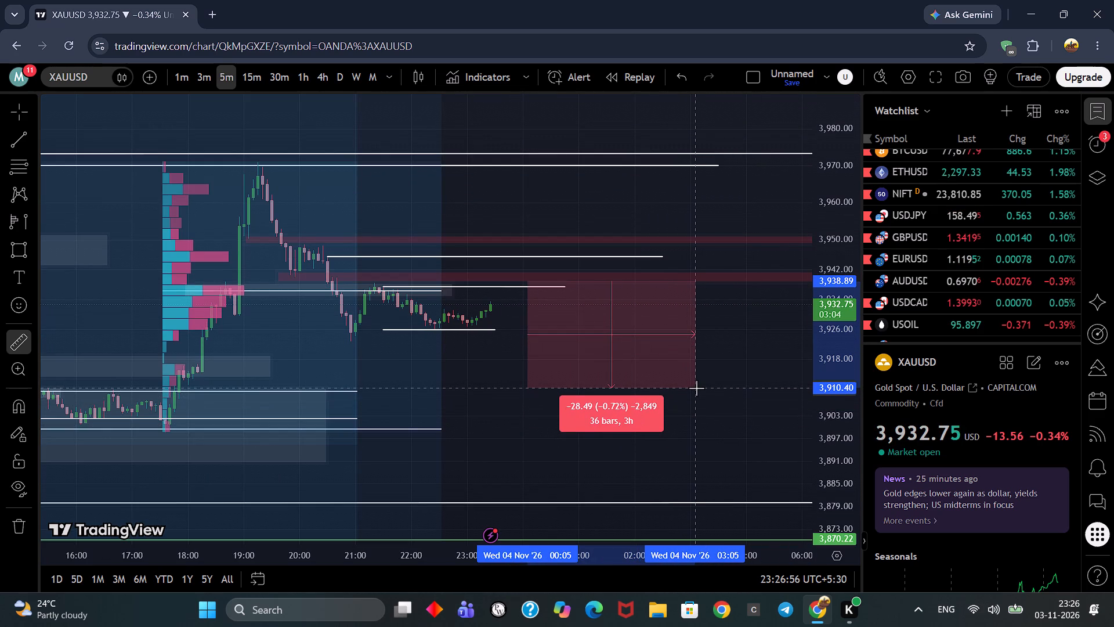
click(696, 388)
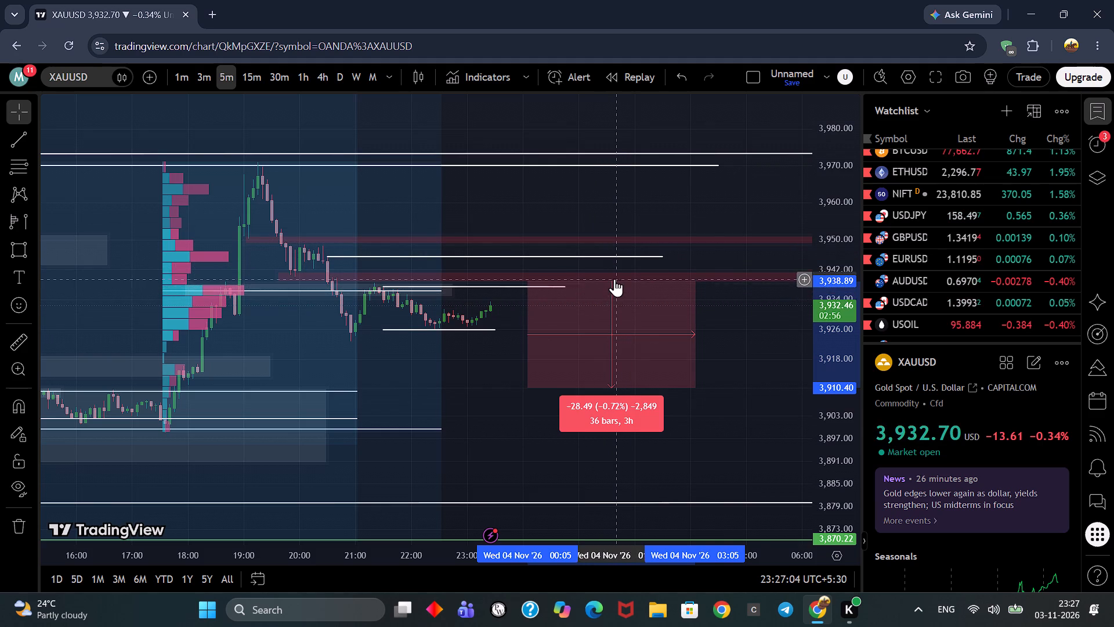
click(747, 342)
Switch the chart to the OANDA XAUUSD symbol from the watchlist.
drag(753, 341, 624, 334)
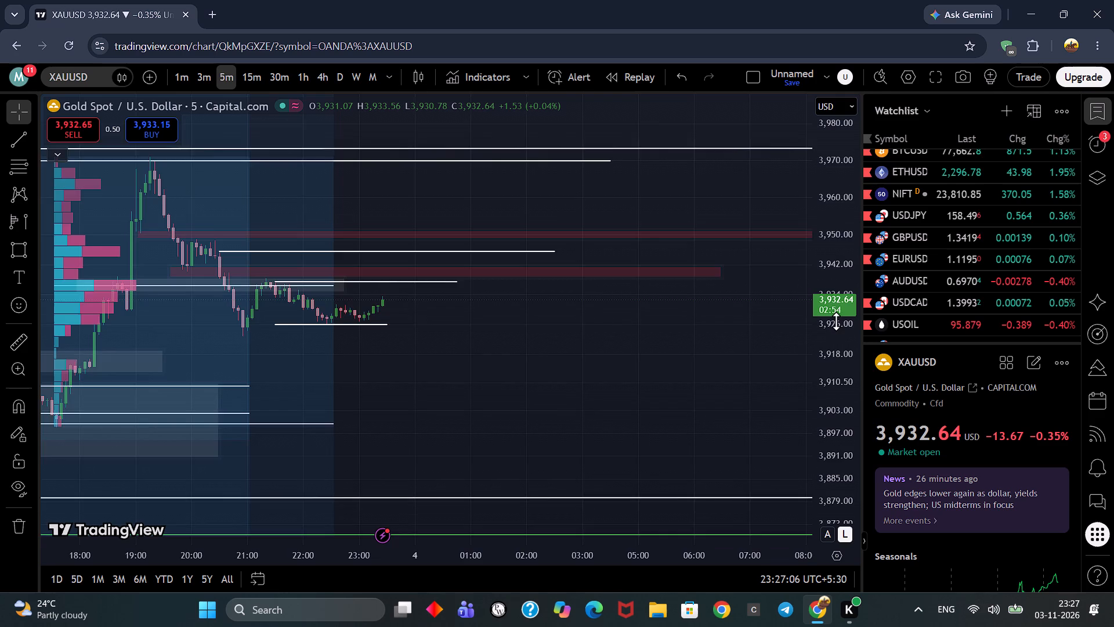
scroll(836, 321, up, 2)
scroll(719, 329, down, 3)
scroll(872, 315, up, 3)
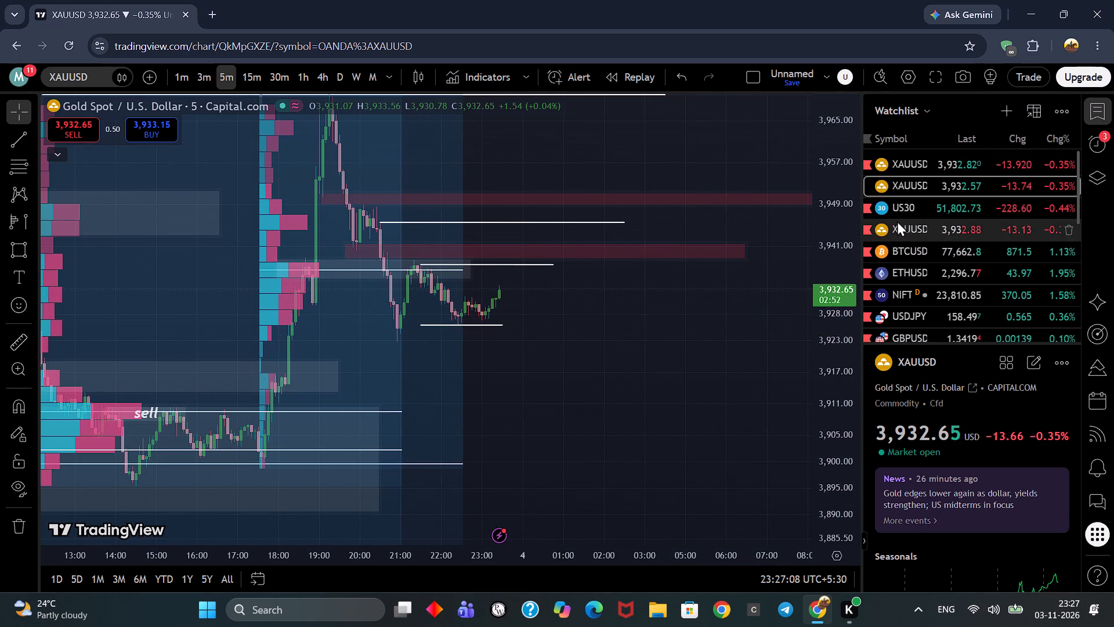
click(910, 170)
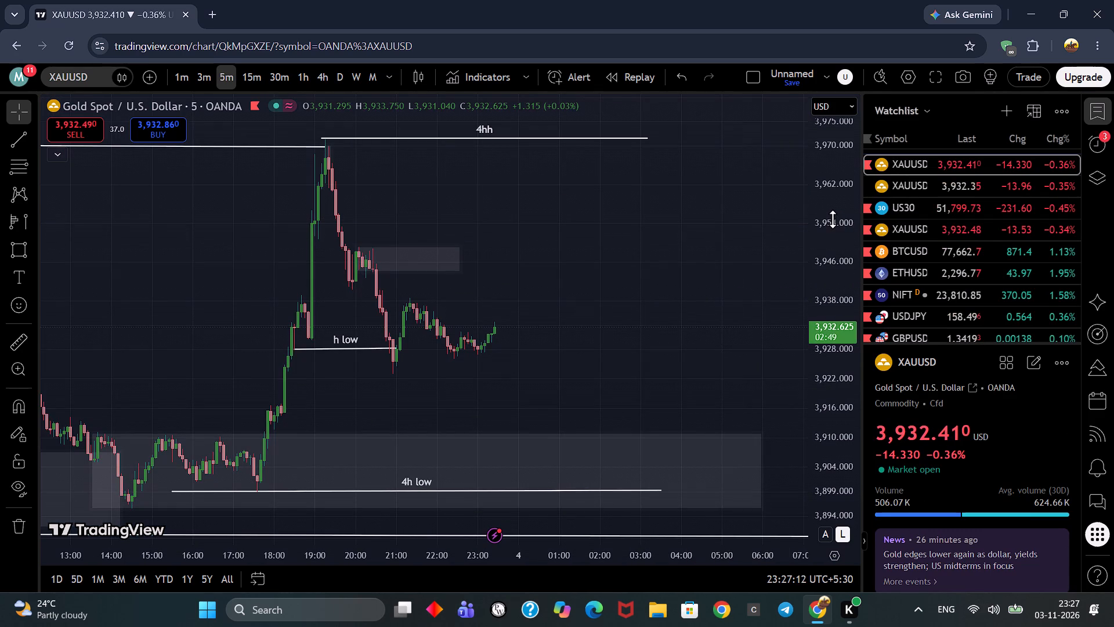
Examine the OANDA 5-minute price action against the marked pdh, pdl, 4hh, h low and 4h low levels and the grey zones.
scroll(833, 219, down, 3)
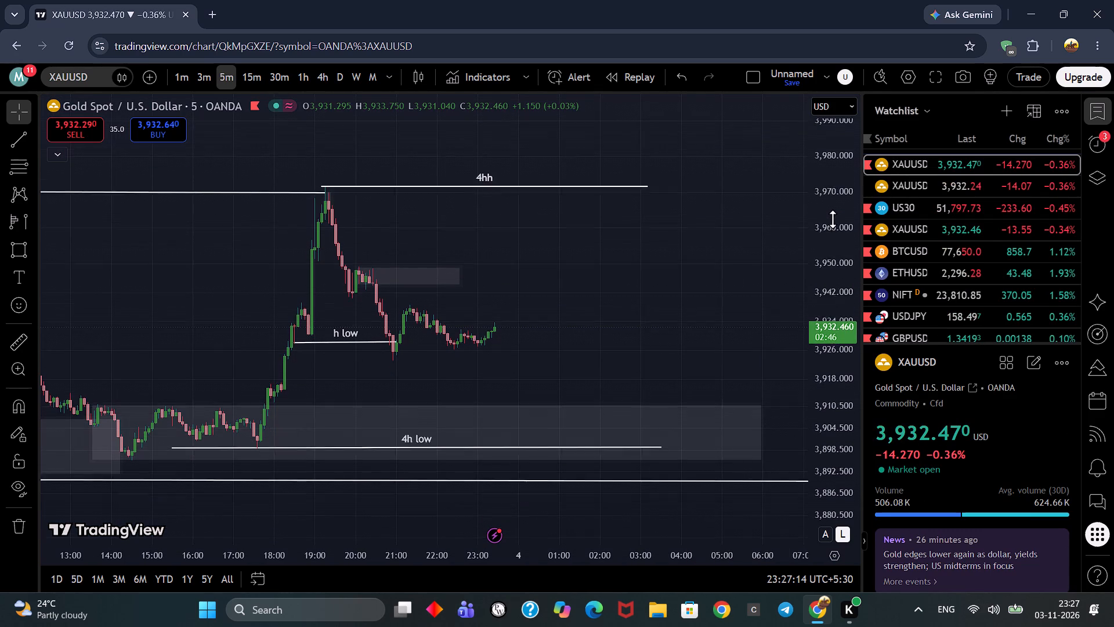
scroll(692, 255, down, 6)
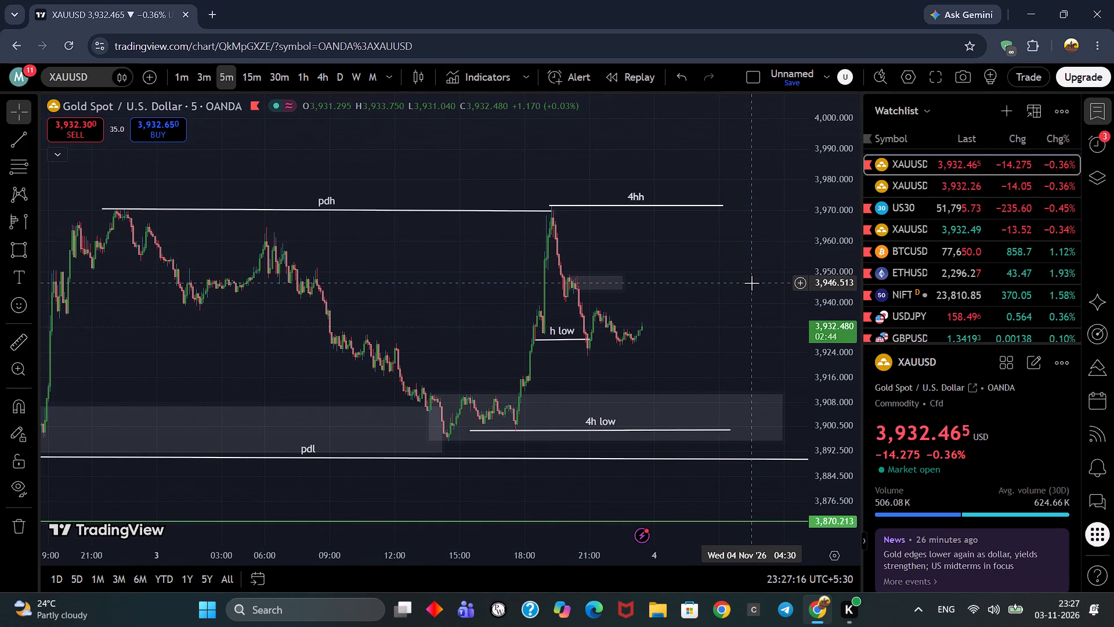
scroll(781, 285, down, 4)
scroll(852, 236, down, 4)
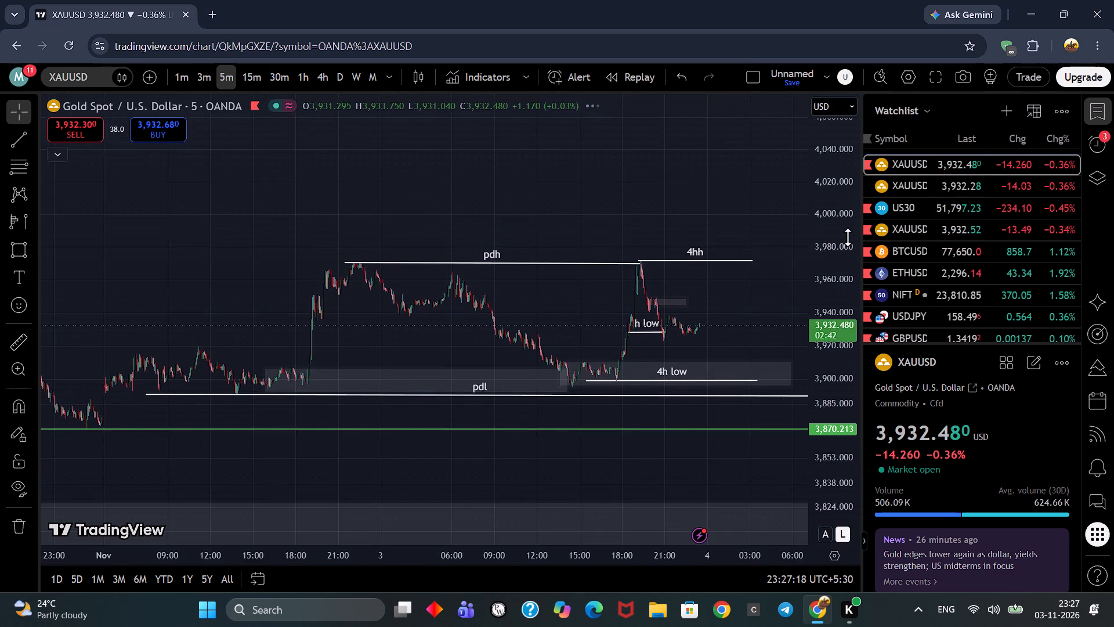
scroll(671, 205, down, 4)
scroll(849, 212, down, 4)
scroll(684, 246, down, 2)
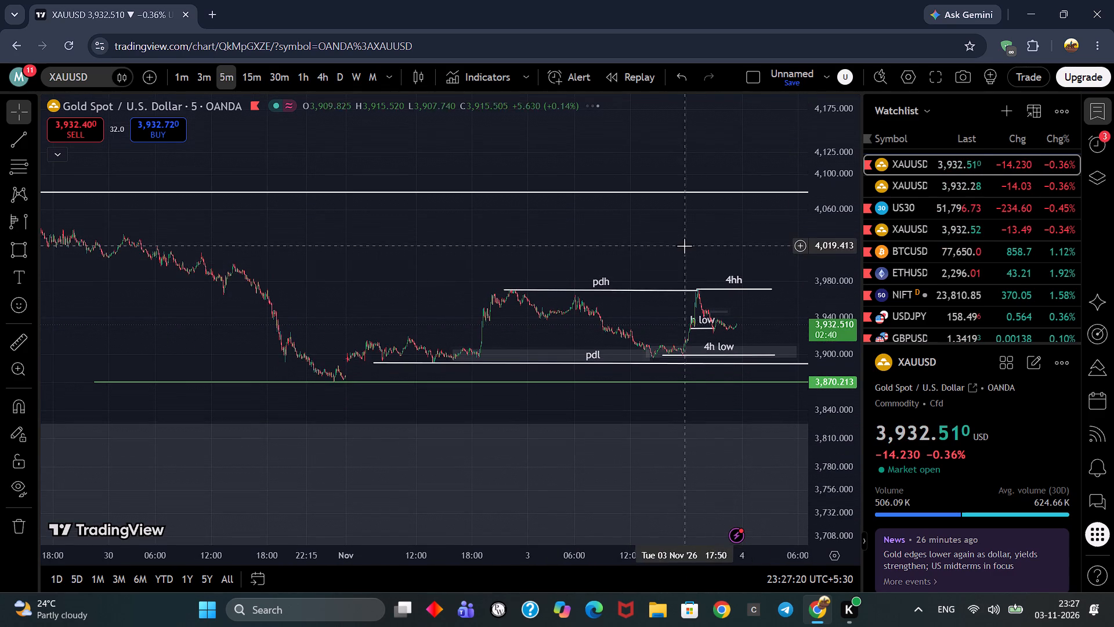
scroll(684, 246, down, 8)
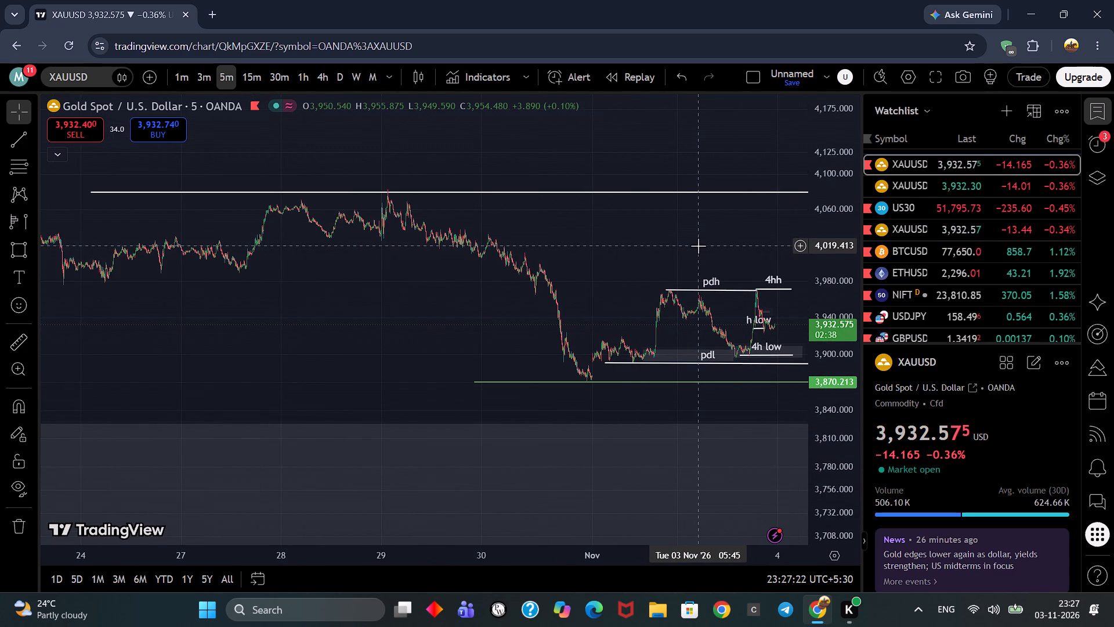
scroll(698, 246, up, 4)
drag(703, 246, 222, 170)
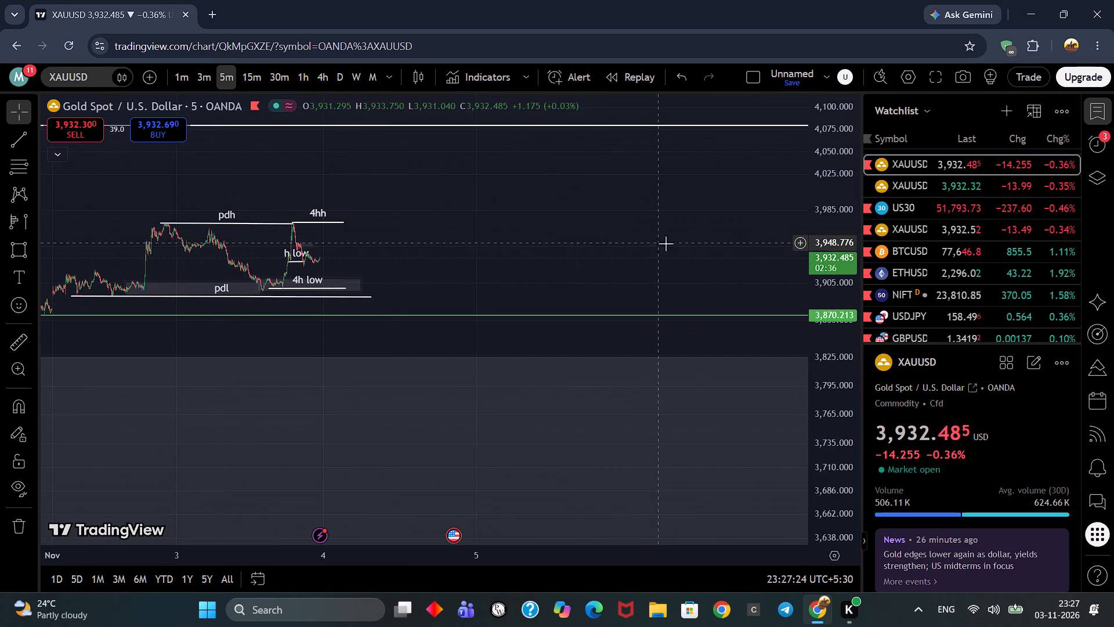
scroll(832, 257, up, 9)
scroll(228, 182, up, 5)
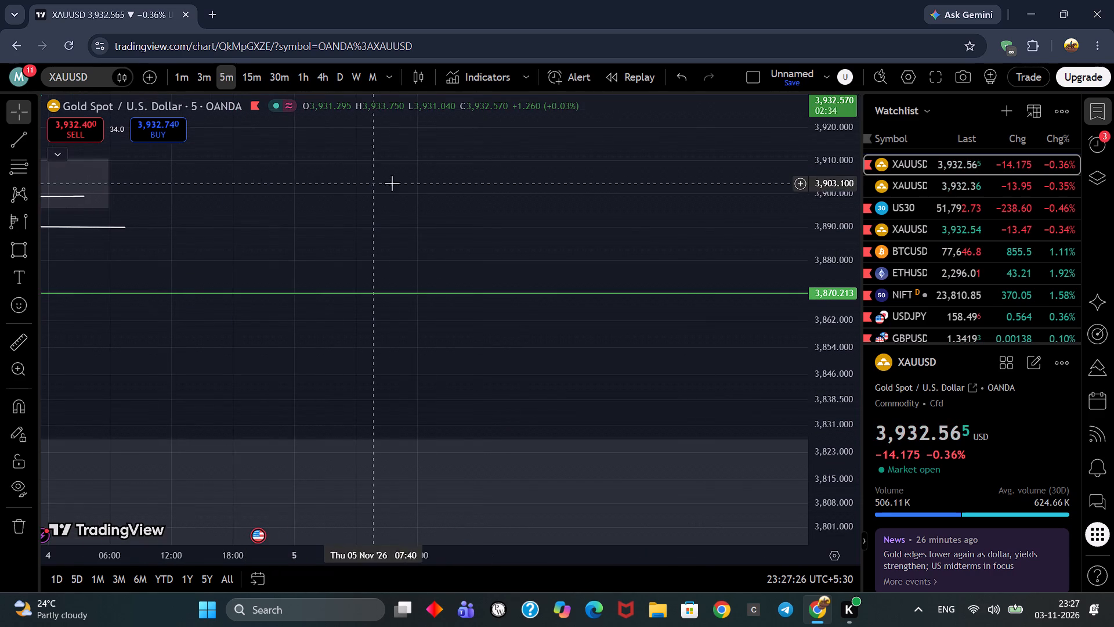
drag(389, 157, 618, 280)
scroll(504, 278, up, 3)
drag(453, 243, 706, 269)
scroll(622, 278, up, 5)
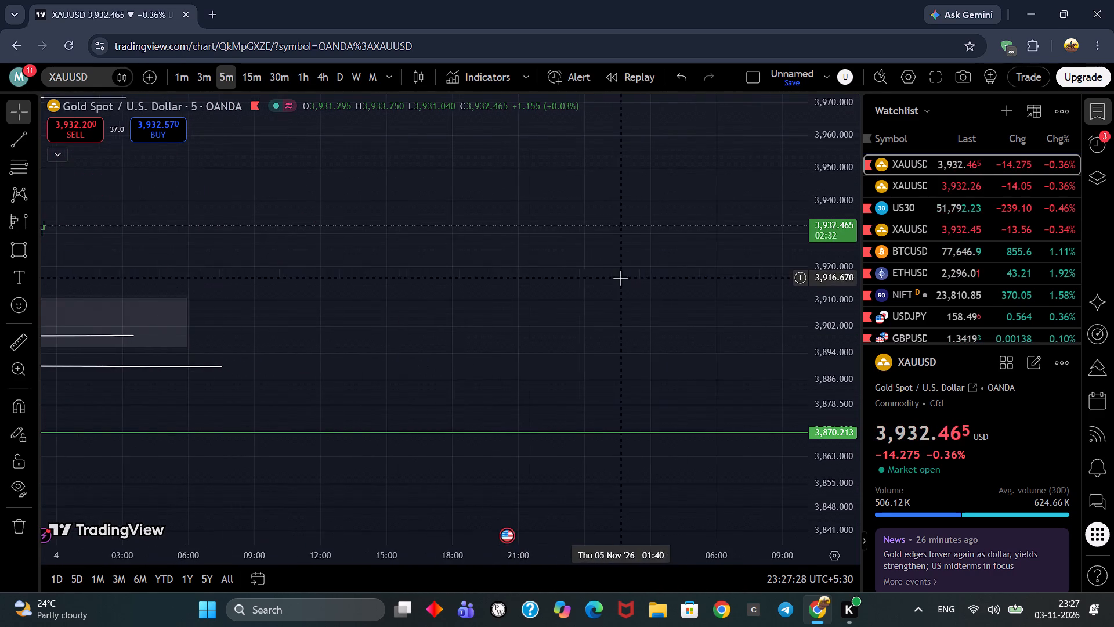
drag(450, 238, 811, 254)
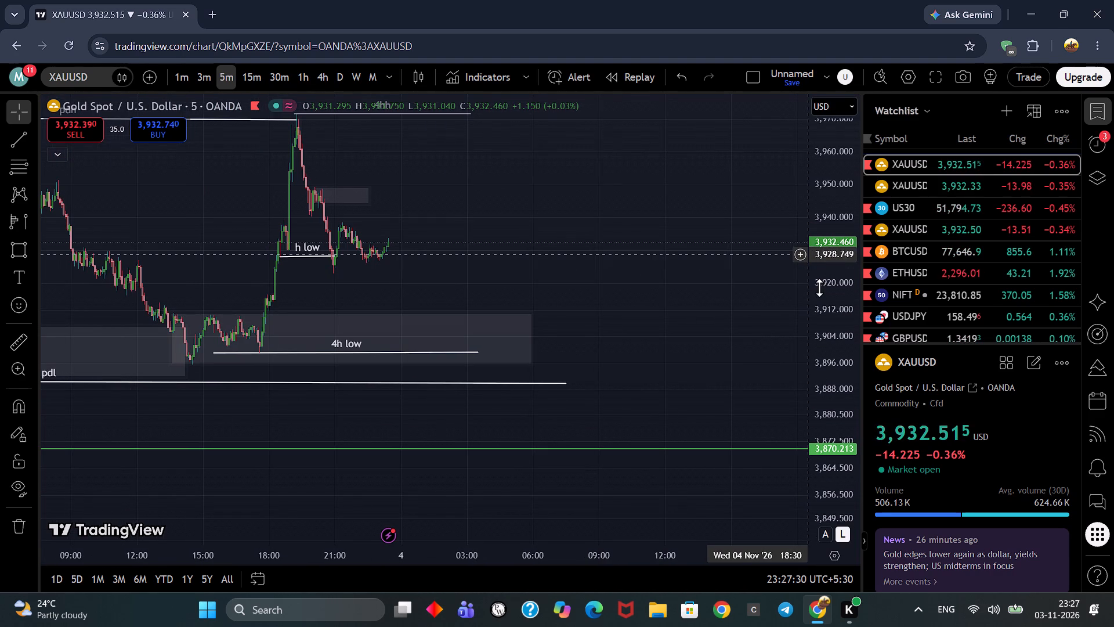
scroll(878, 289, up, 1)
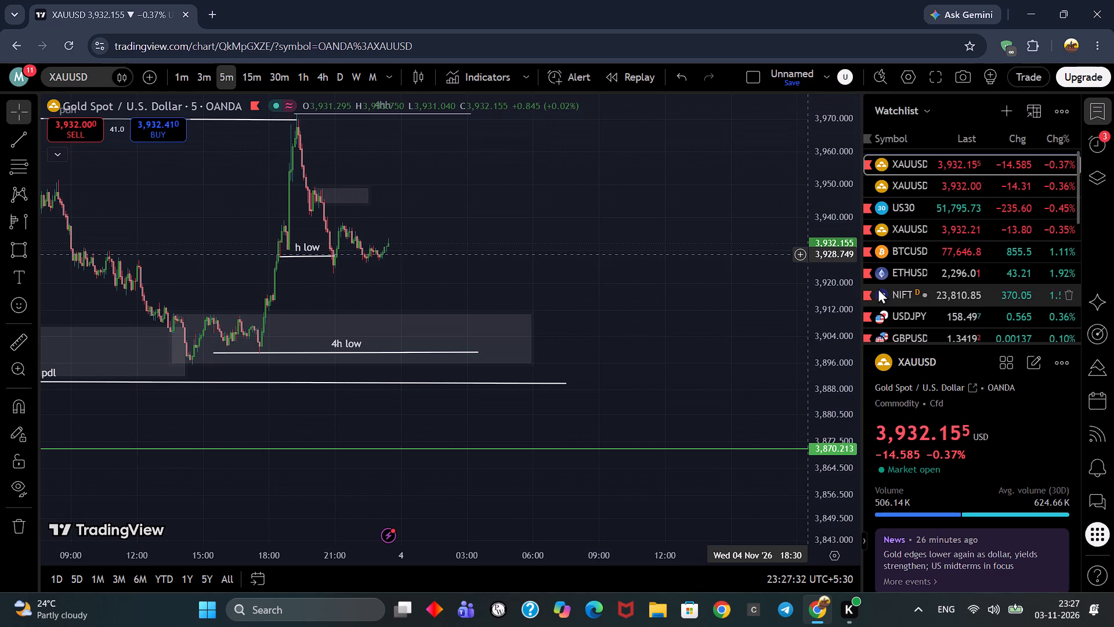
scroll(878, 288, up, 1)
scroll(805, 284, up, 3)
drag(716, 233, 765, 263)
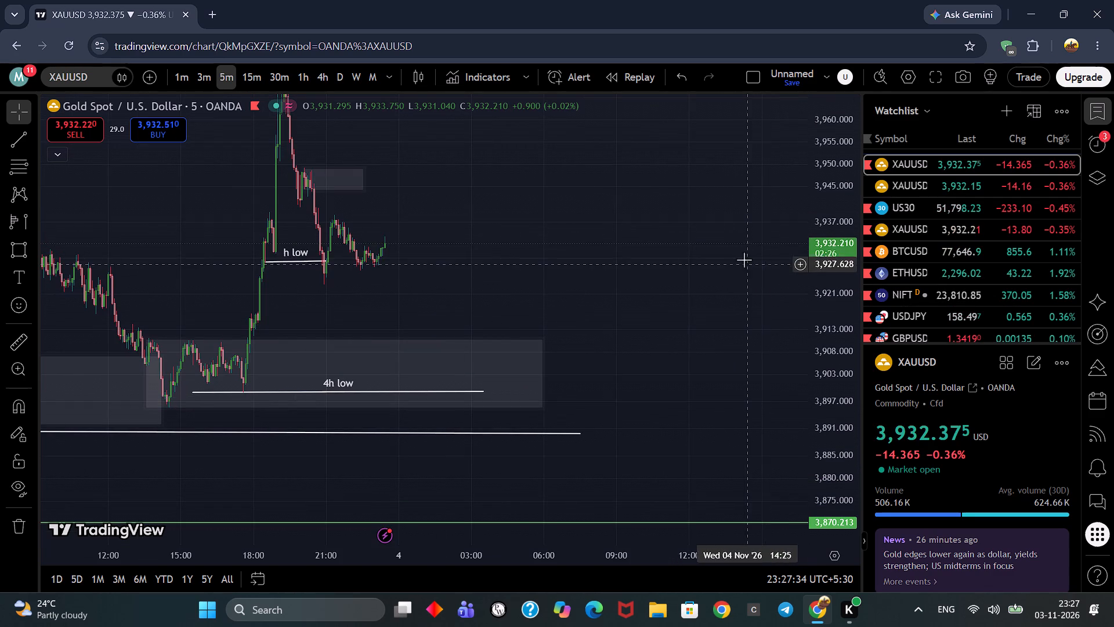
Examine the OANDA 5-minute price action around pdh, 4hh, h low and pdl, and back to the late-October decline.
scroll(834, 199, down, 3)
scroll(628, 208, down, 1)
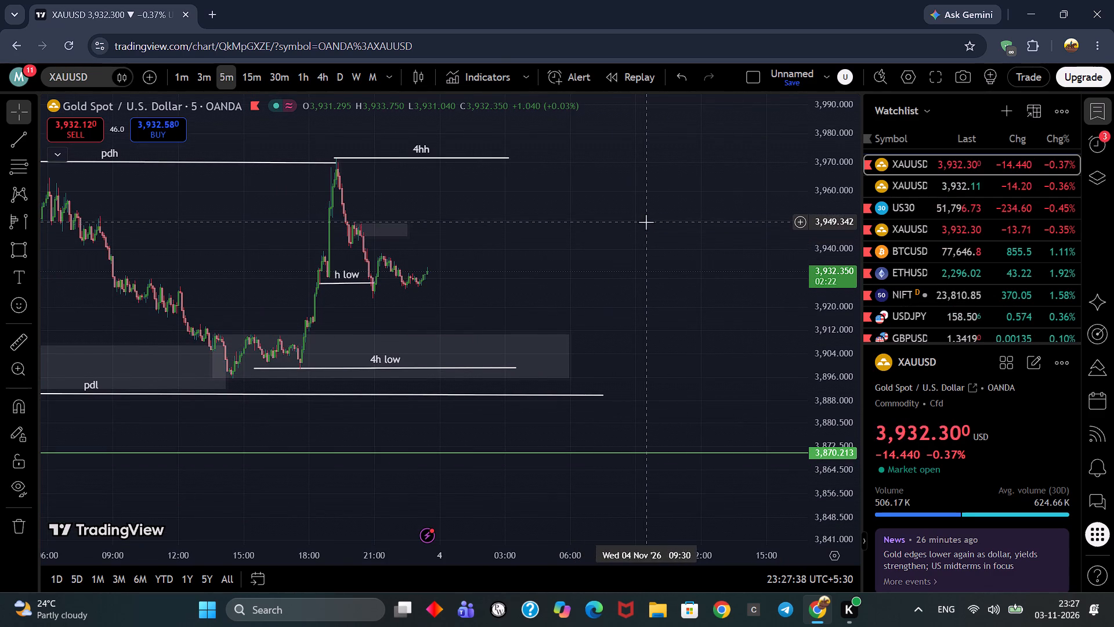
drag(652, 222, 780, 241)
scroll(650, 230, down, 5)
scroll(675, 230, up, 5)
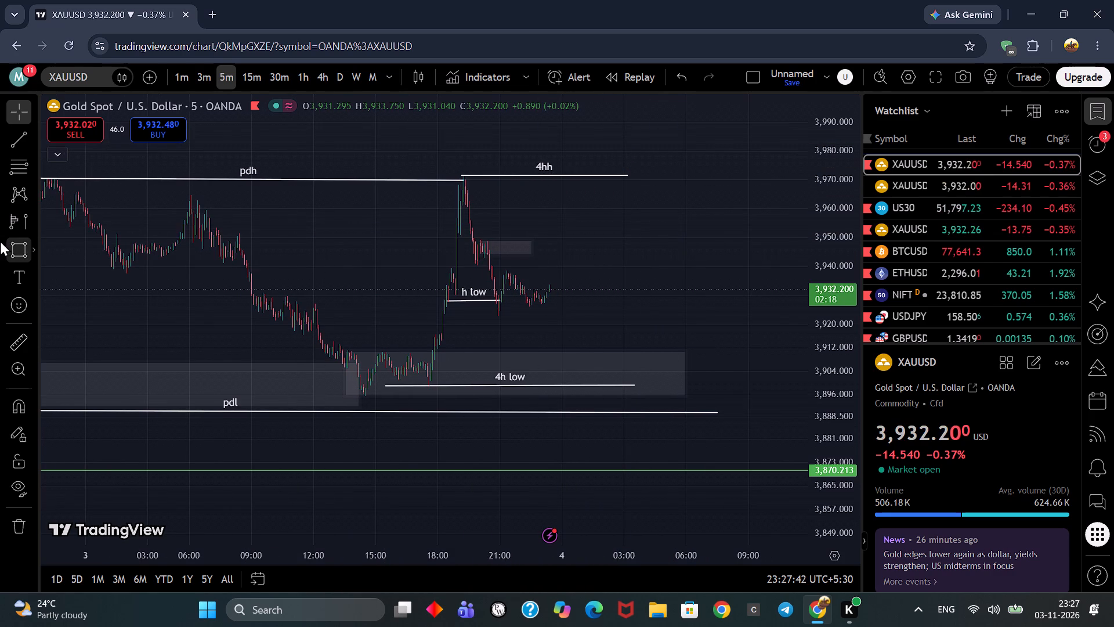
scroll(574, 255, up, 3)
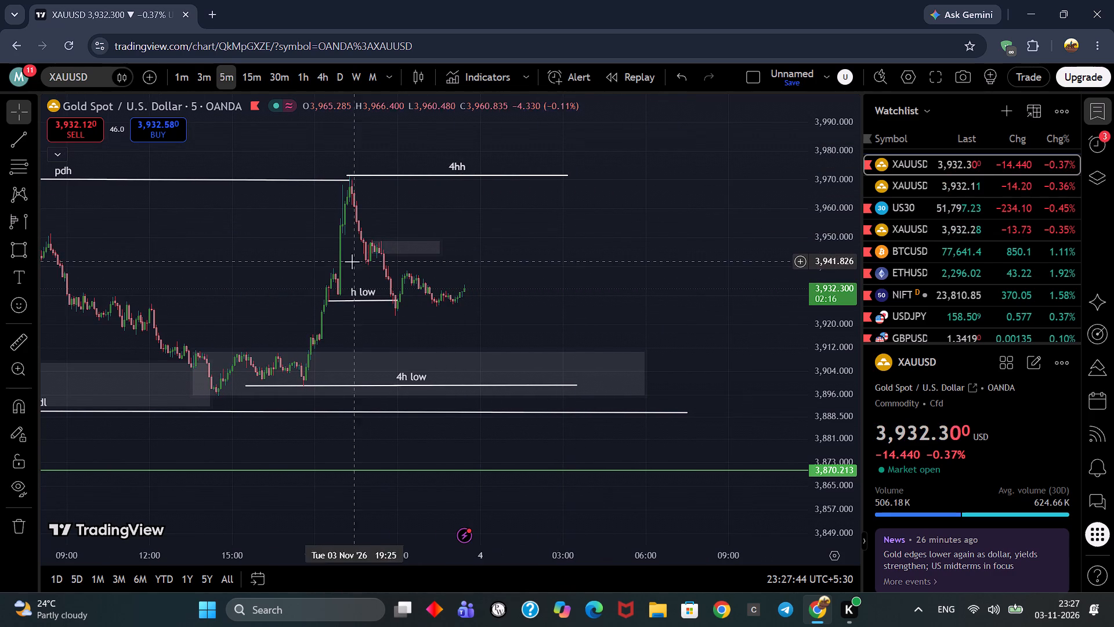
drag(576, 226, 598, 228)
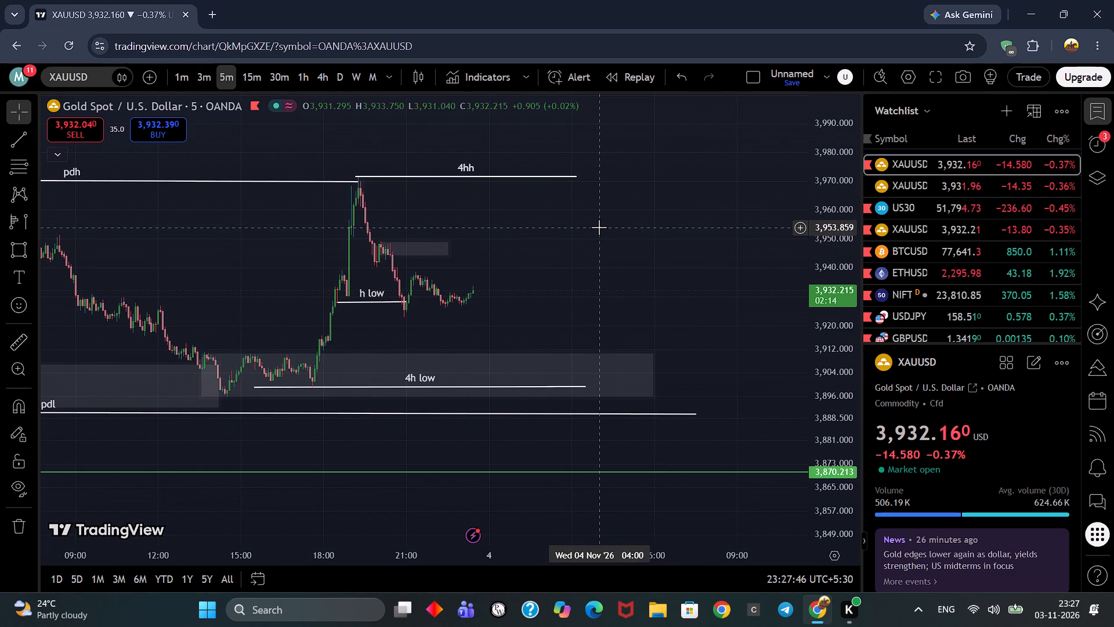
scroll(724, 193, down, 7)
scroll(848, 196, down, 5)
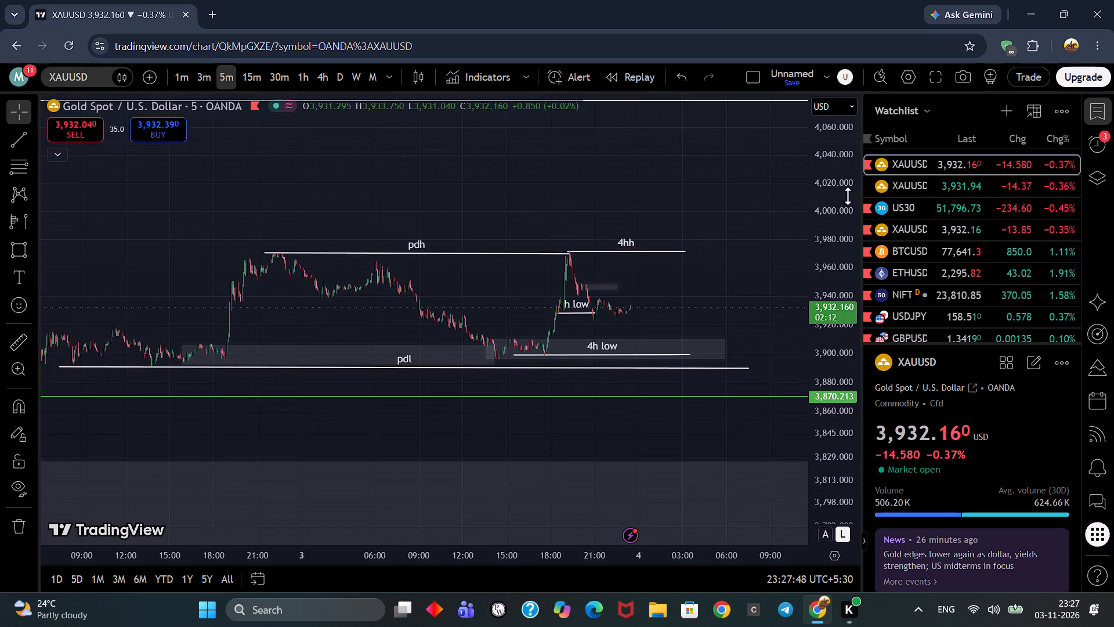
scroll(848, 196, down, 11)
scroll(743, 212, down, 19)
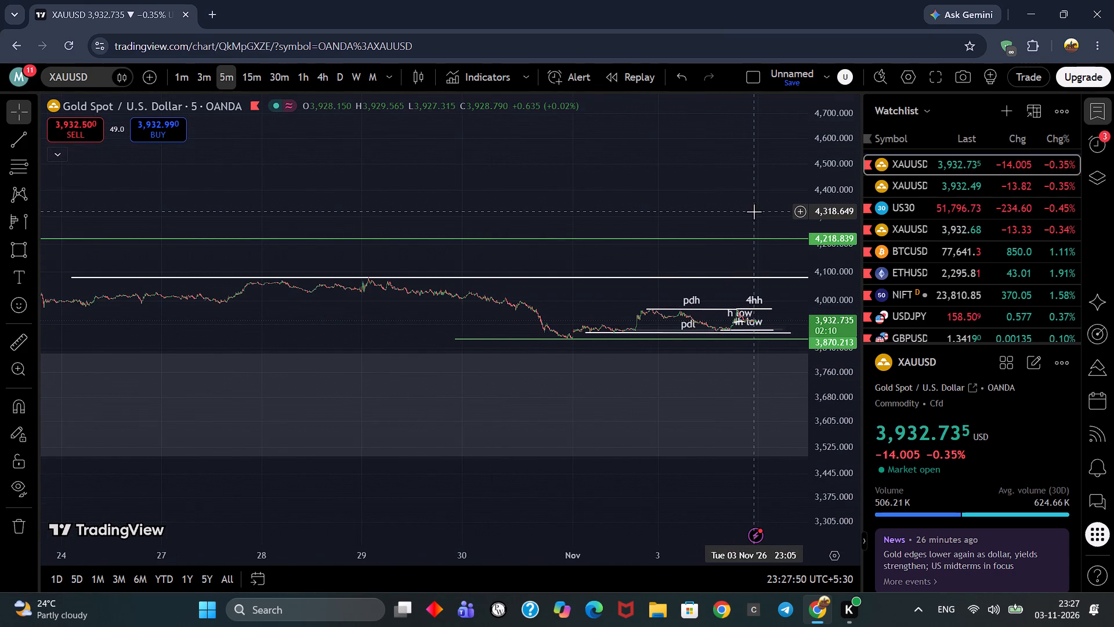
scroll(754, 211, down, 1)
scroll(845, 286, up, 15)
drag(501, 176, 529, 244)
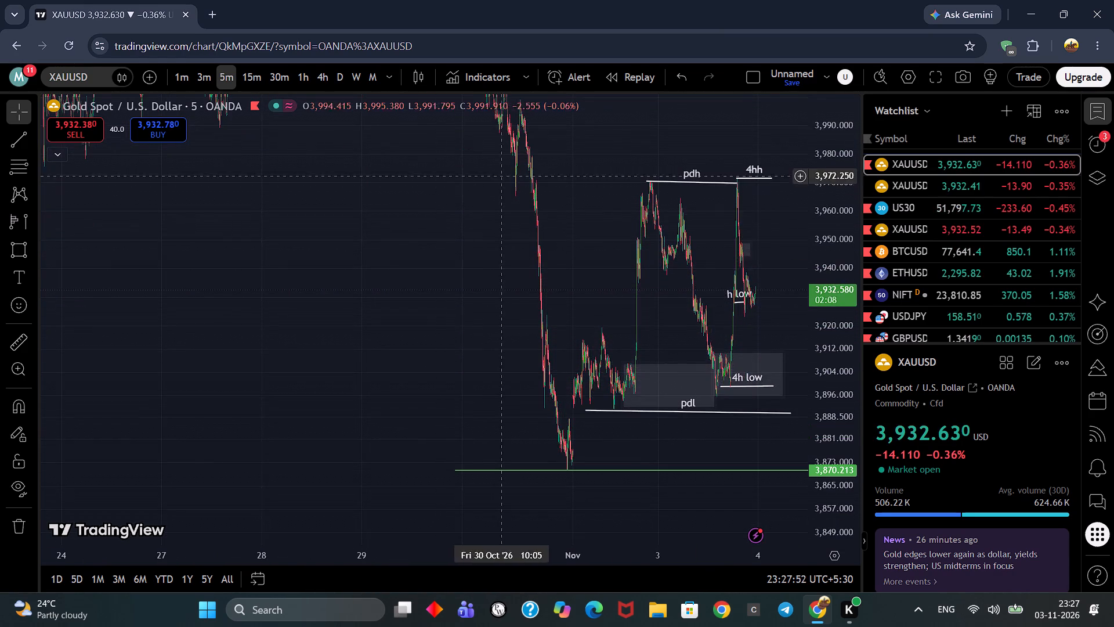
drag(529, 244, 667, 519)
scroll(591, 432, up, 7)
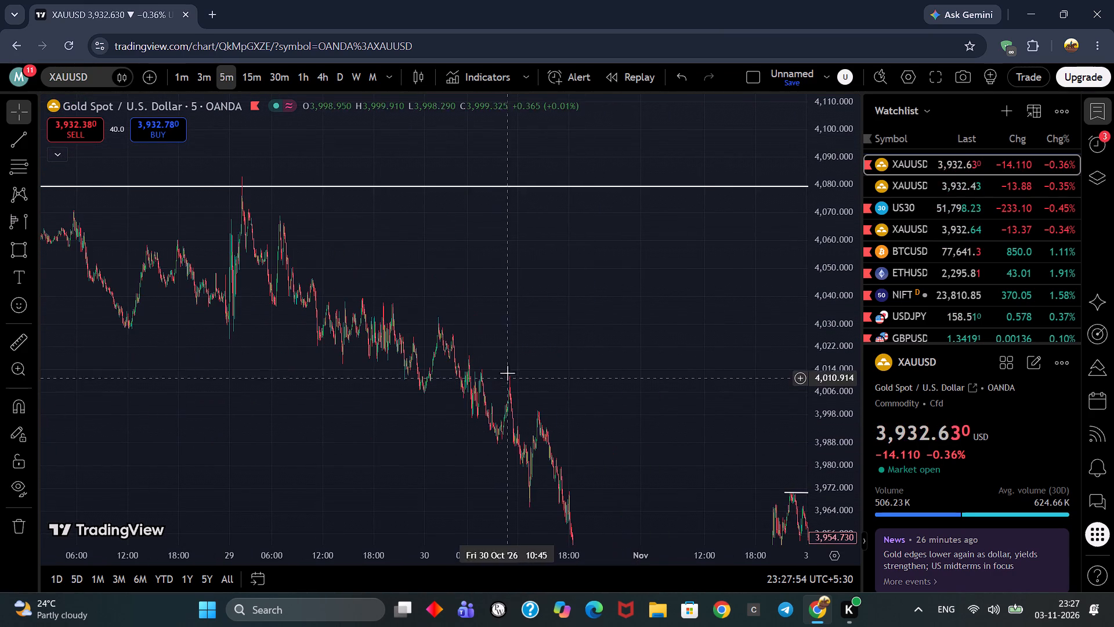
Switch to the 4-hour timeframe and examine the recent candles against the pdh, 4hh, 4h low, pdl and 3,870.213 levels.
click(314, 83)
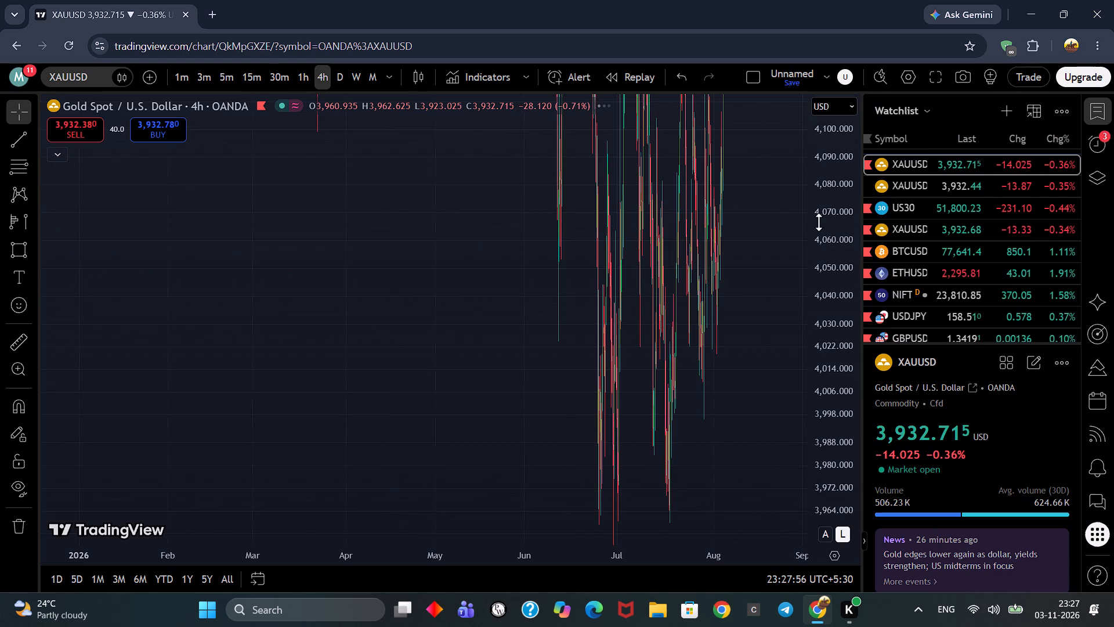
scroll(905, 251, down, 15)
scroll(849, 349, down, 8)
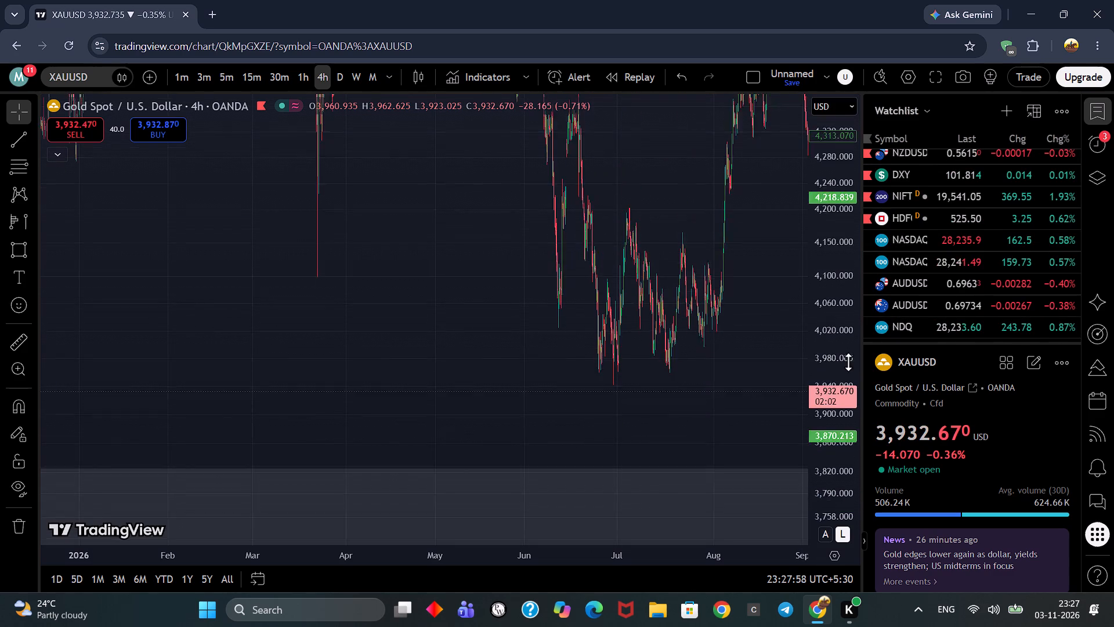
scroll(848, 362, down, 3)
scroll(729, 294, down, 6)
drag(717, 243, 404, 305)
scroll(668, 327, up, 5)
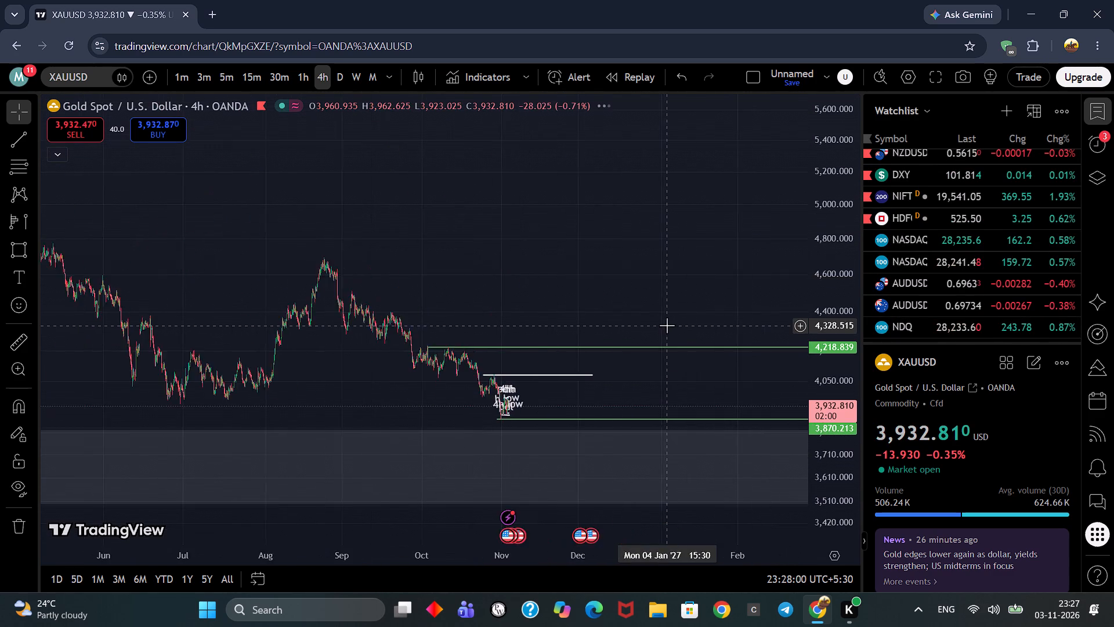
scroll(667, 325, up, 4)
scroll(852, 346, up, 5)
scroll(461, 486, up, 6)
drag(526, 445, 683, 221)
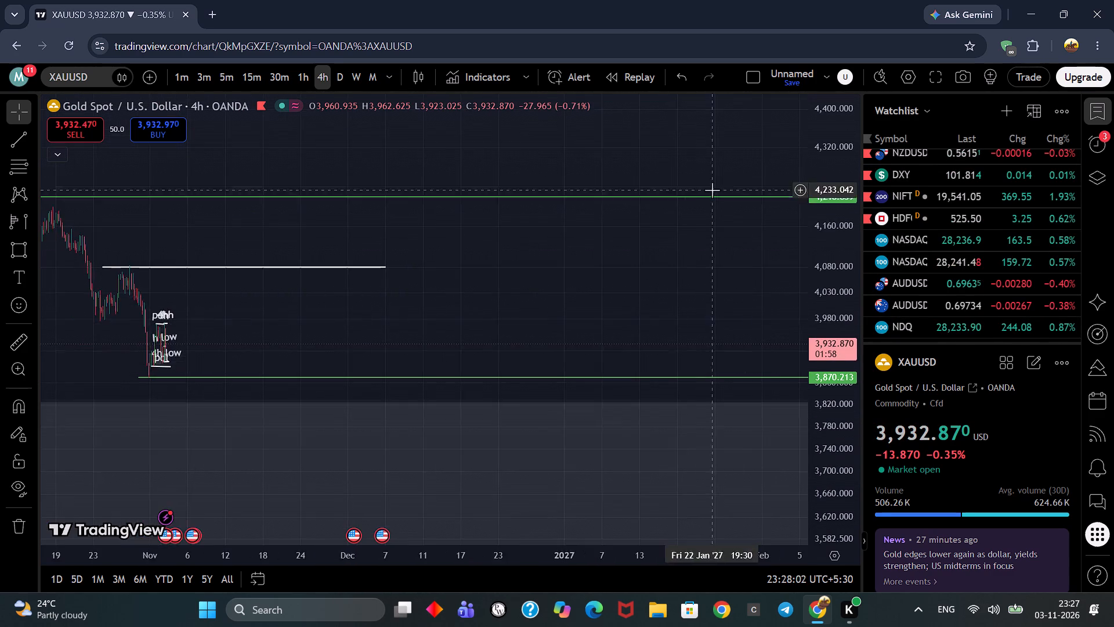
scroll(695, 319, up, 4)
scroll(808, 304, up, 4)
drag(562, 291, 827, 247)
scroll(540, 323, up, 3)
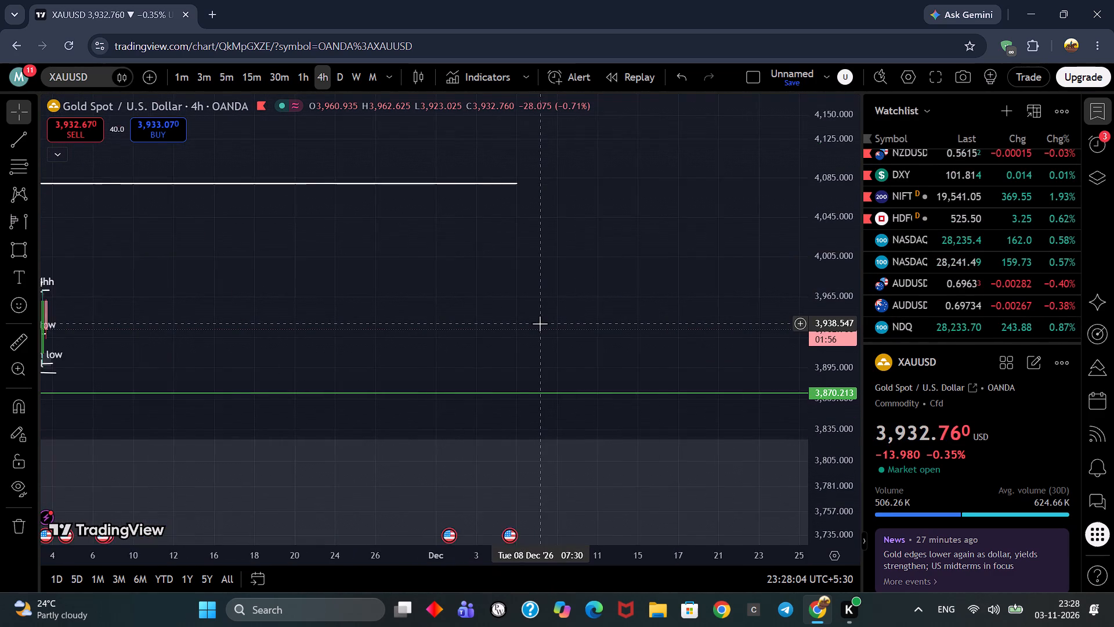
scroll(540, 323, up, 11)
drag(387, 293, 801, 292)
scroll(698, 331, up, 5)
drag(588, 309, 824, 243)
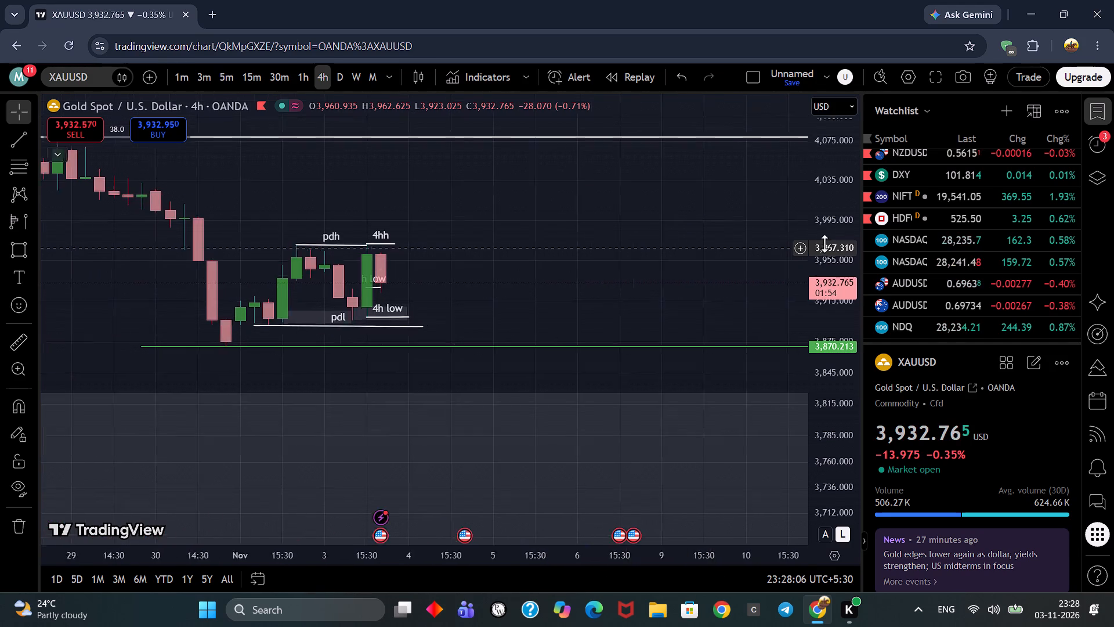
drag(824, 243, 828, 242)
scroll(729, 313, up, 3)
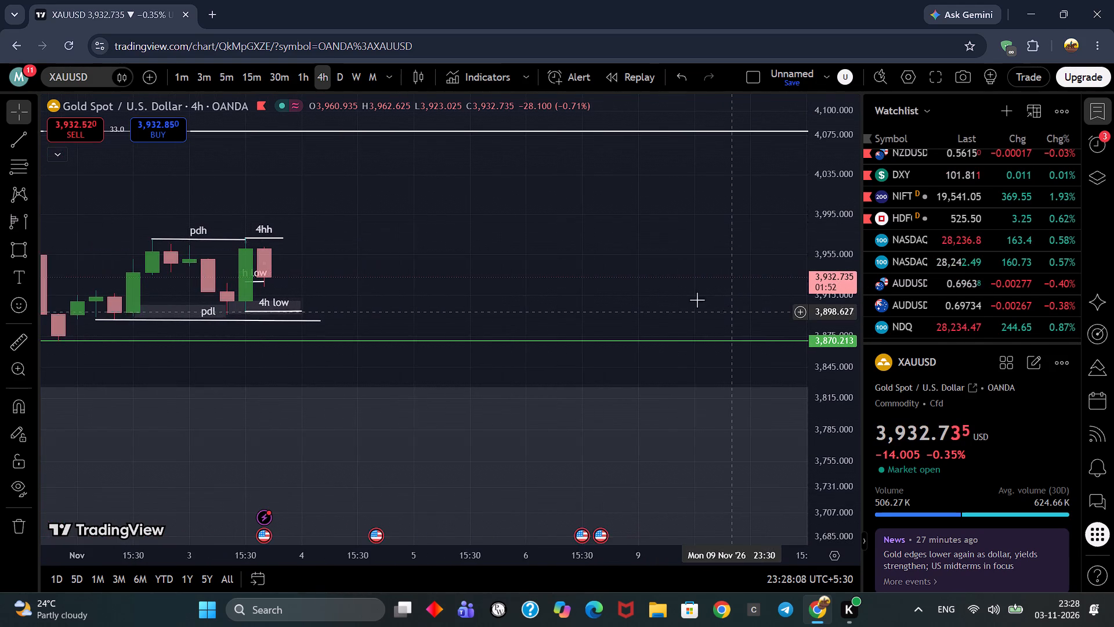
drag(653, 281, 732, 229)
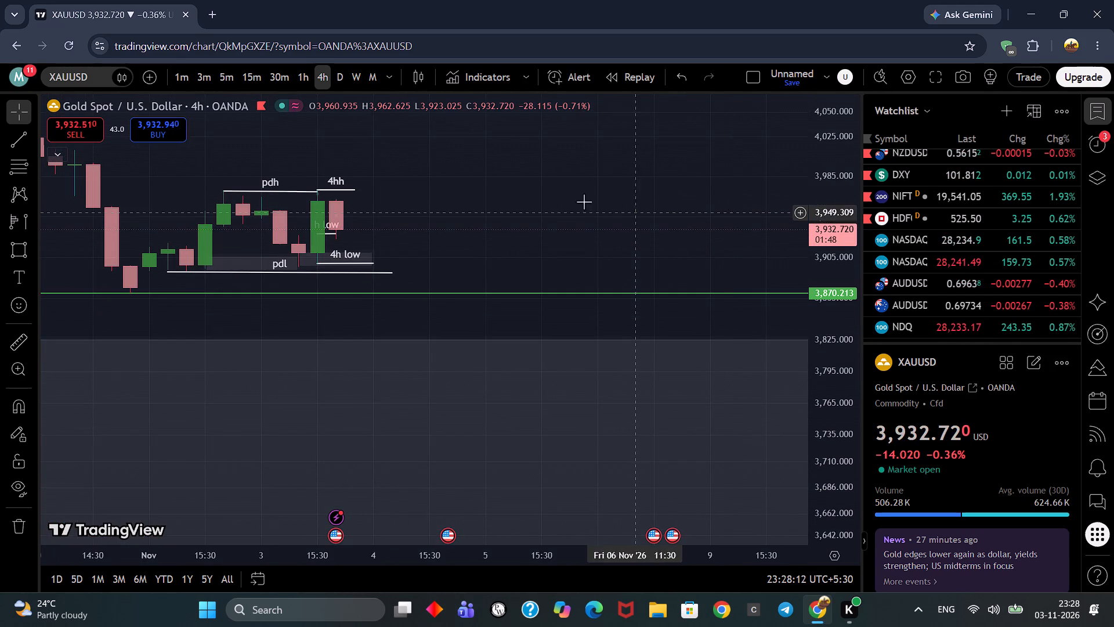
drag(421, 163, 486, 208)
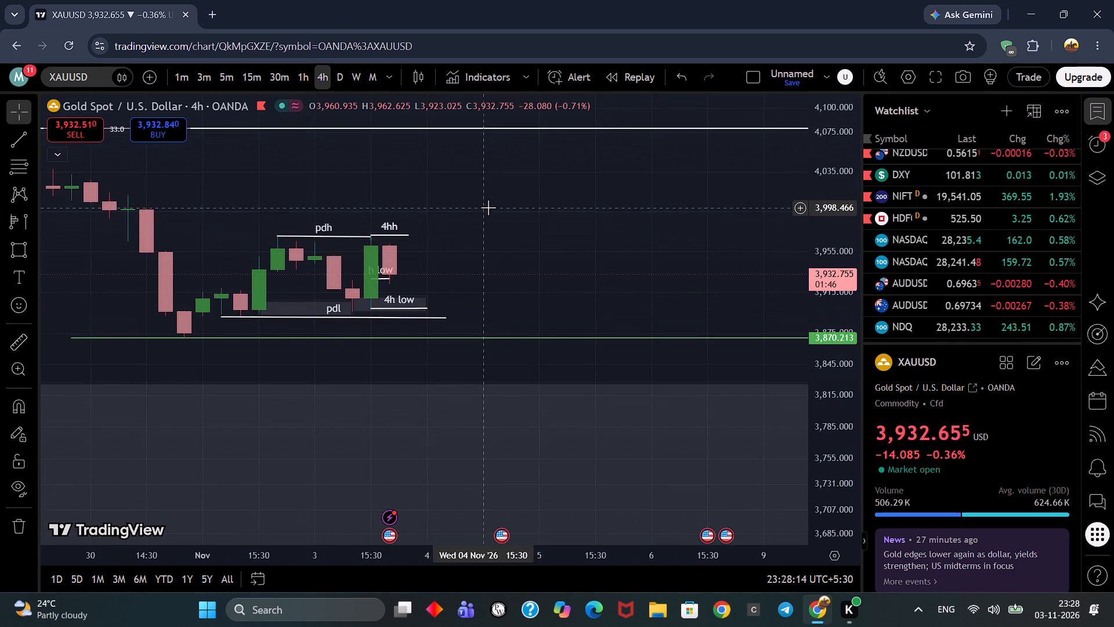
scroll(628, 183, down, 5)
drag(714, 181, 638, 215)
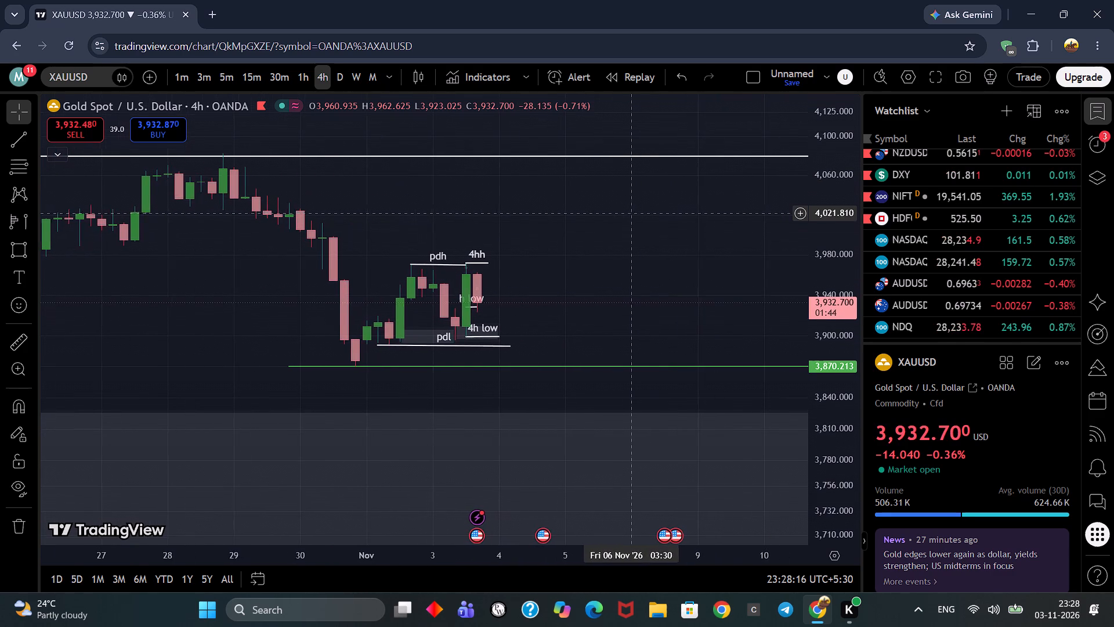
drag(638, 215, 672, 273)
scroll(677, 262, down, 6)
scroll(677, 262, up, 8)
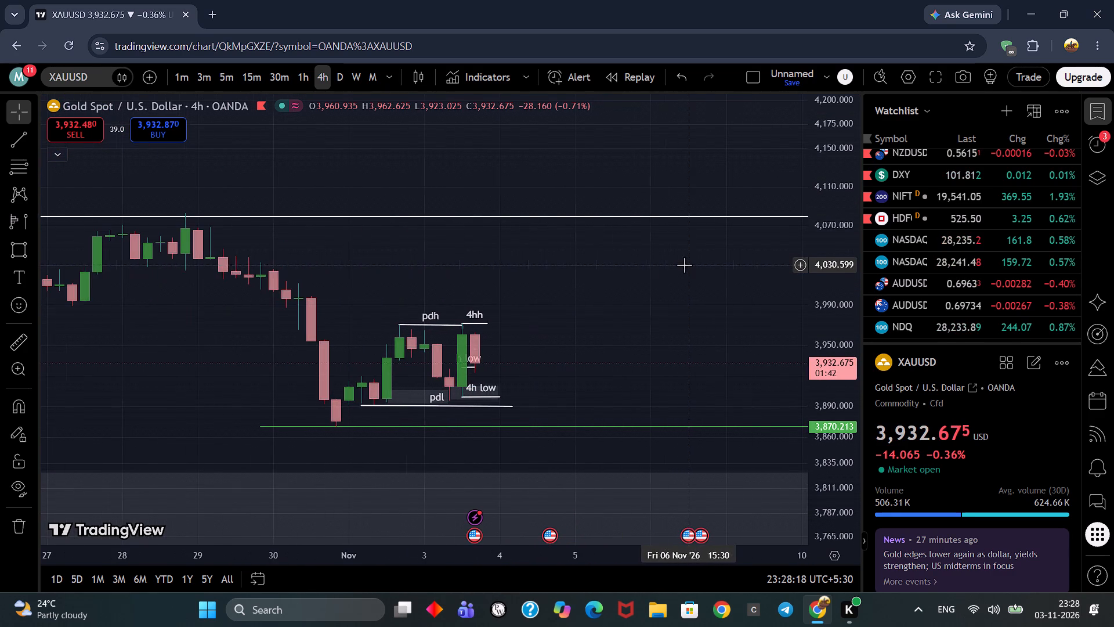
drag(598, 327, 482, 247)
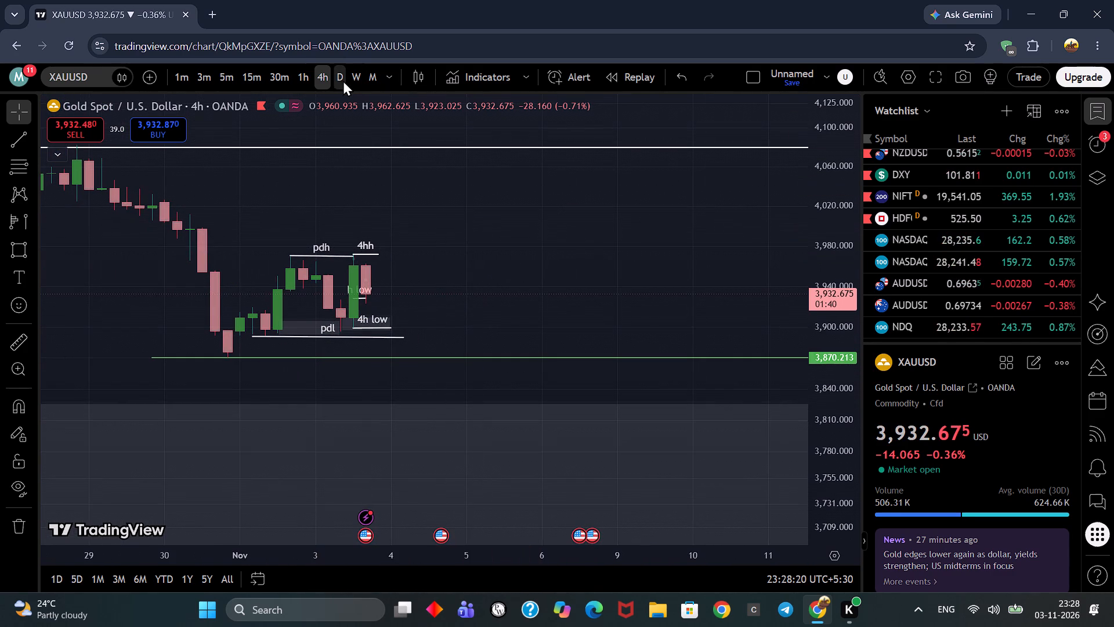
Compare the daily candles with the 4-hour candles around the marked pdl and 4h low levels.
click(339, 79)
scroll(834, 197, down, 3)
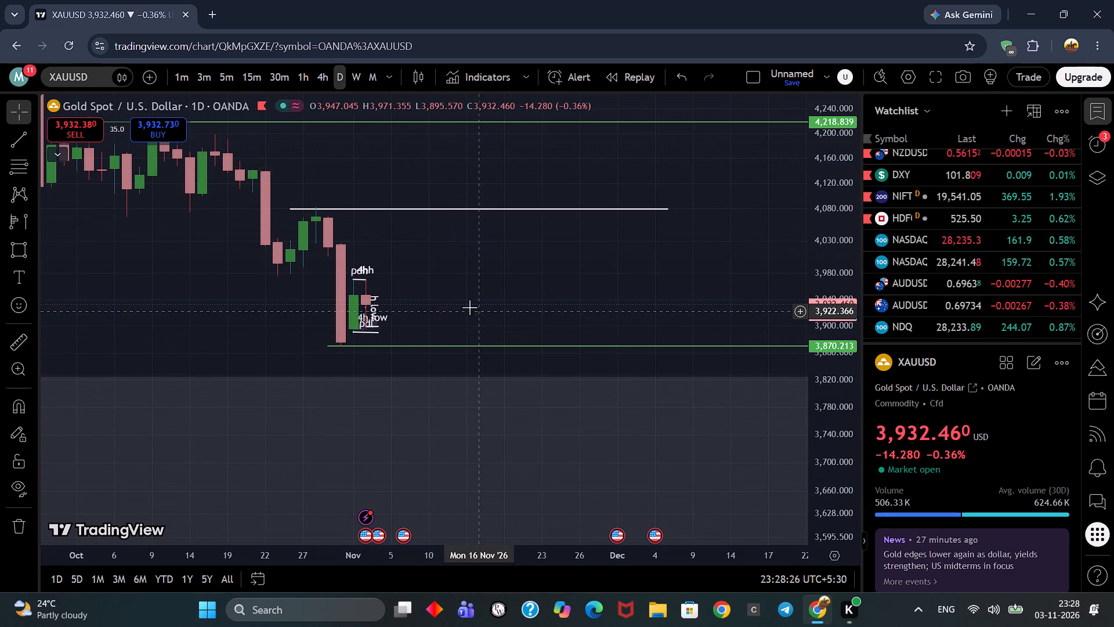
click(315, 76)
scroll(831, 289, up, 9)
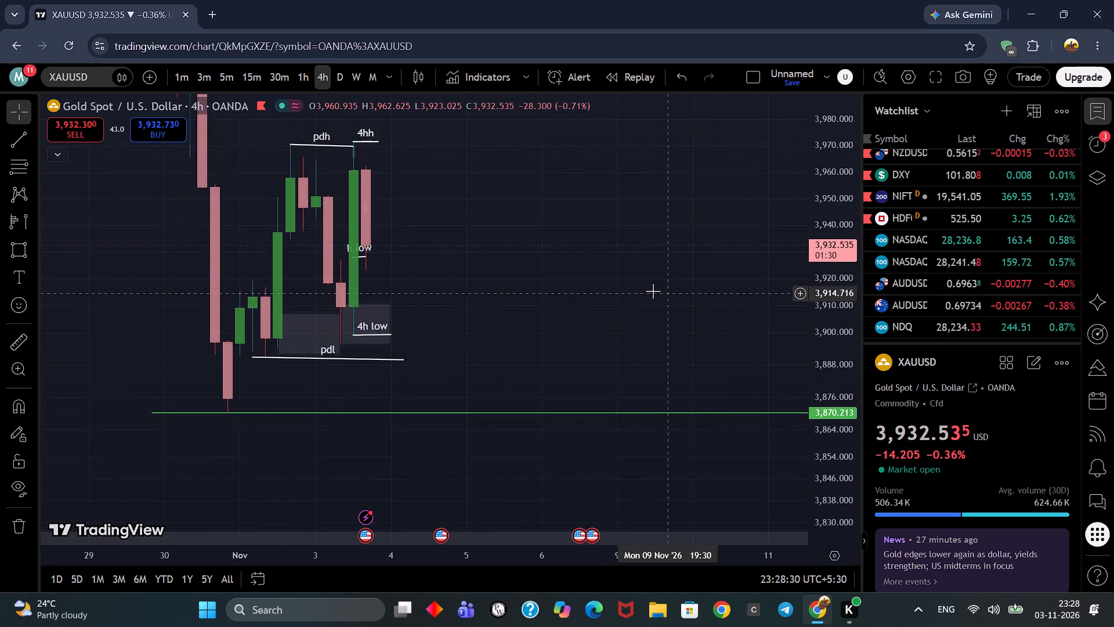
scroll(632, 286, up, 2)
drag(628, 286, 668, 267)
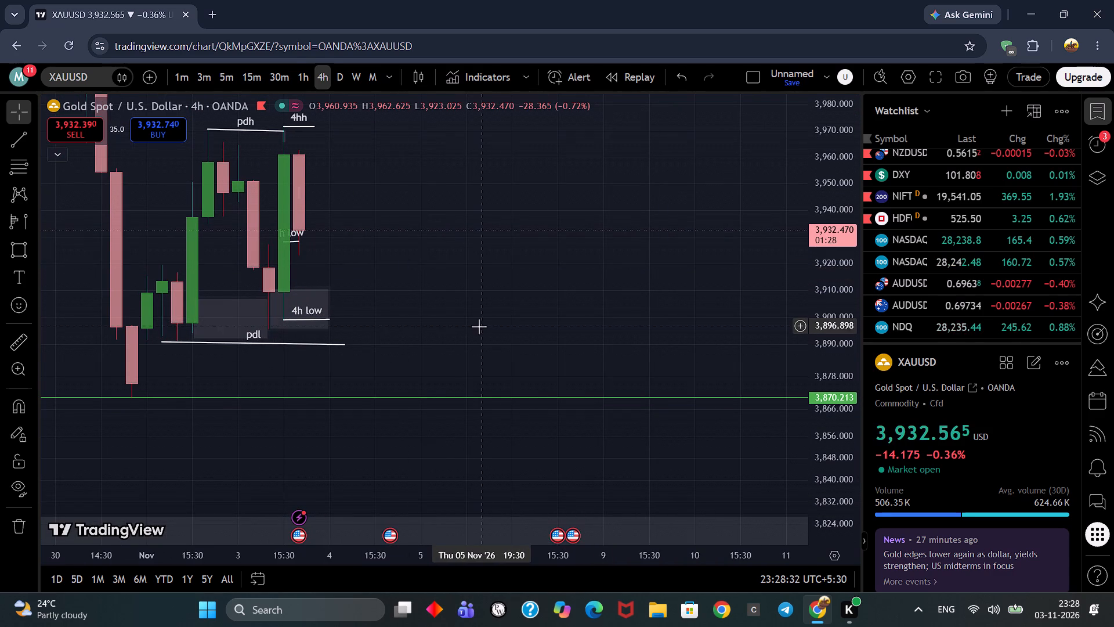
On the daily timeframe, extend the pdl line to 06 Nov '26 at about 3,890.
click(338, 77)
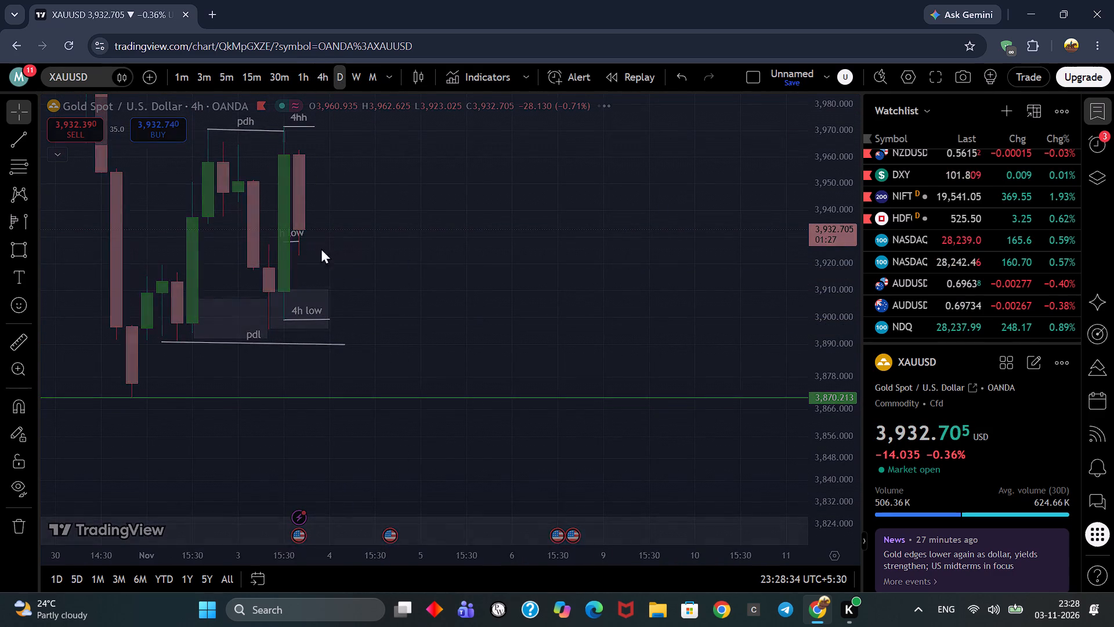
scroll(365, 332, up, 4)
drag(377, 331, 435, 312)
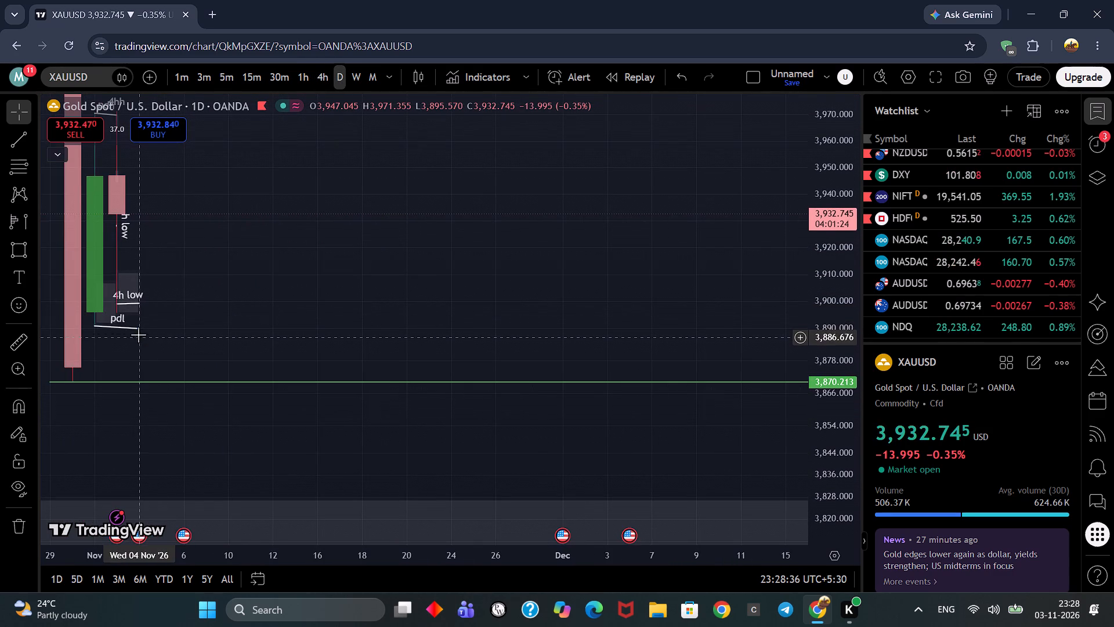
drag(135, 329, 185, 328)
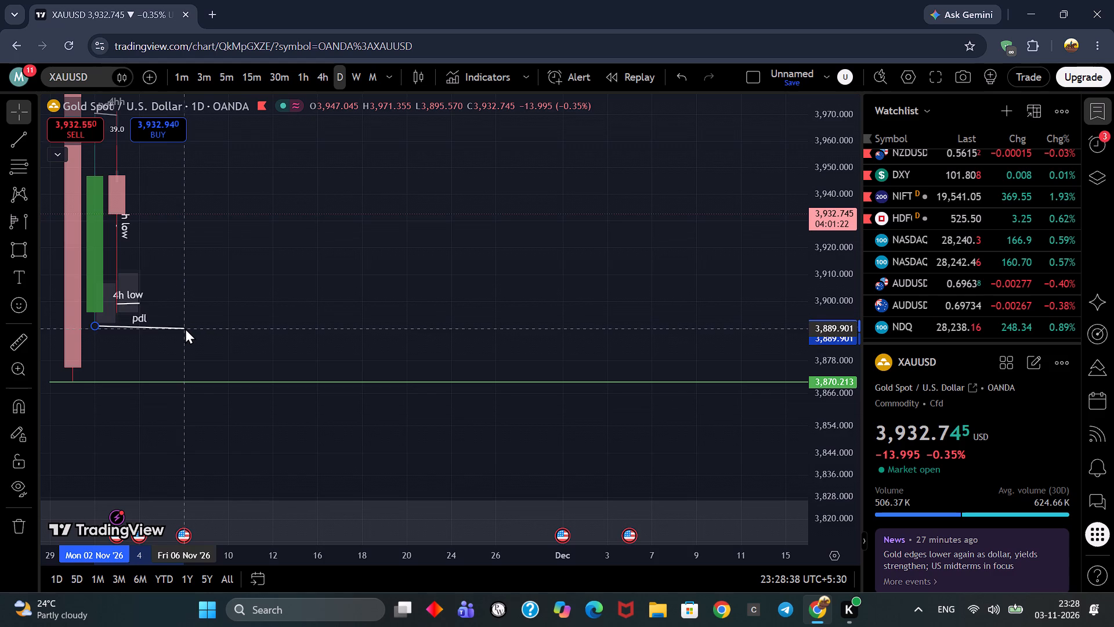
drag(185, 328, 193, 325)
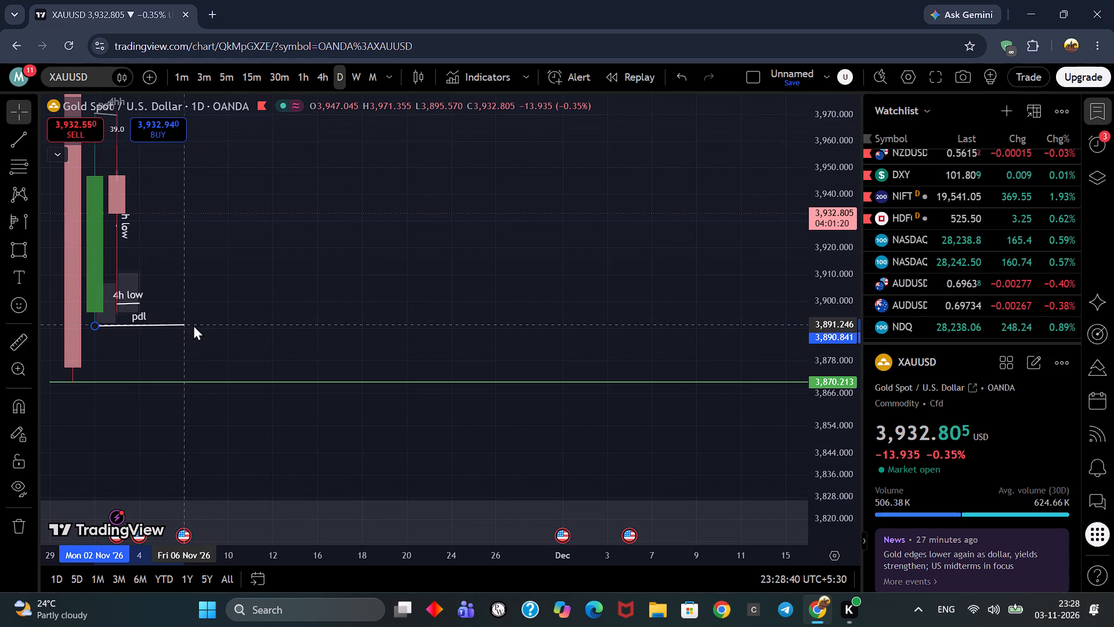
drag(193, 325, 195, 327)
click(226, 306)
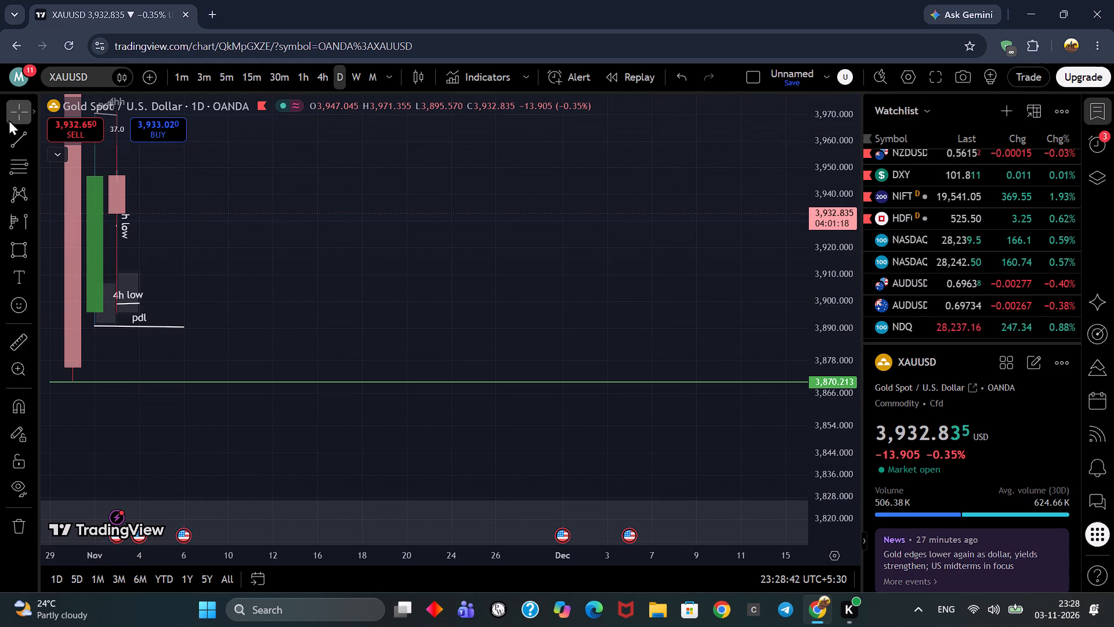
Draw a horizontal trend line along the 03 Nov daily candle's low at about 3,895.28, running to 10 Nov.
click(5, 145)
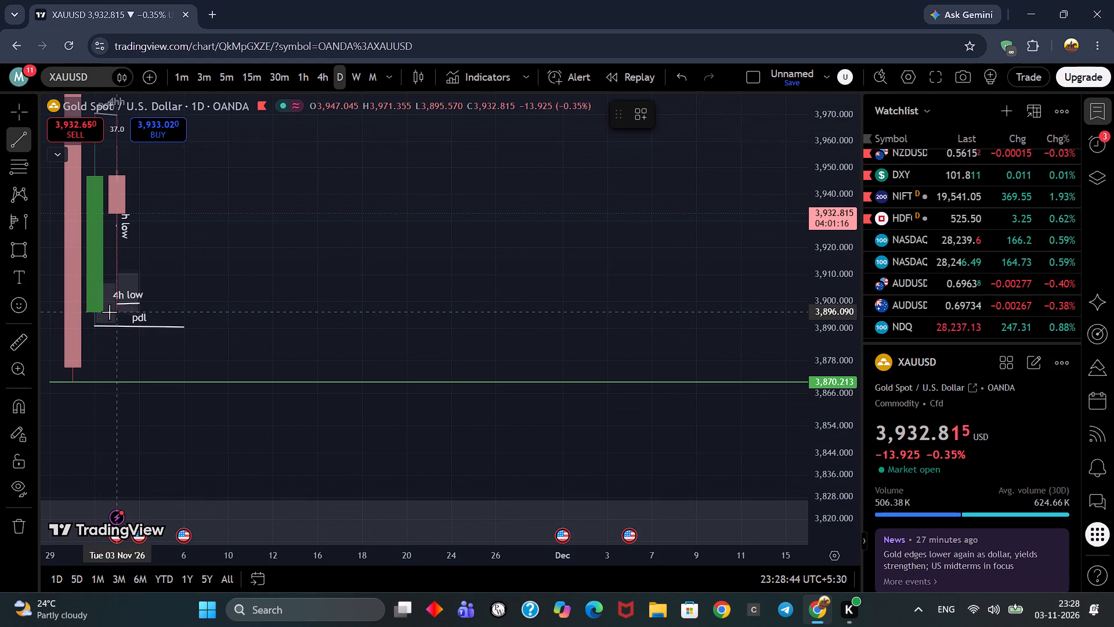
click(114, 313)
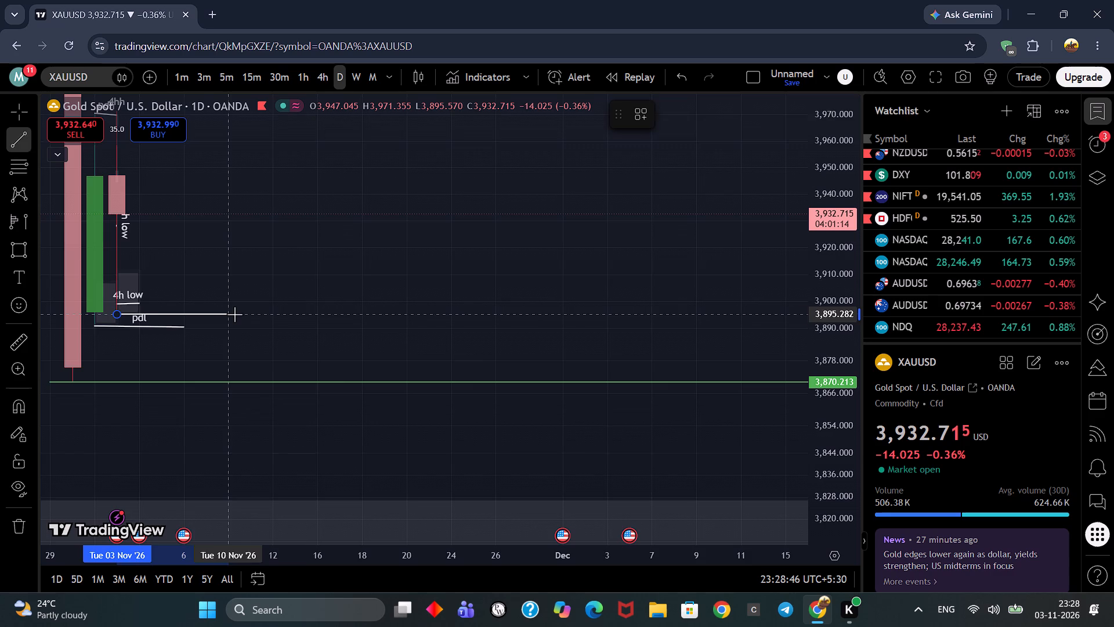
click(234, 314)
click(265, 275)
Examine the 4-hour and 1-hour price action against the new daily-low line, pdl and the grey zones.
drag(277, 260, 308, 271)
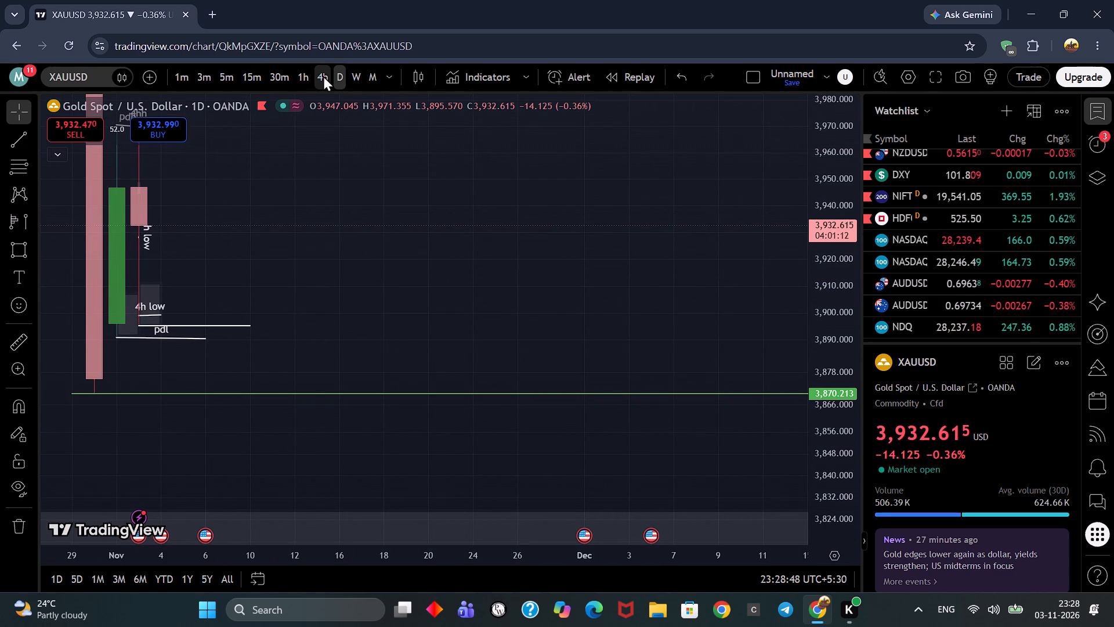
click(323, 75)
scroll(463, 298, down, 5)
drag(681, 217, 612, 236)
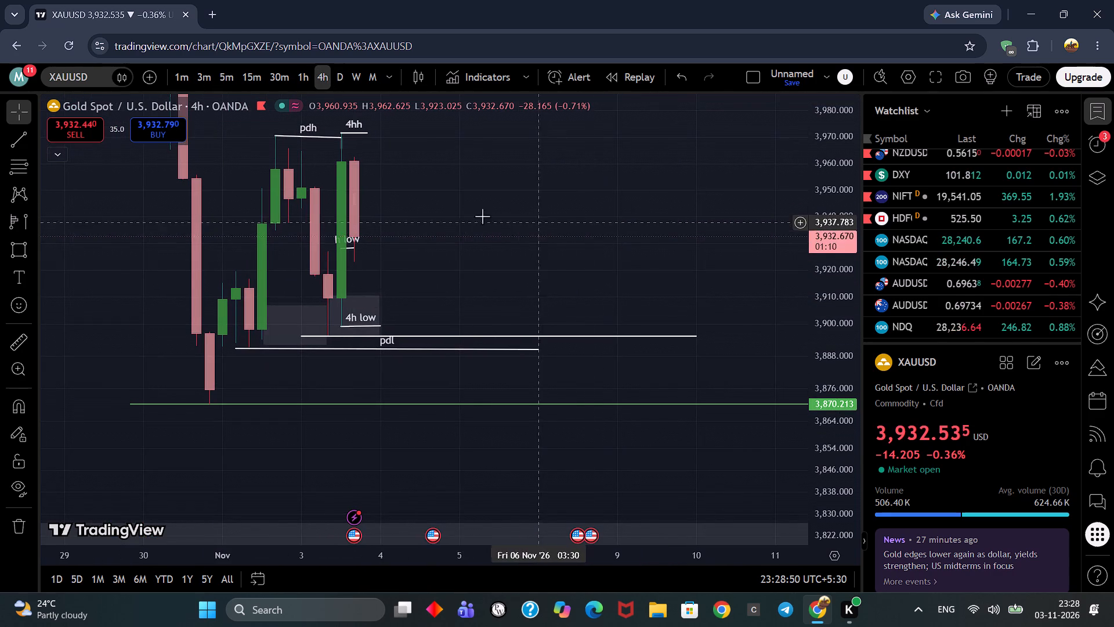
scroll(466, 258, up, 2)
click(303, 75)
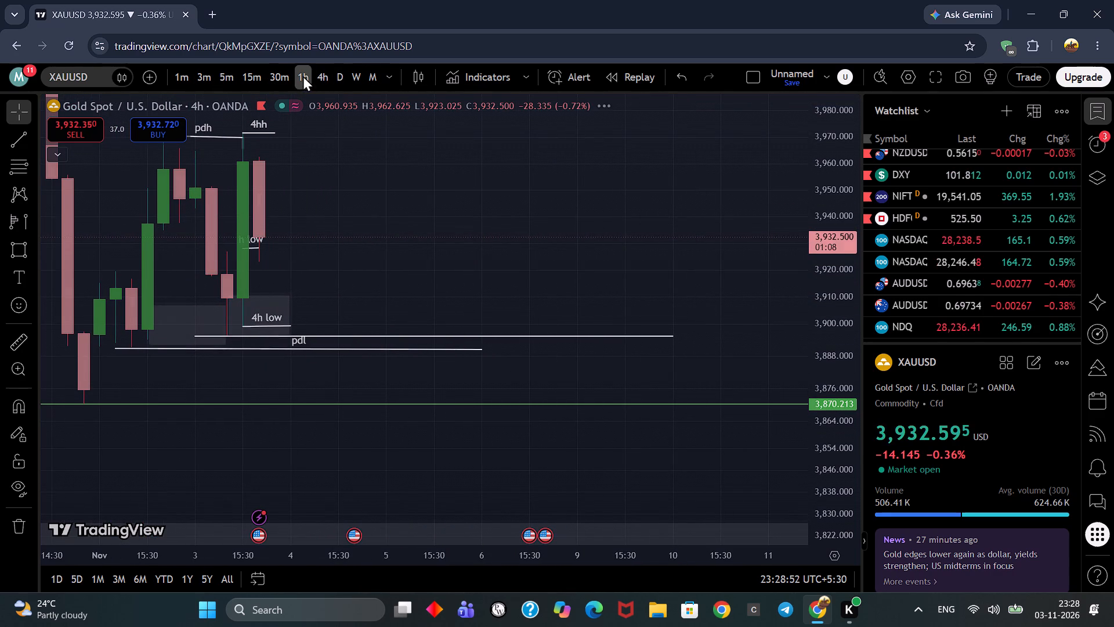
scroll(609, 250, down, 5)
drag(690, 255, 508, 276)
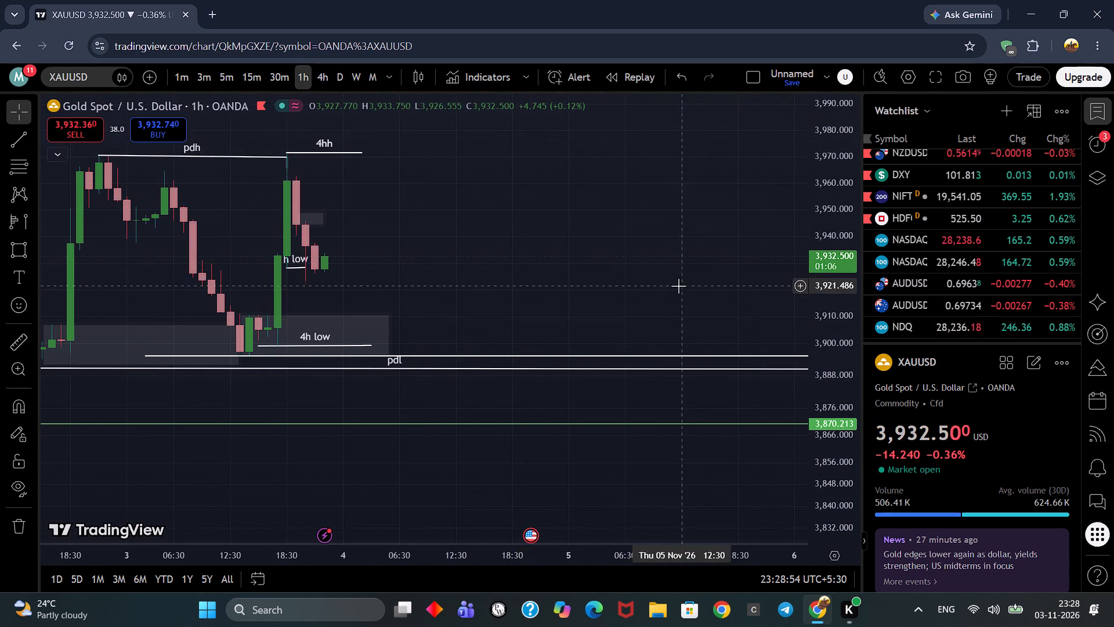
scroll(679, 285, down, 5)
drag(708, 277, 483, 290)
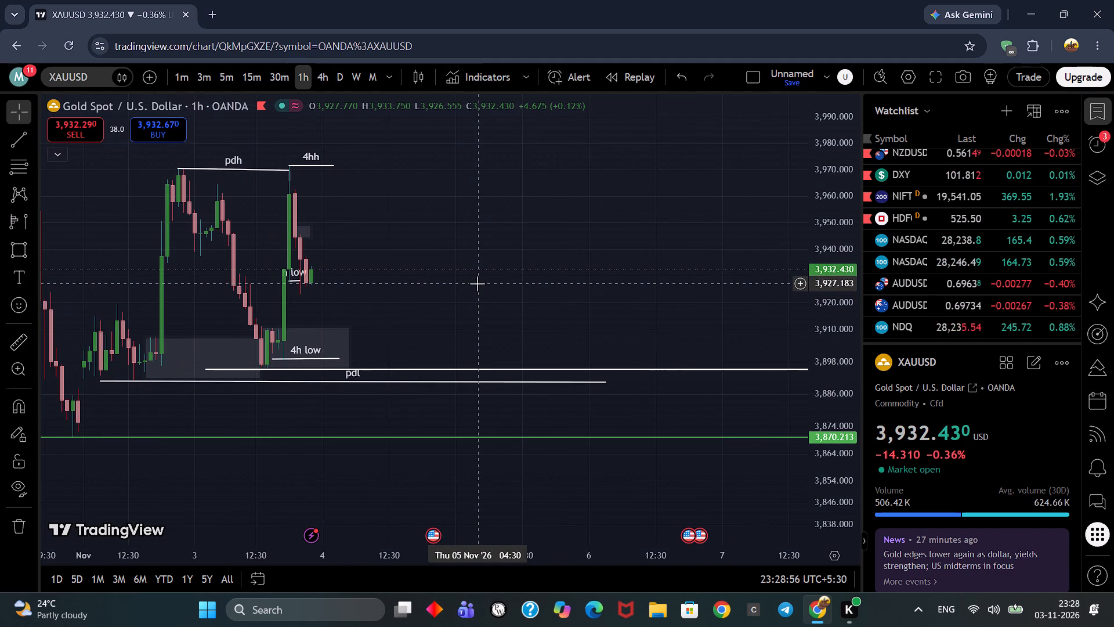
Draw a rectangle zone from about 3,888.29 down to about 3,870.86, spanning 30 Oct to 06 Nov '26, below the pdl line.
click(6, 257)
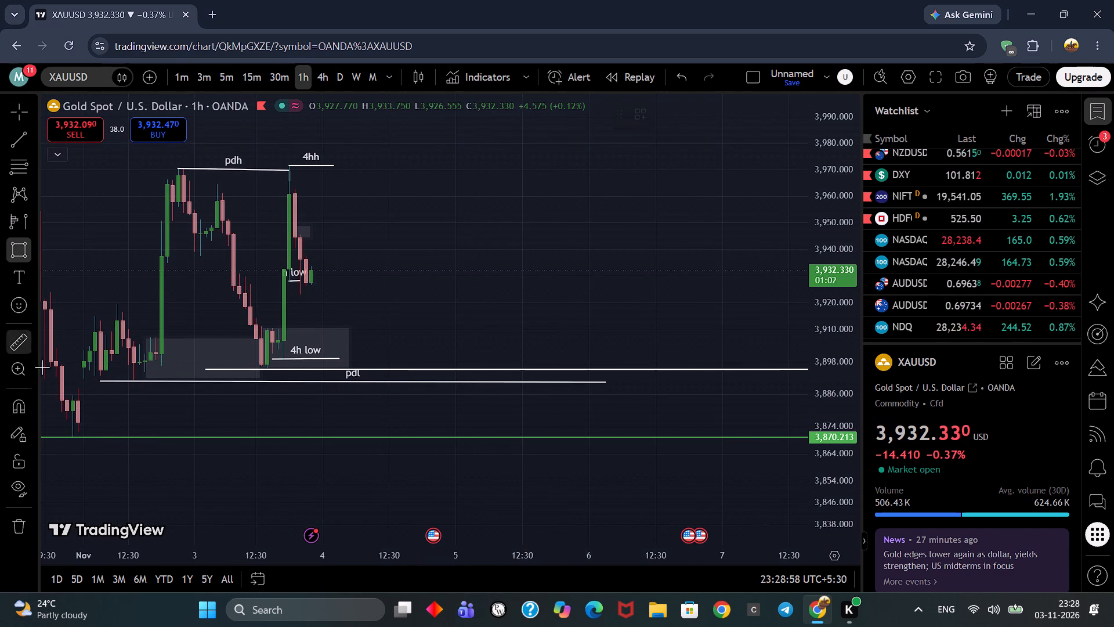
click(67, 388)
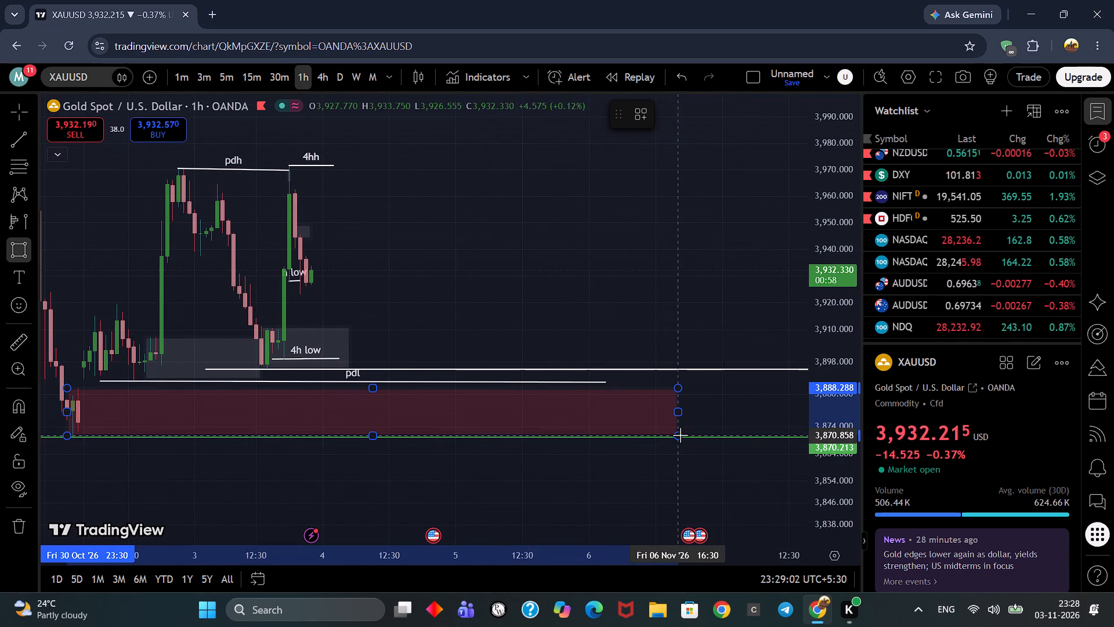
click(680, 435)
click(712, 396)
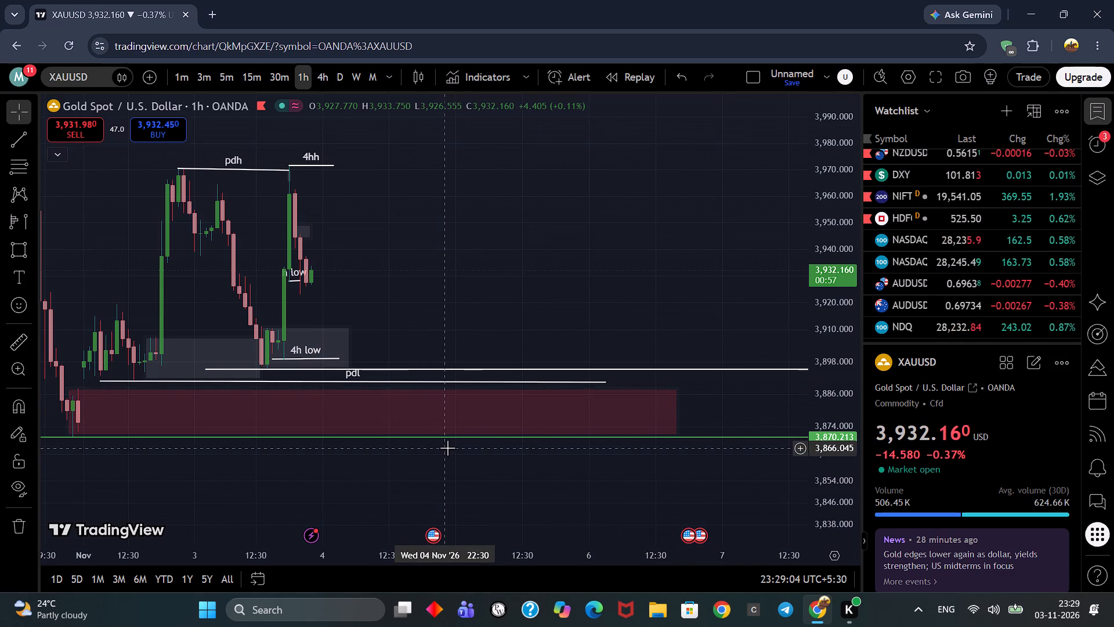
Examine the 1-hour and 30-minute price action between the 4hh line, the h low and 4h low levels, and the new red zone.
scroll(479, 336, up, 2)
drag(473, 290, 510, 301)
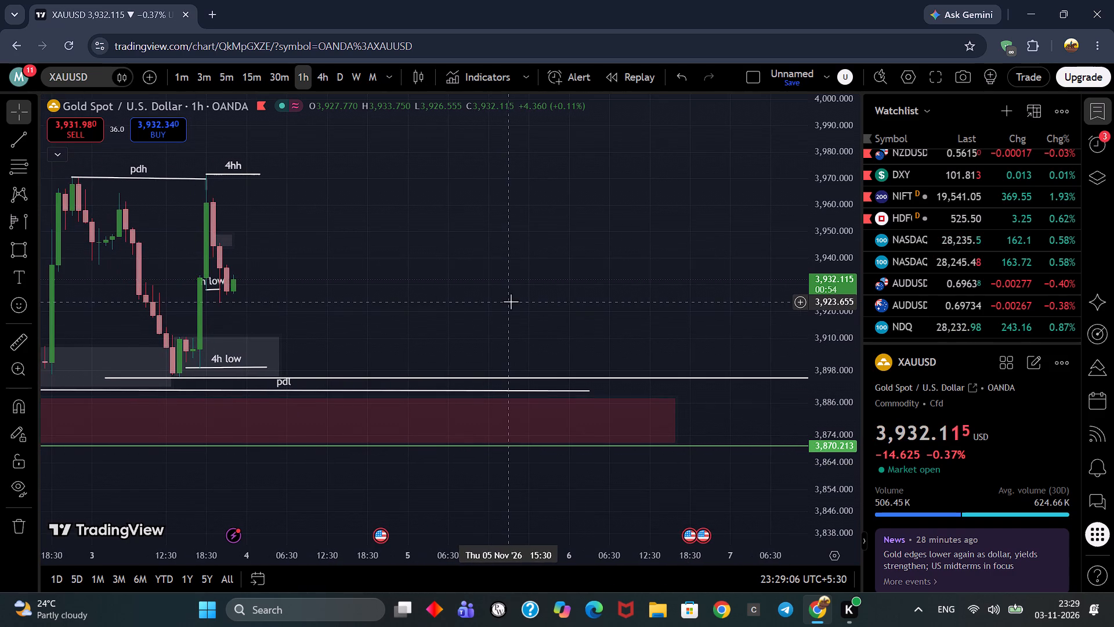
scroll(423, 297, up, 2)
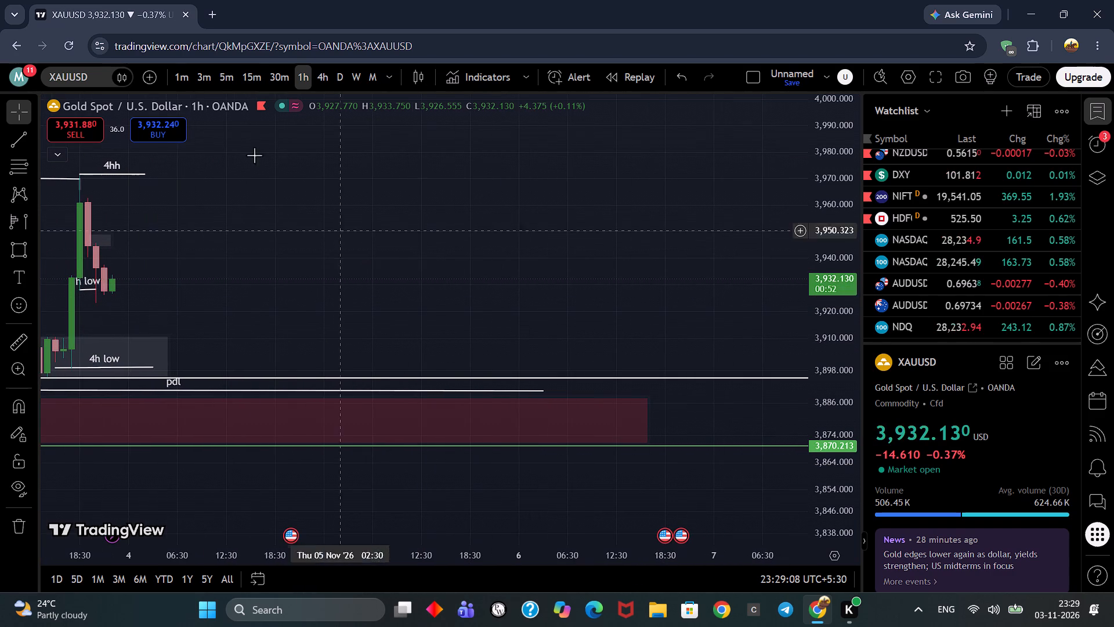
click(281, 80)
drag(397, 263, 635, 233)
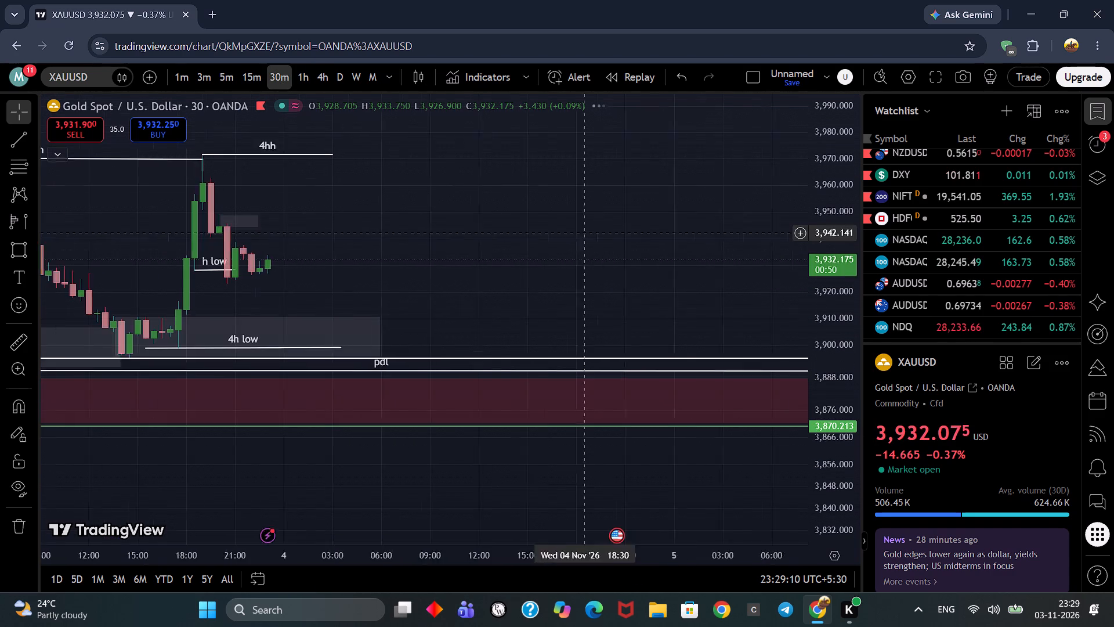
drag(635, 233, 689, 233)
scroll(812, 254, up, 3)
scroll(502, 221, up, 2)
drag(409, 217, 526, 244)
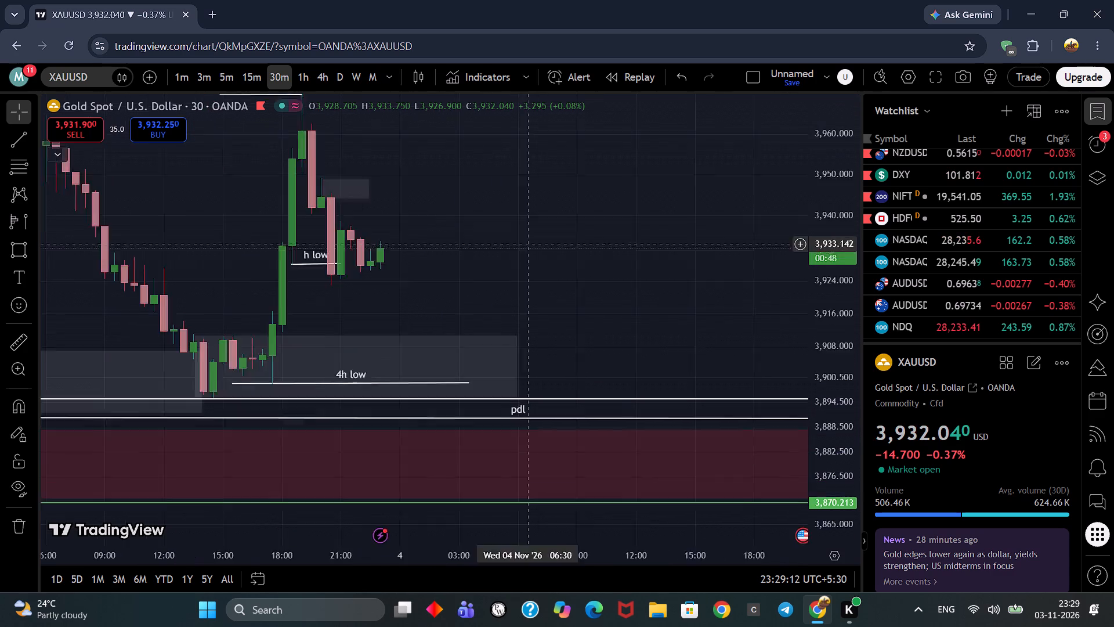
drag(526, 244, 579, 289)
scroll(576, 277, up, 3)
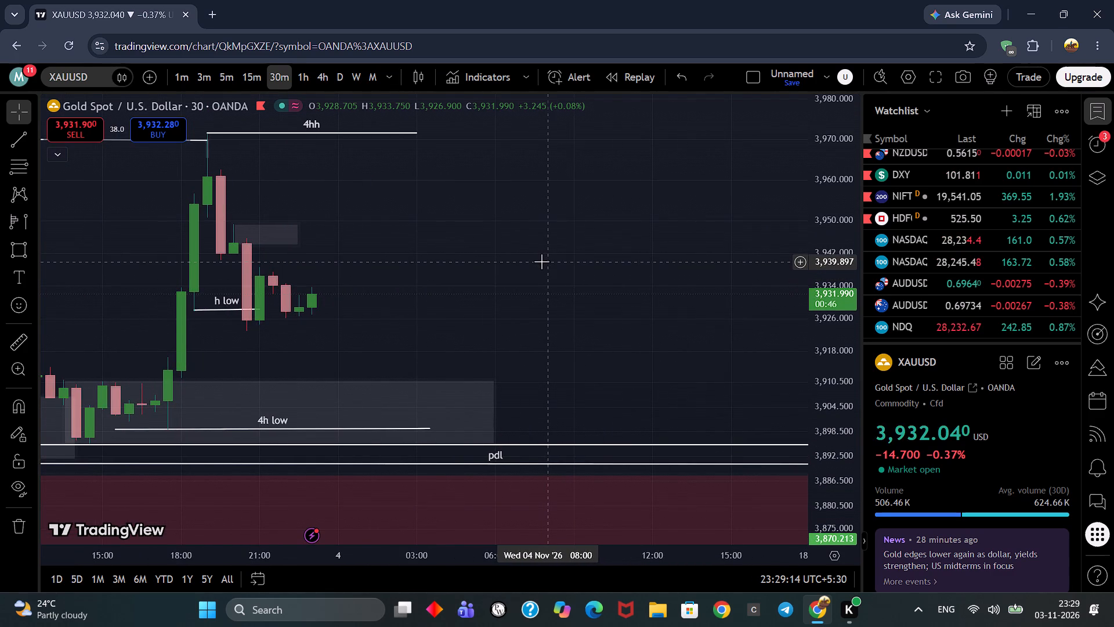
Compare the 15-minute and 5-minute candles around the h low line, the small grey zone and the 4h low.
click(263, 80)
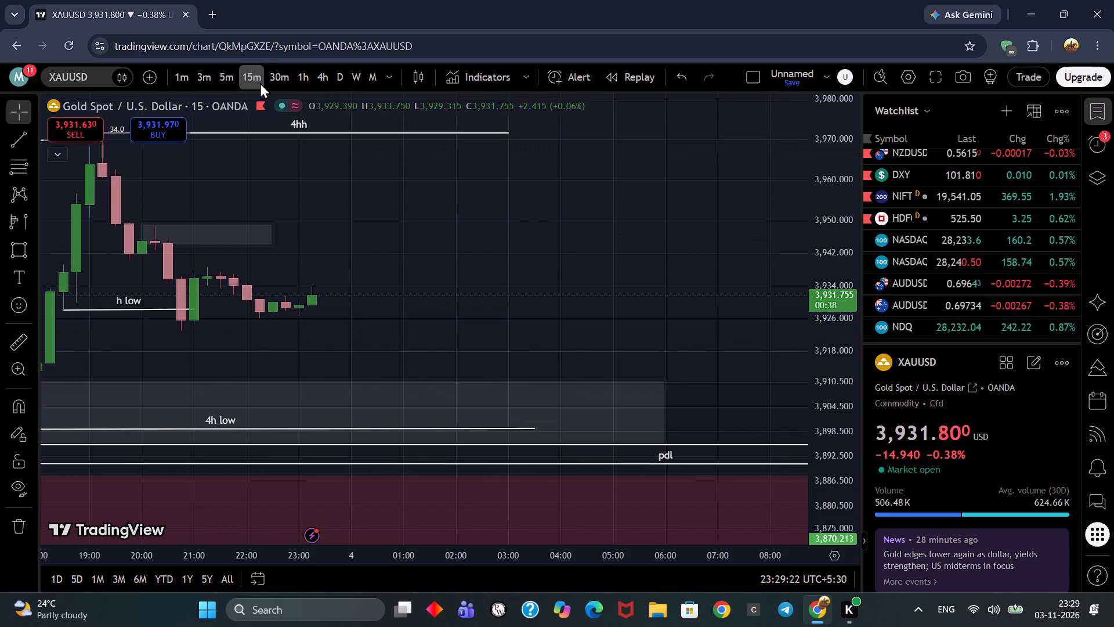
scroll(856, 293, up, 4)
scroll(614, 307, down, 4)
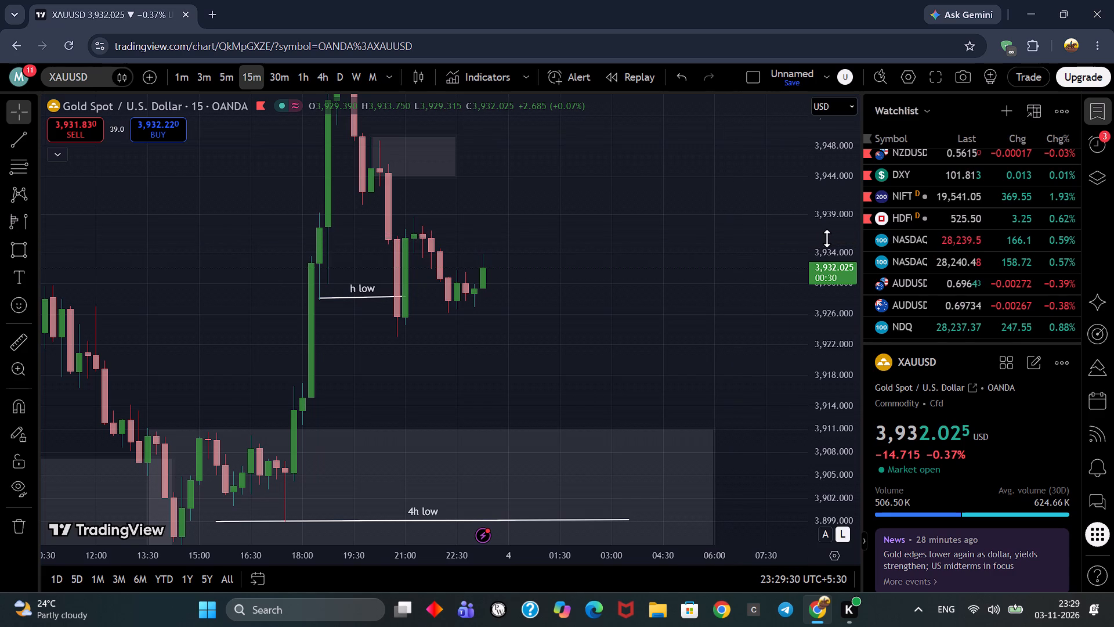
scroll(835, 237, down, 3)
scroll(688, 232, down, 3)
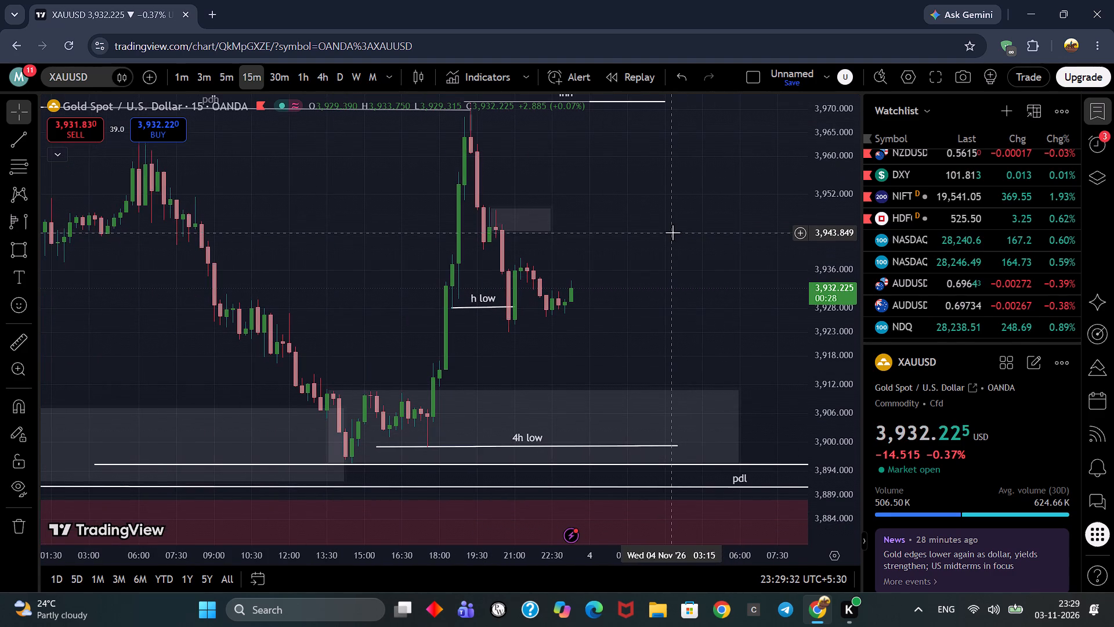
click(224, 78)
scroll(853, 225, up, 3)
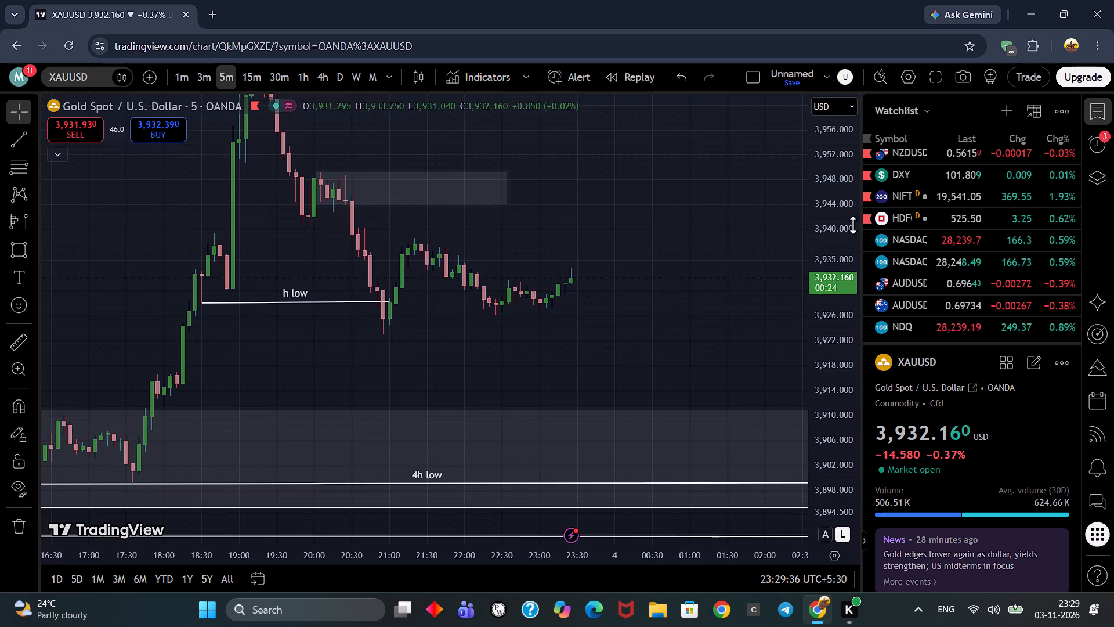
drag(732, 178, 656, 266)
scroll(818, 170, down, 2)
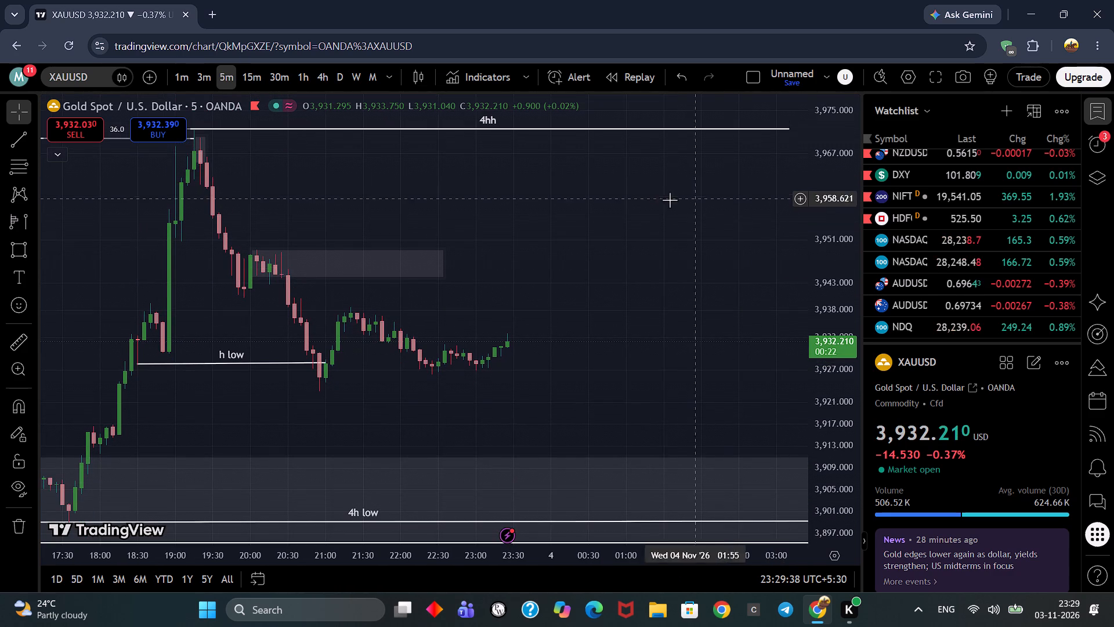
drag(657, 184, 615, 194)
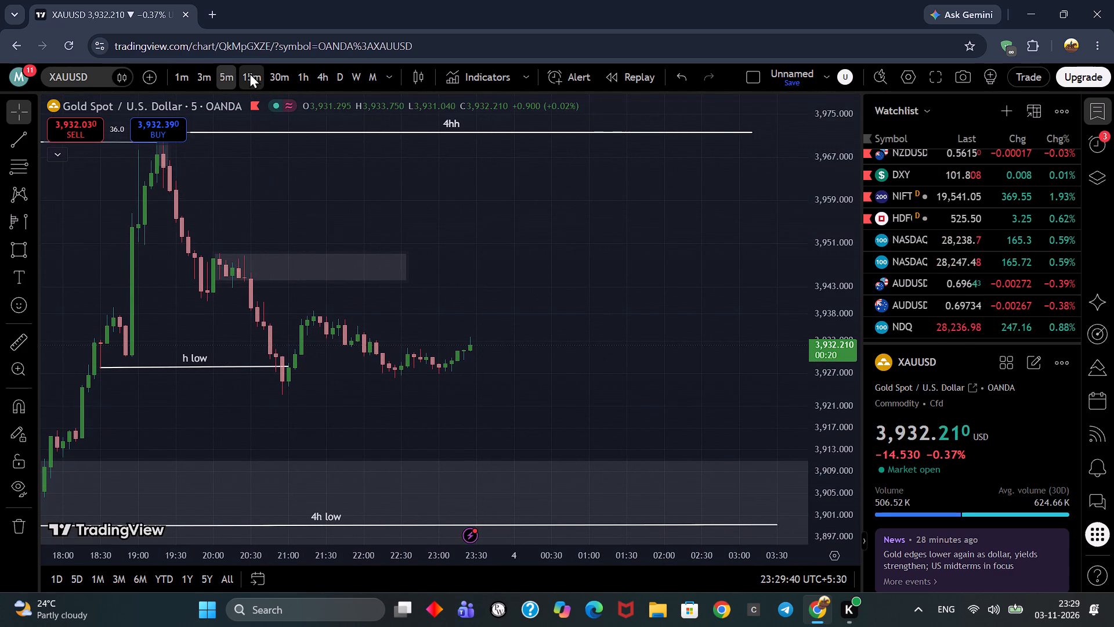
click(253, 73)
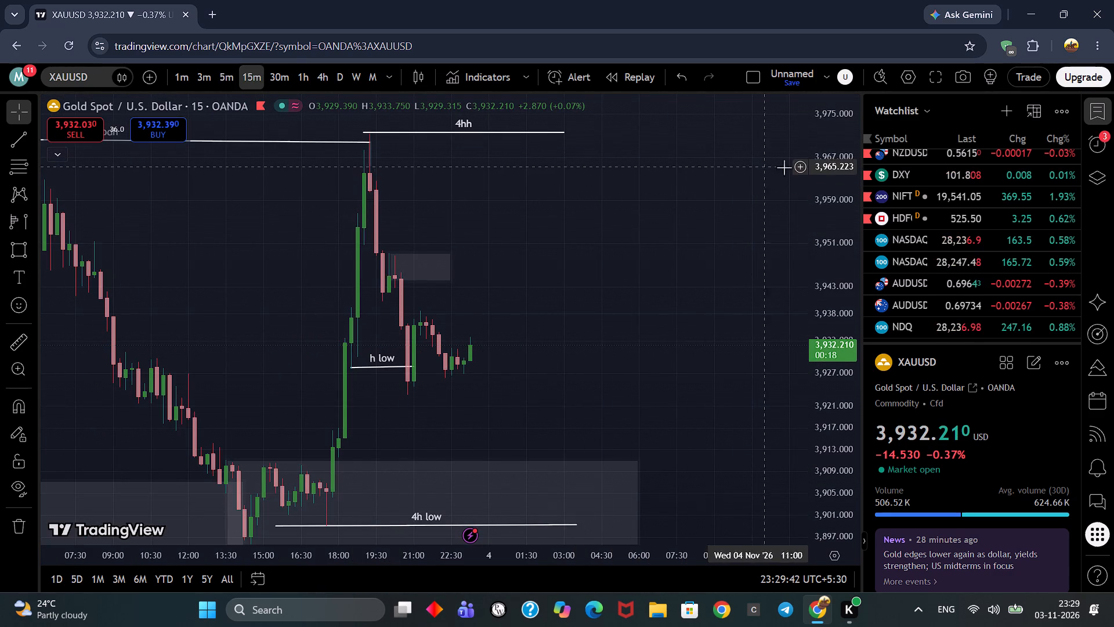
scroll(842, 185, down, 2)
scroll(453, 168, down, 5)
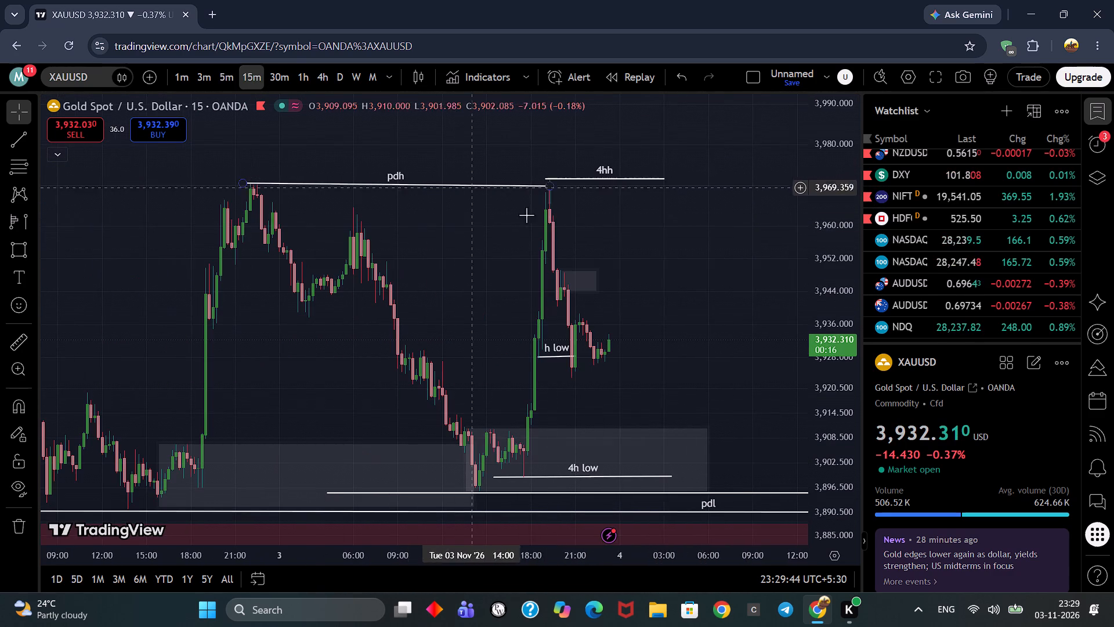
Switch to the Capital.com XAUUSD chart from the watchlist and examine its 15-minute price action against the levels already marked there.
scroll(917, 184, up, 4)
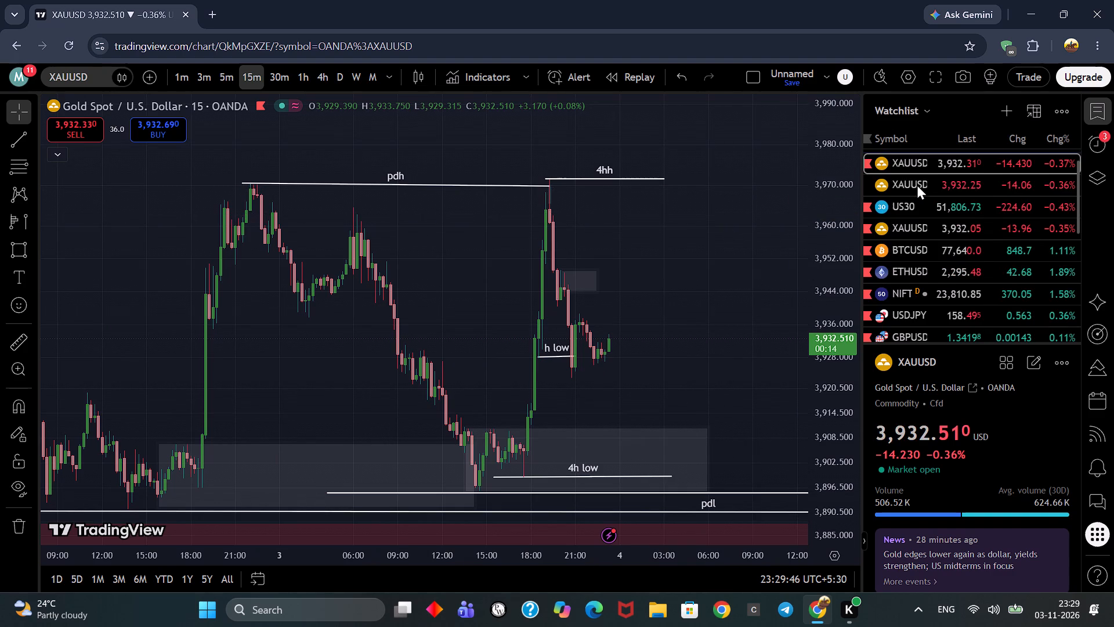
click(916, 183)
scroll(820, 231, down, 2)
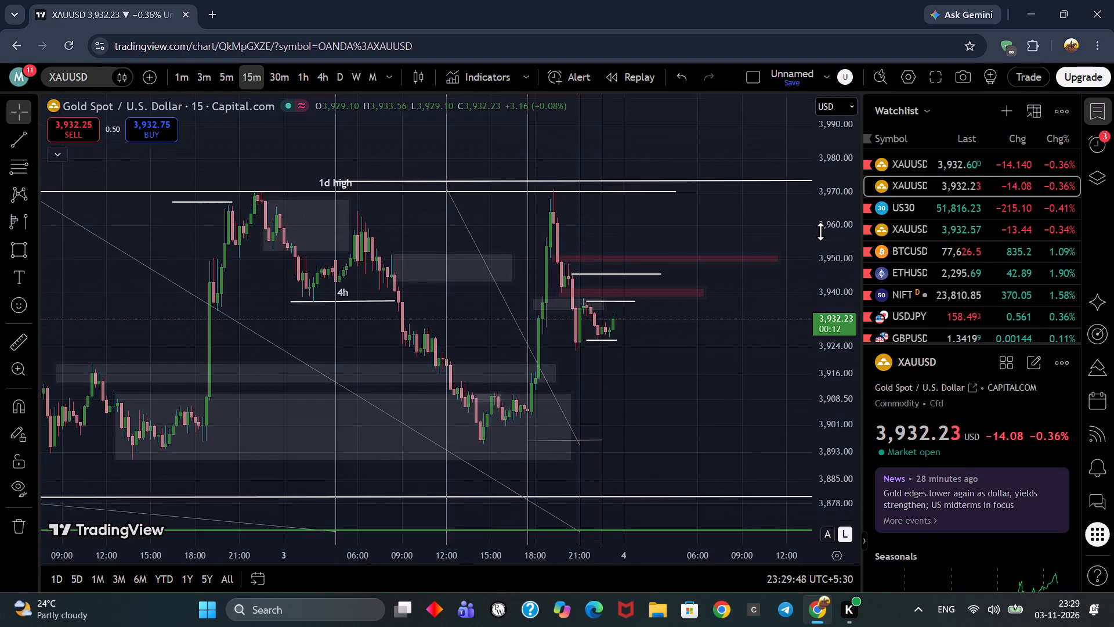
scroll(818, 230, up, 2)
scroll(676, 189, up, 3)
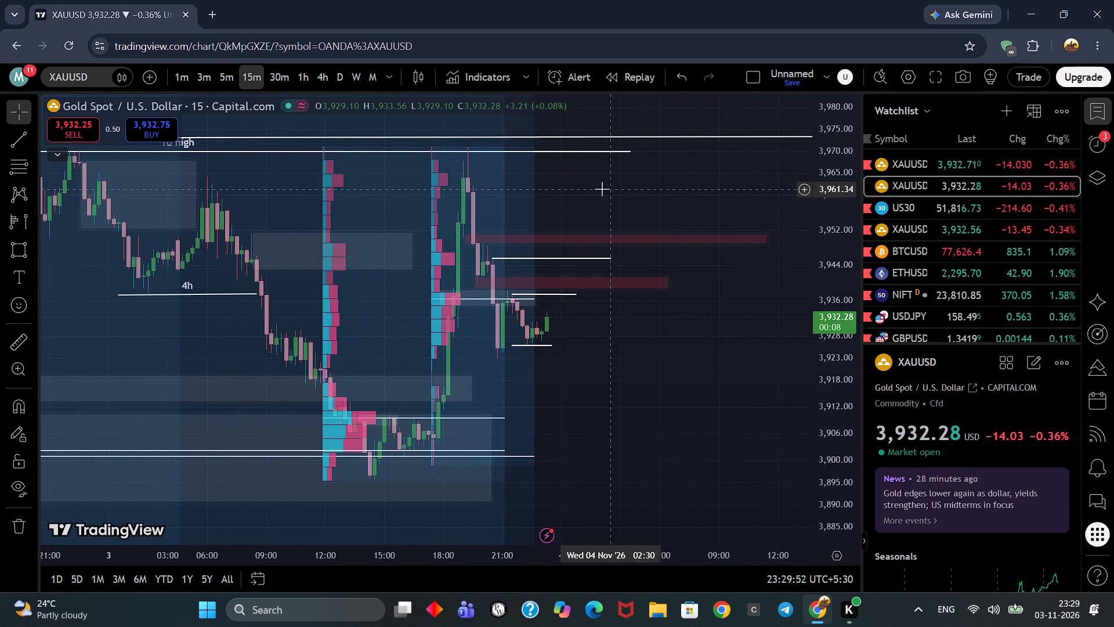
drag(603, 168, 534, 213)
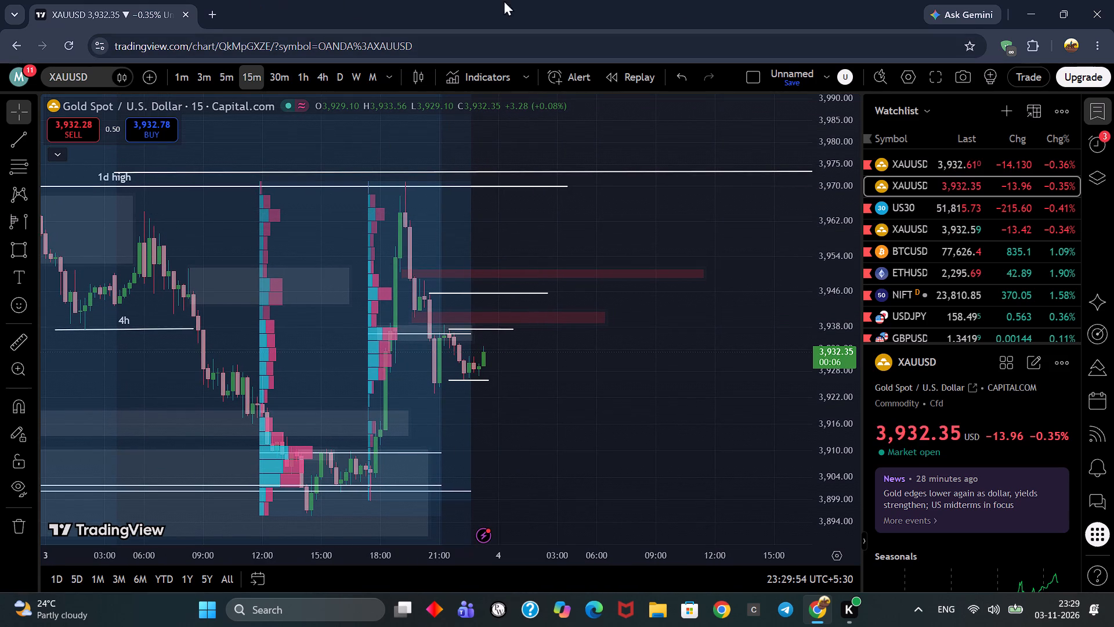